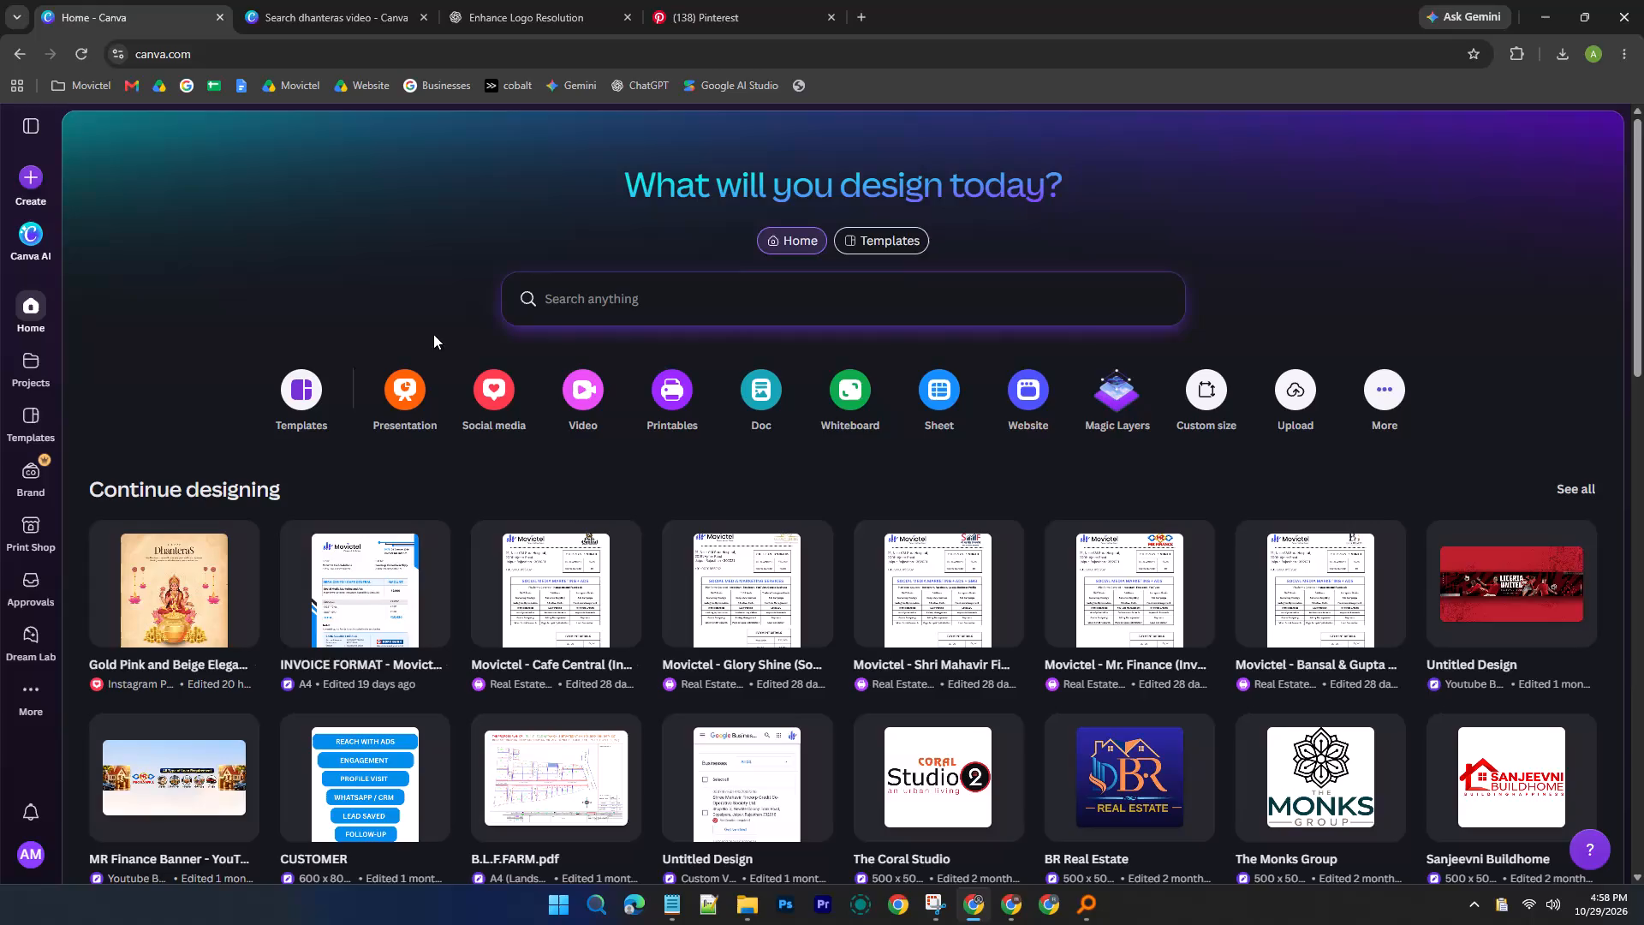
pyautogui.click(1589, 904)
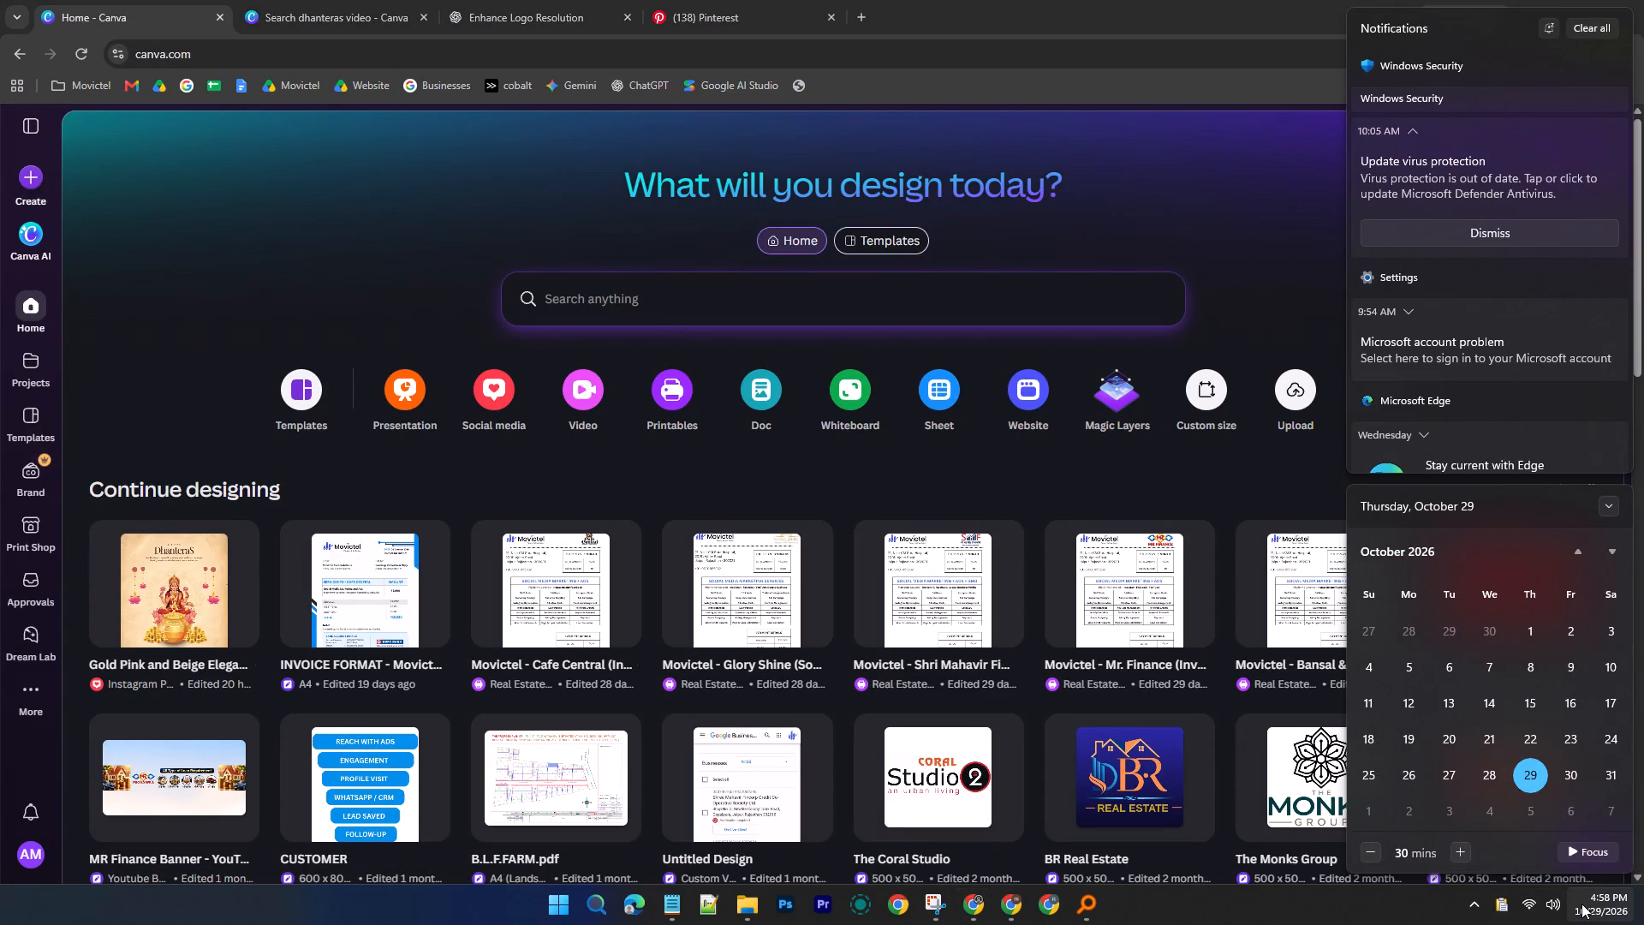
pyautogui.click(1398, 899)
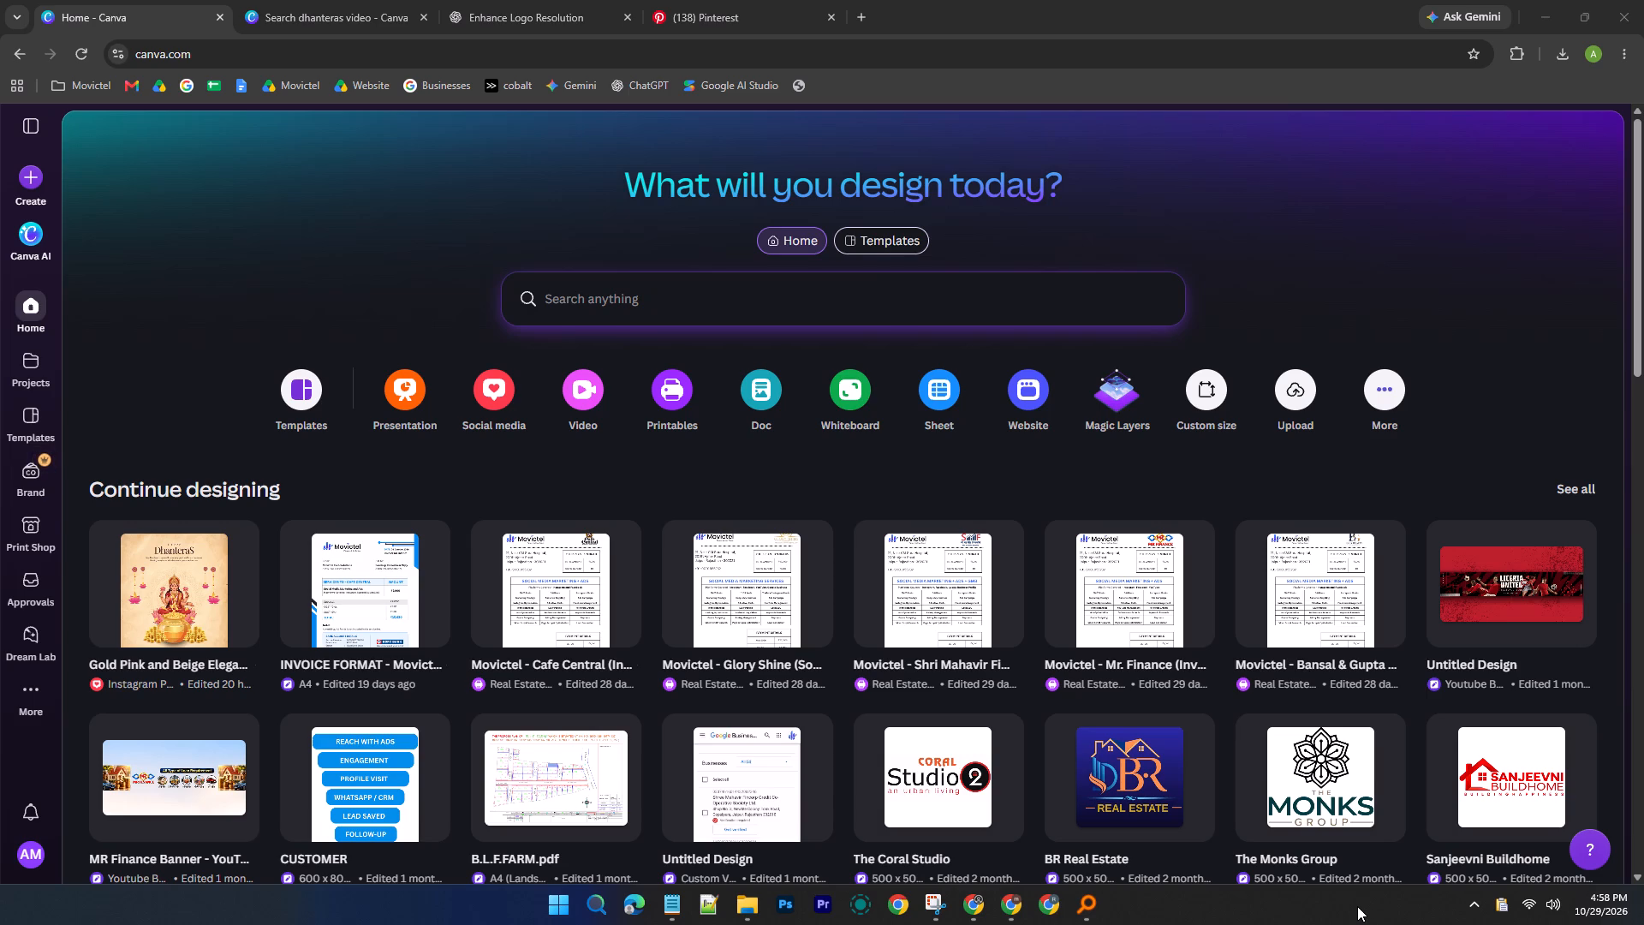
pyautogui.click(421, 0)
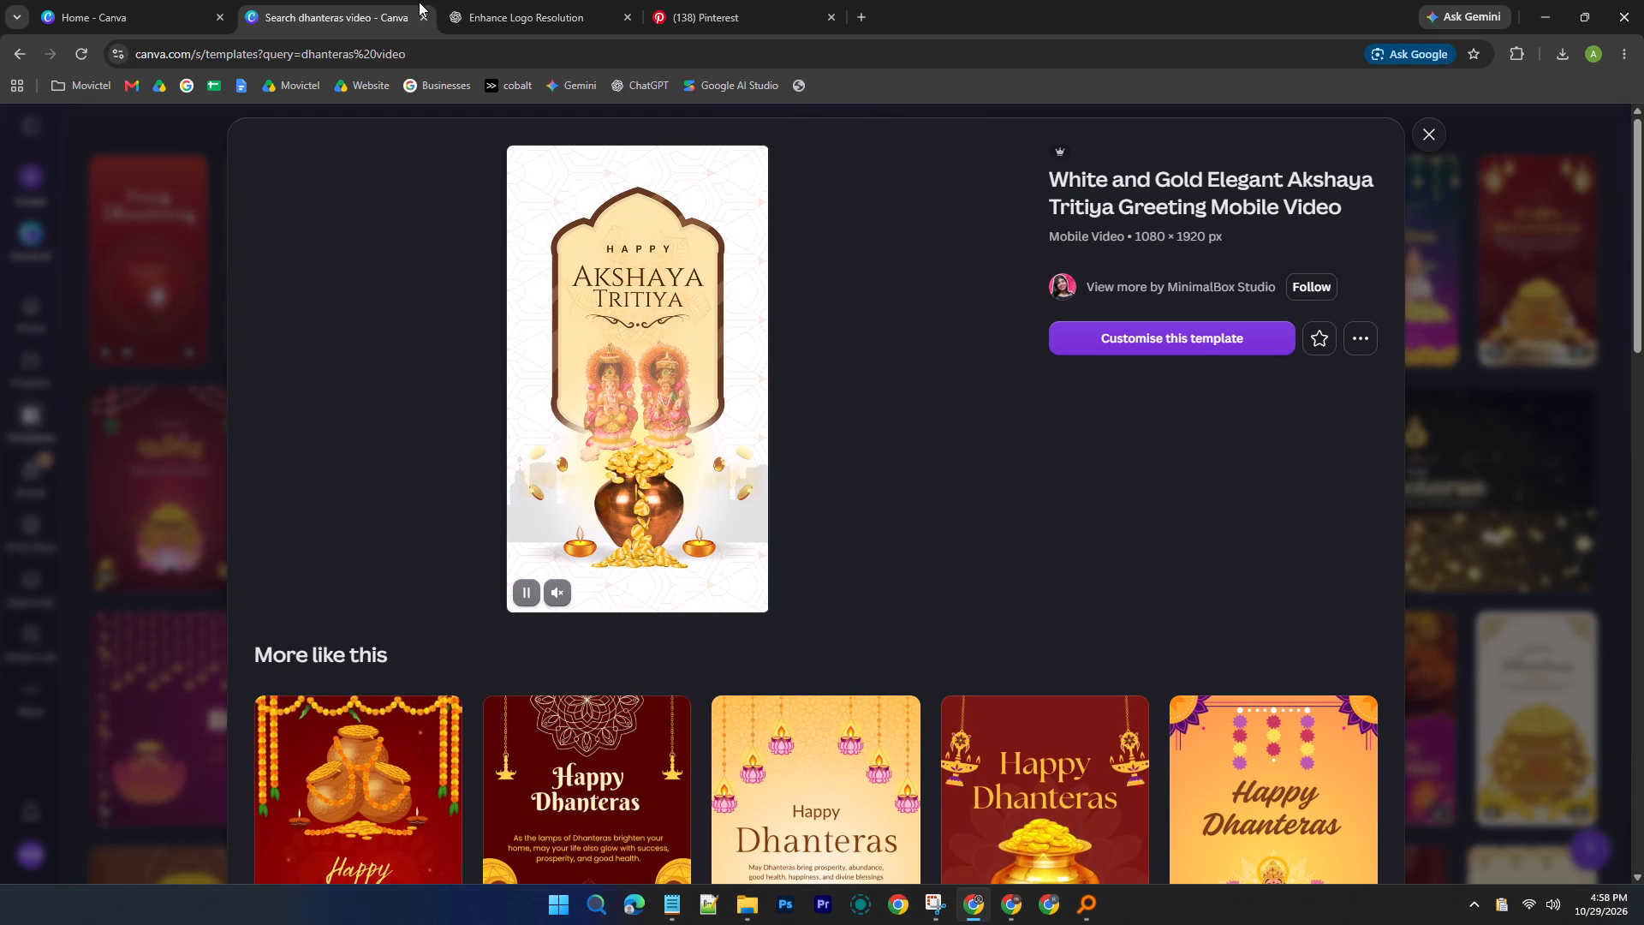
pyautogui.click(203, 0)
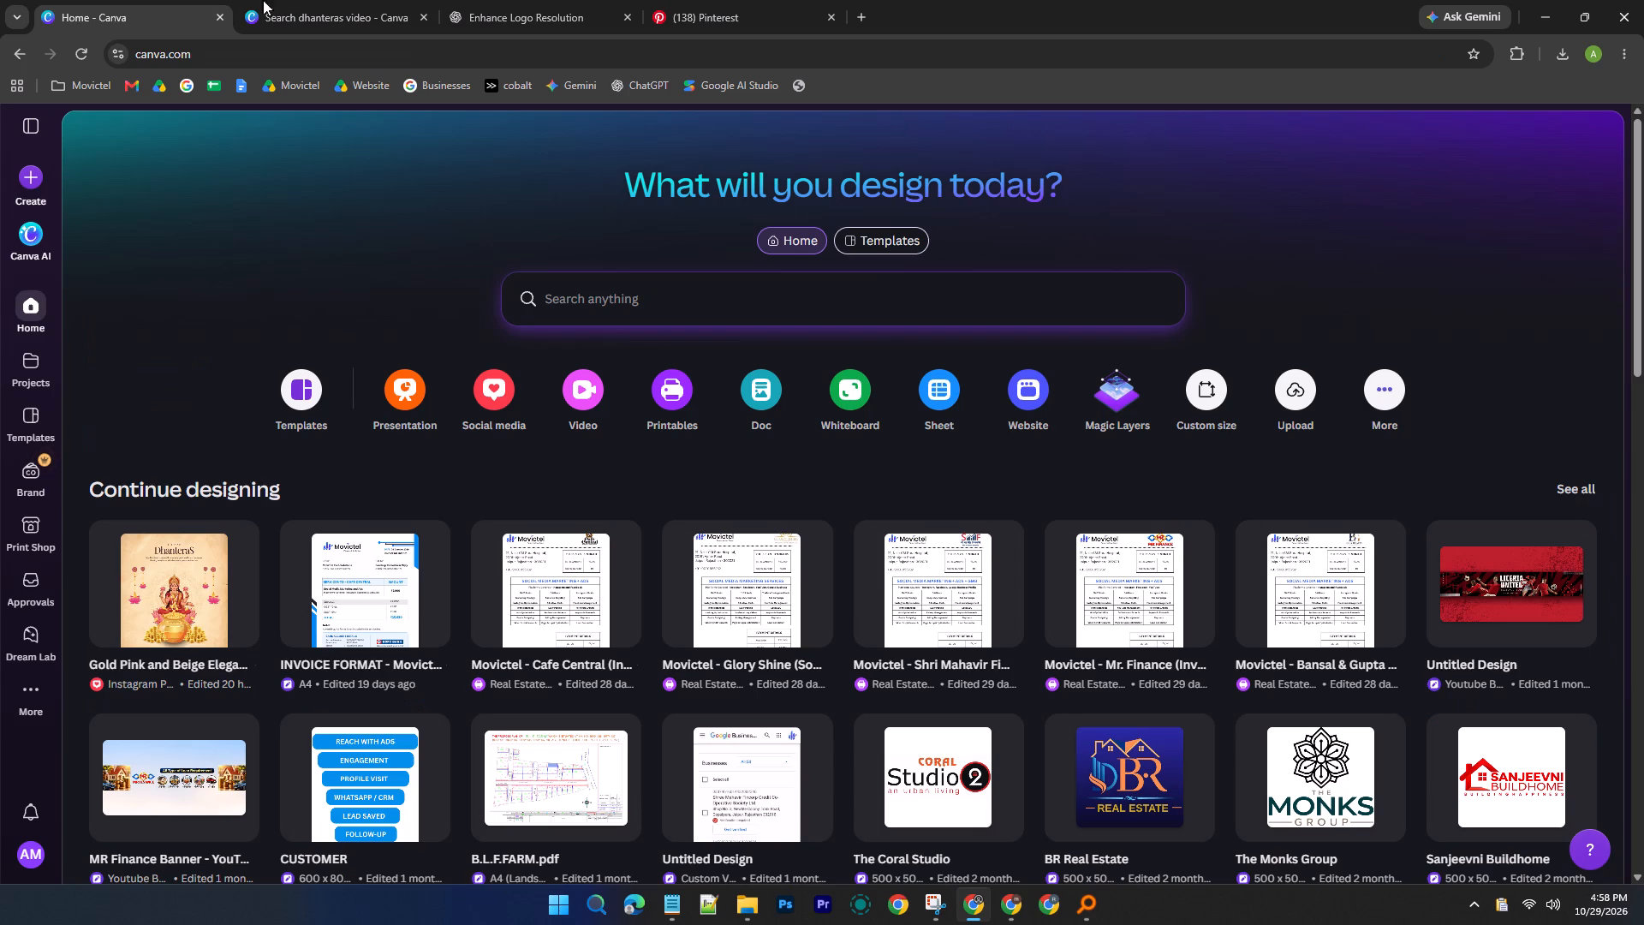
# Browse the dhanteras video template results and open the Yellow and Brown Traditional Dhanteras Your Story template for customising.
pyautogui.click(299, 0)
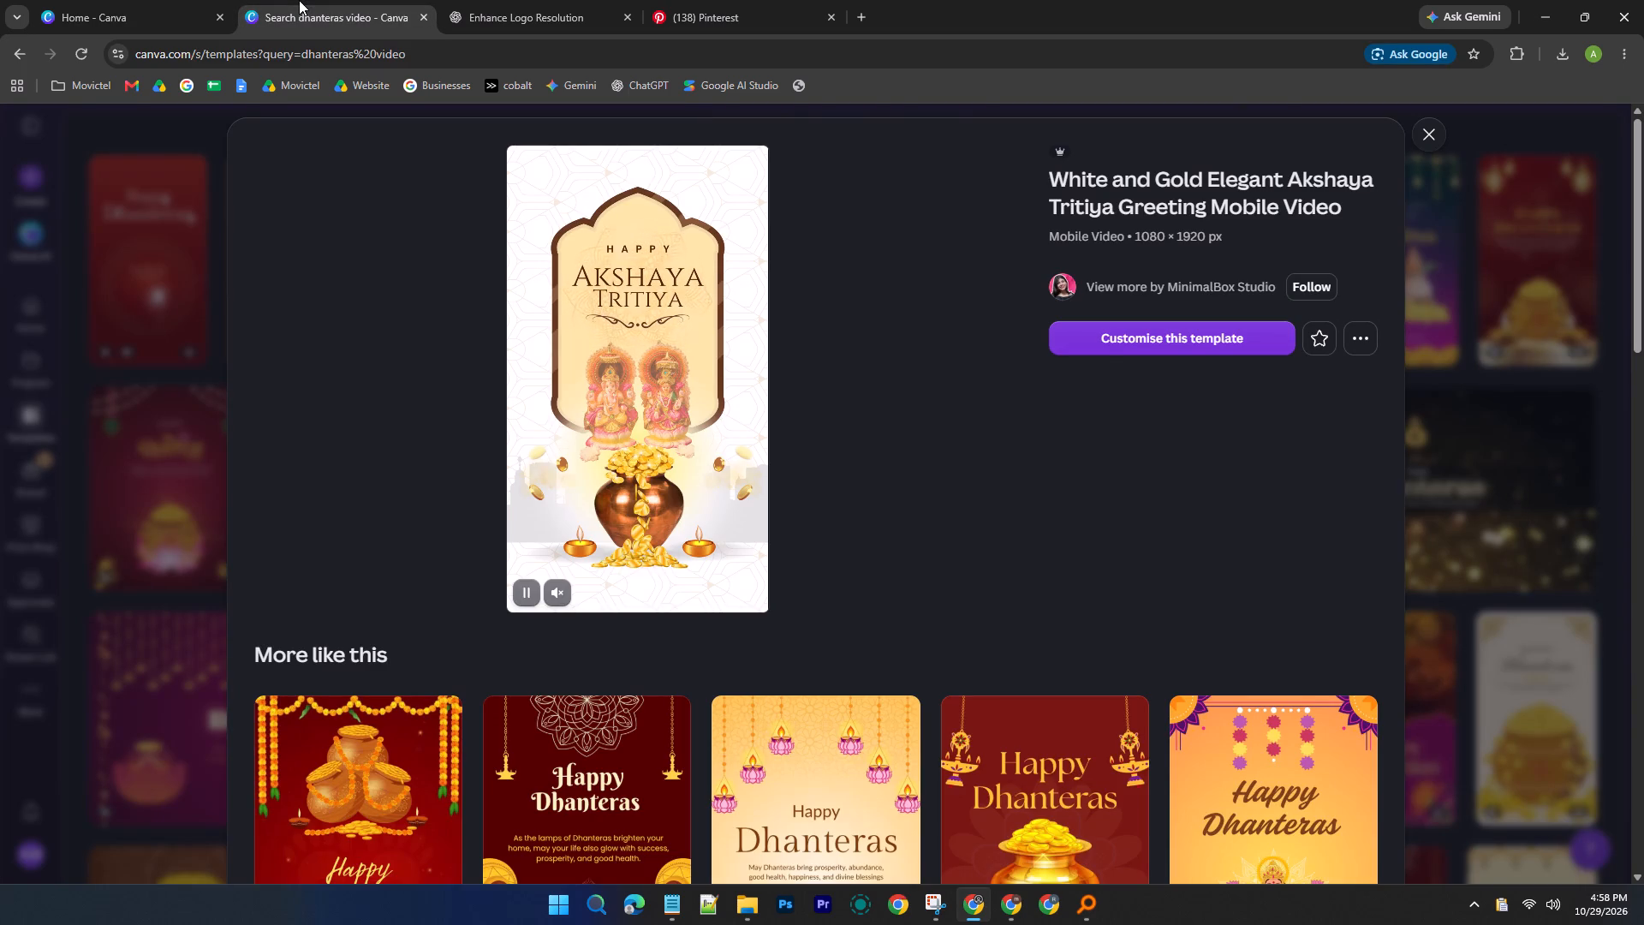
pyautogui.click(1430, 142)
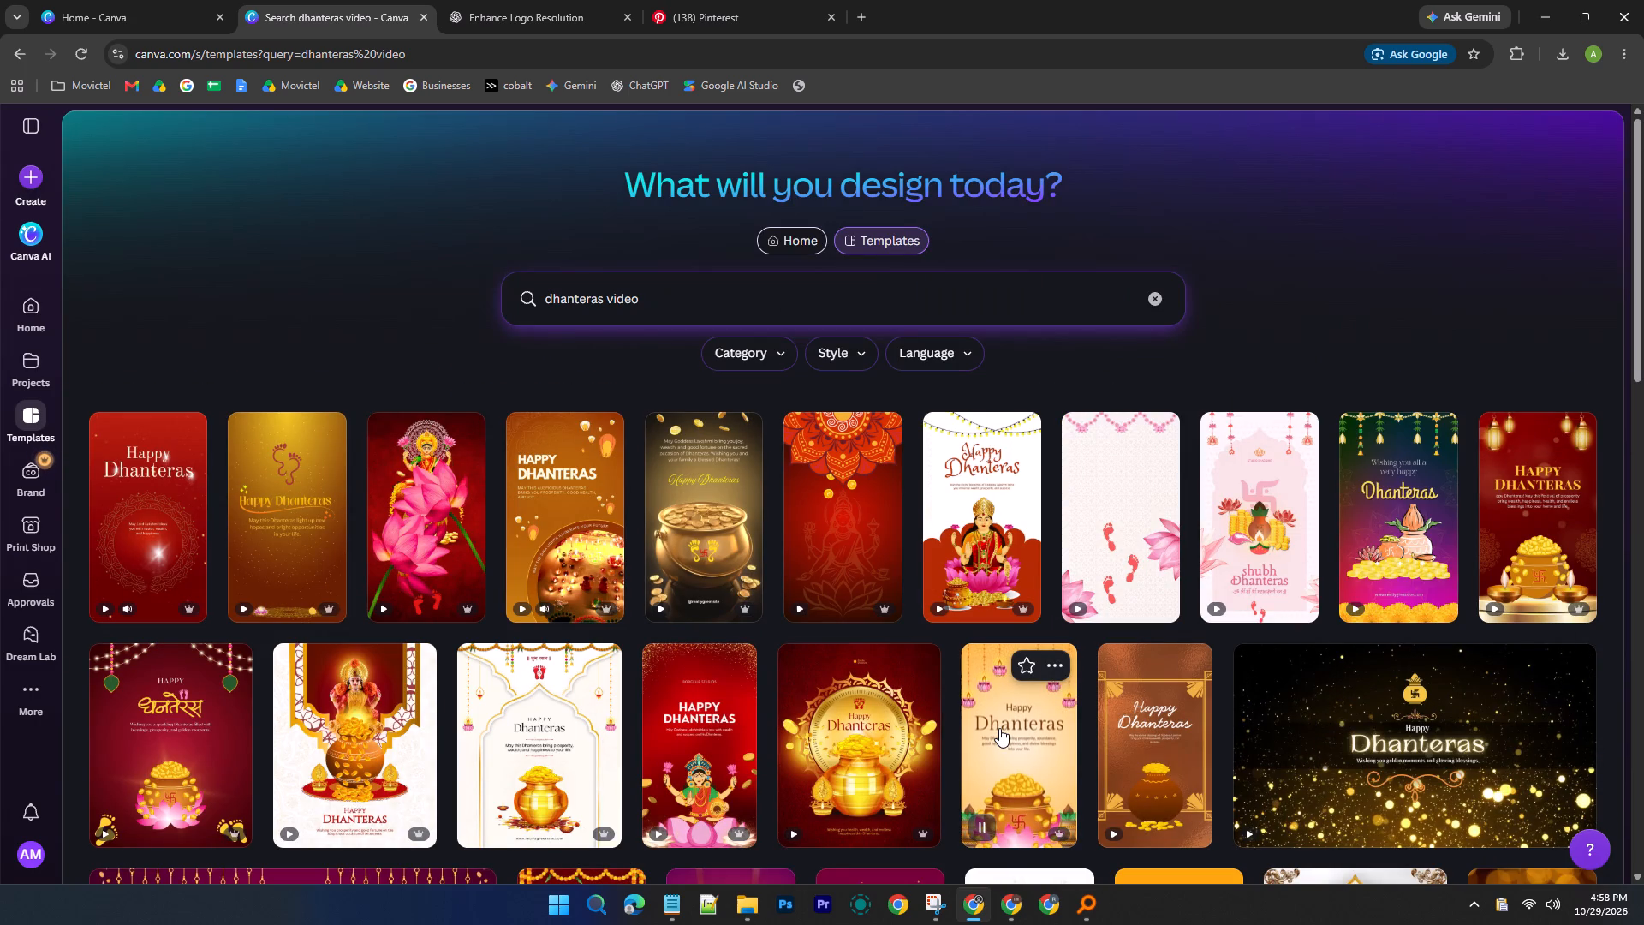
pyautogui.scroll(-4, 999, 728)
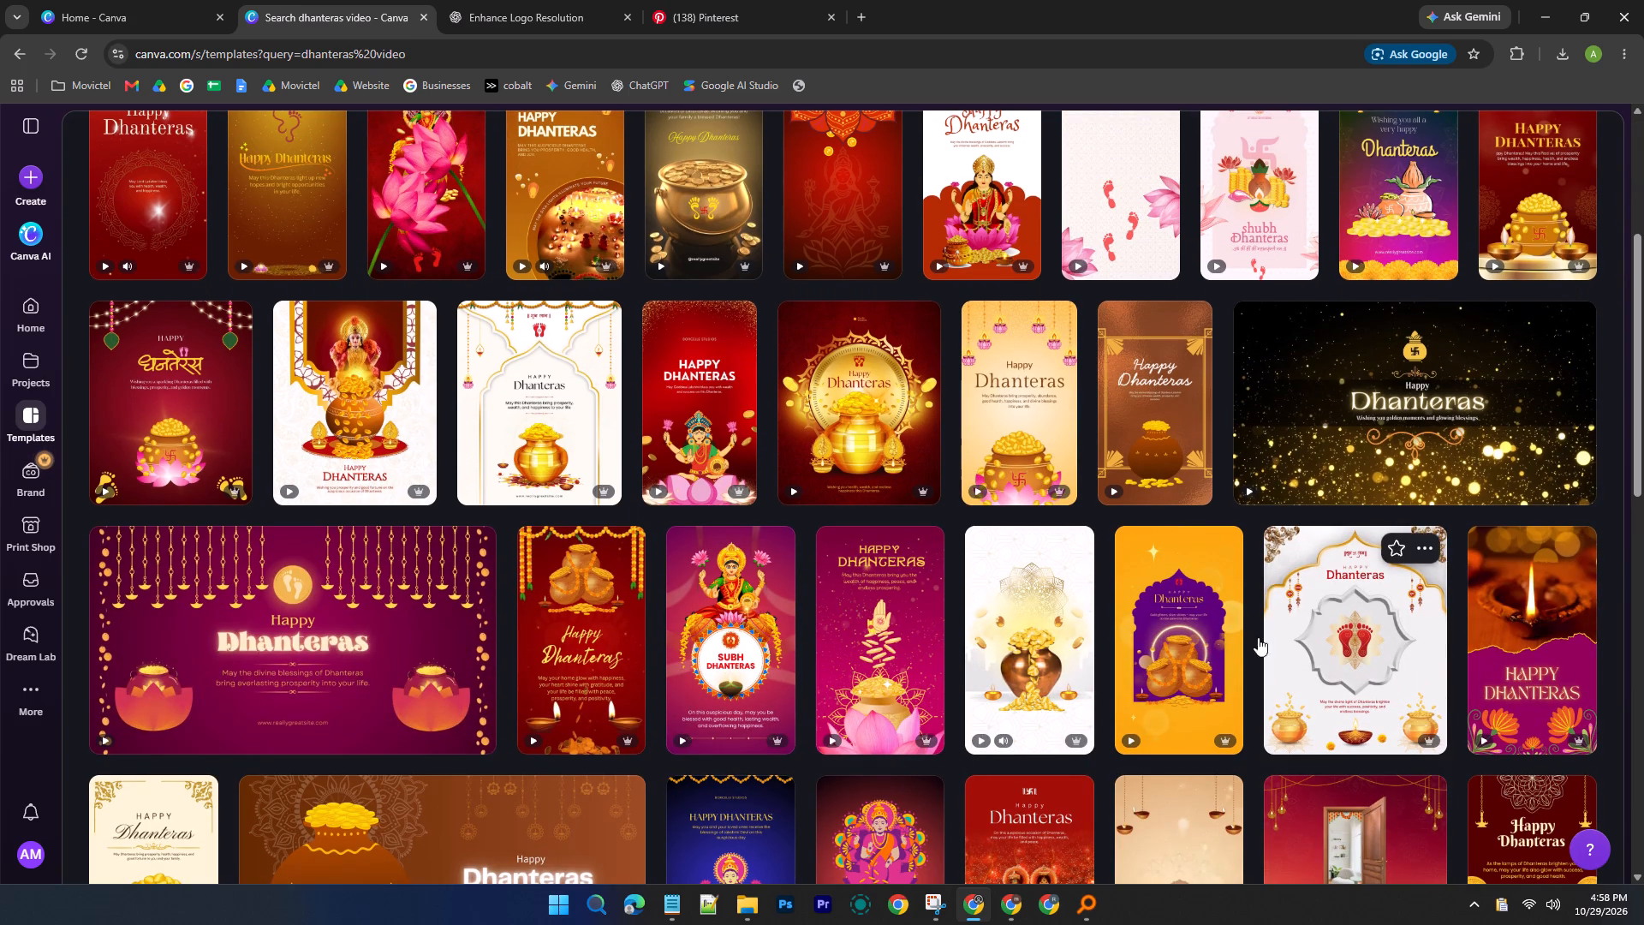
pyautogui.scroll(-2, 1203, 630)
pyautogui.scroll(-2, 1170, 520)
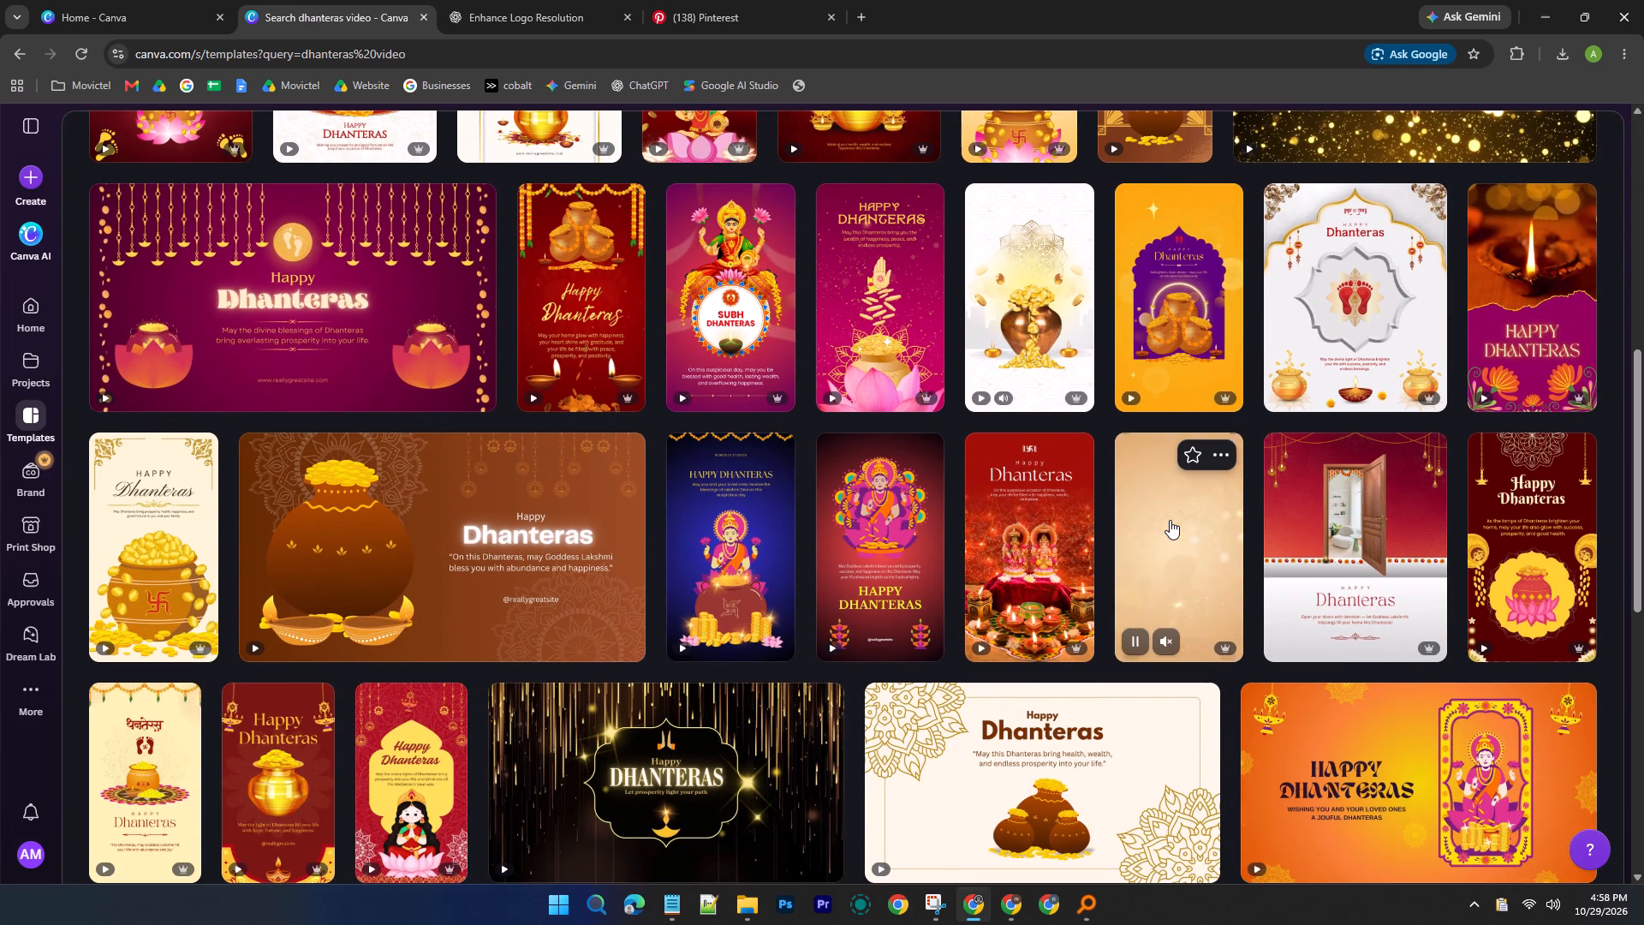
pyautogui.scroll(-3, 1170, 520)
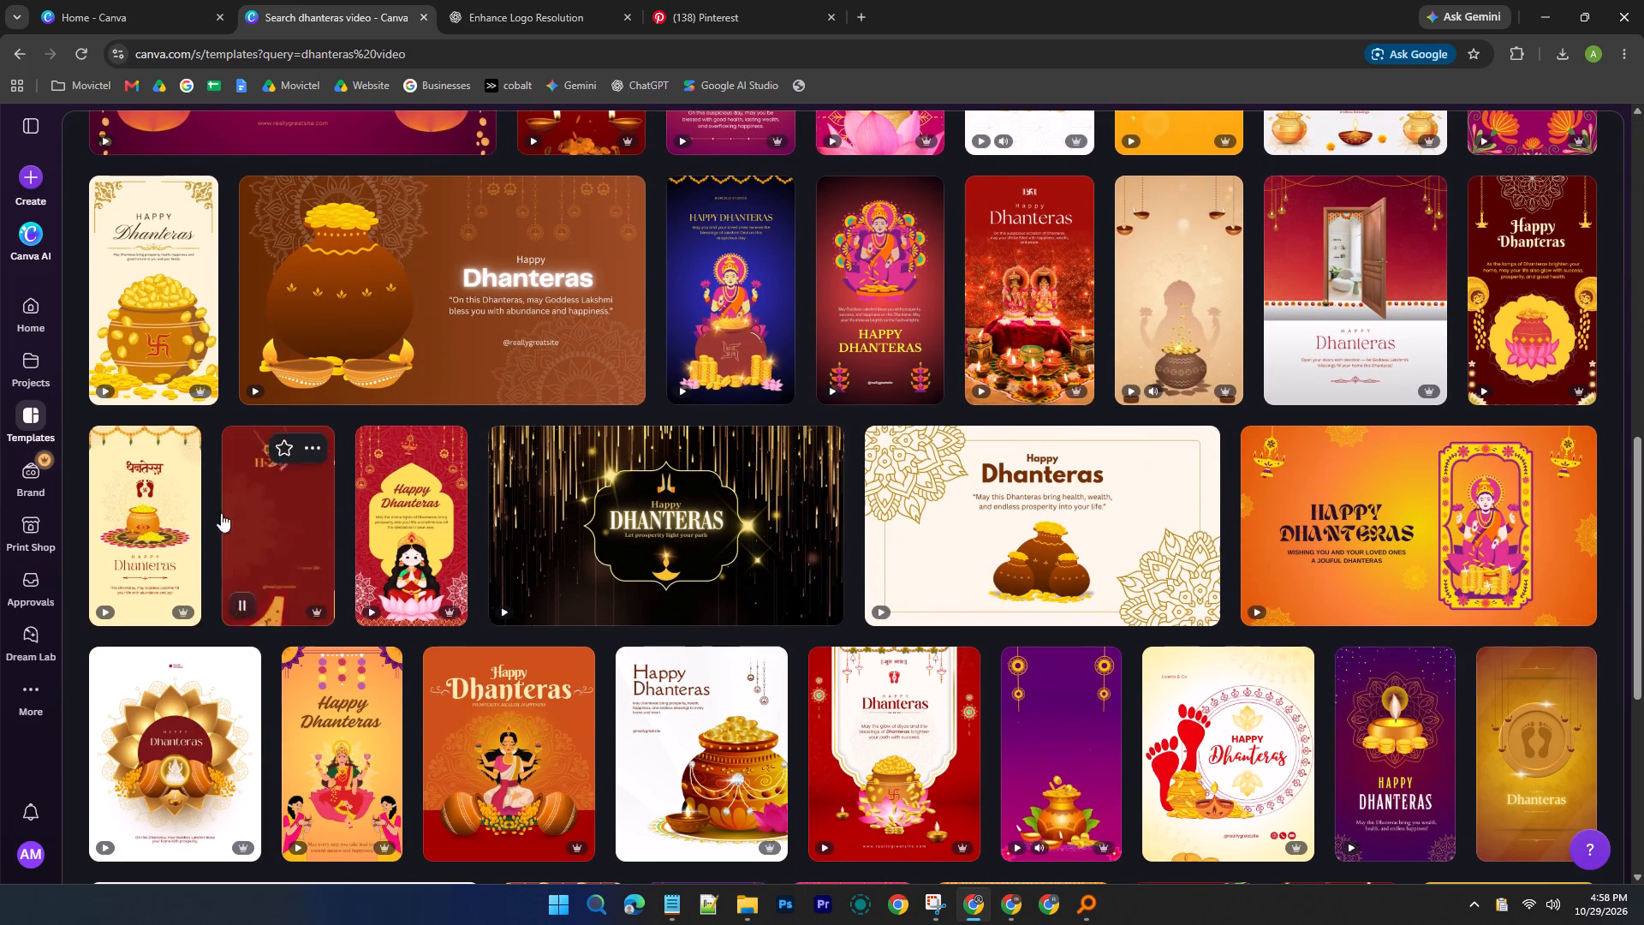
pyautogui.click(126, 510)
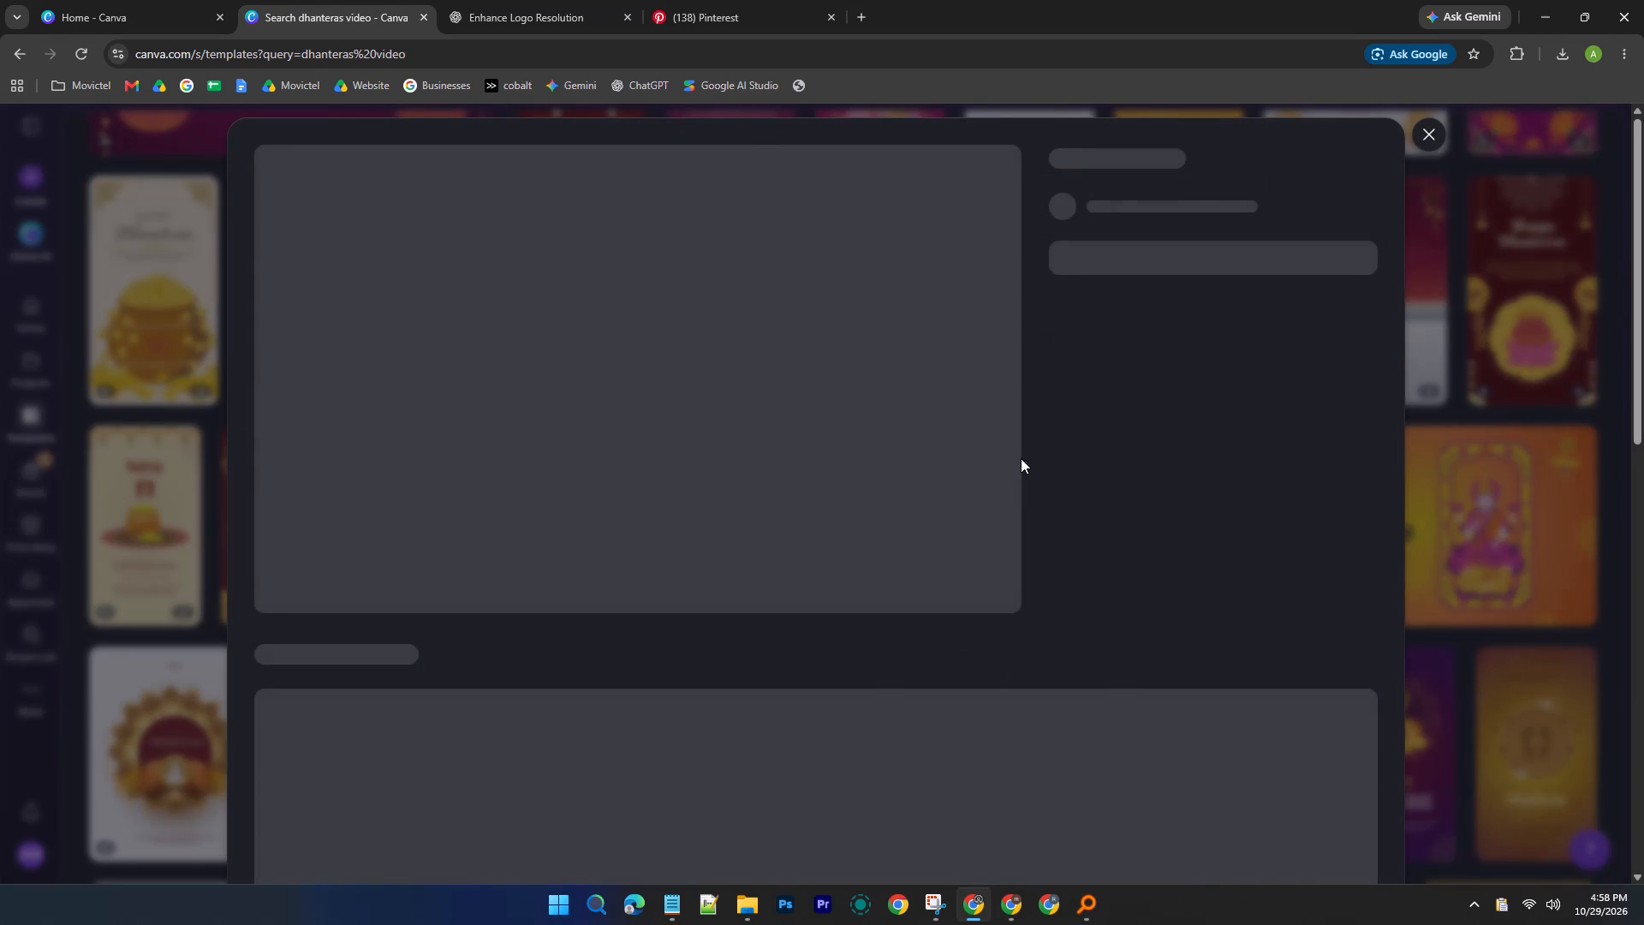
pyautogui.click(1136, 333)
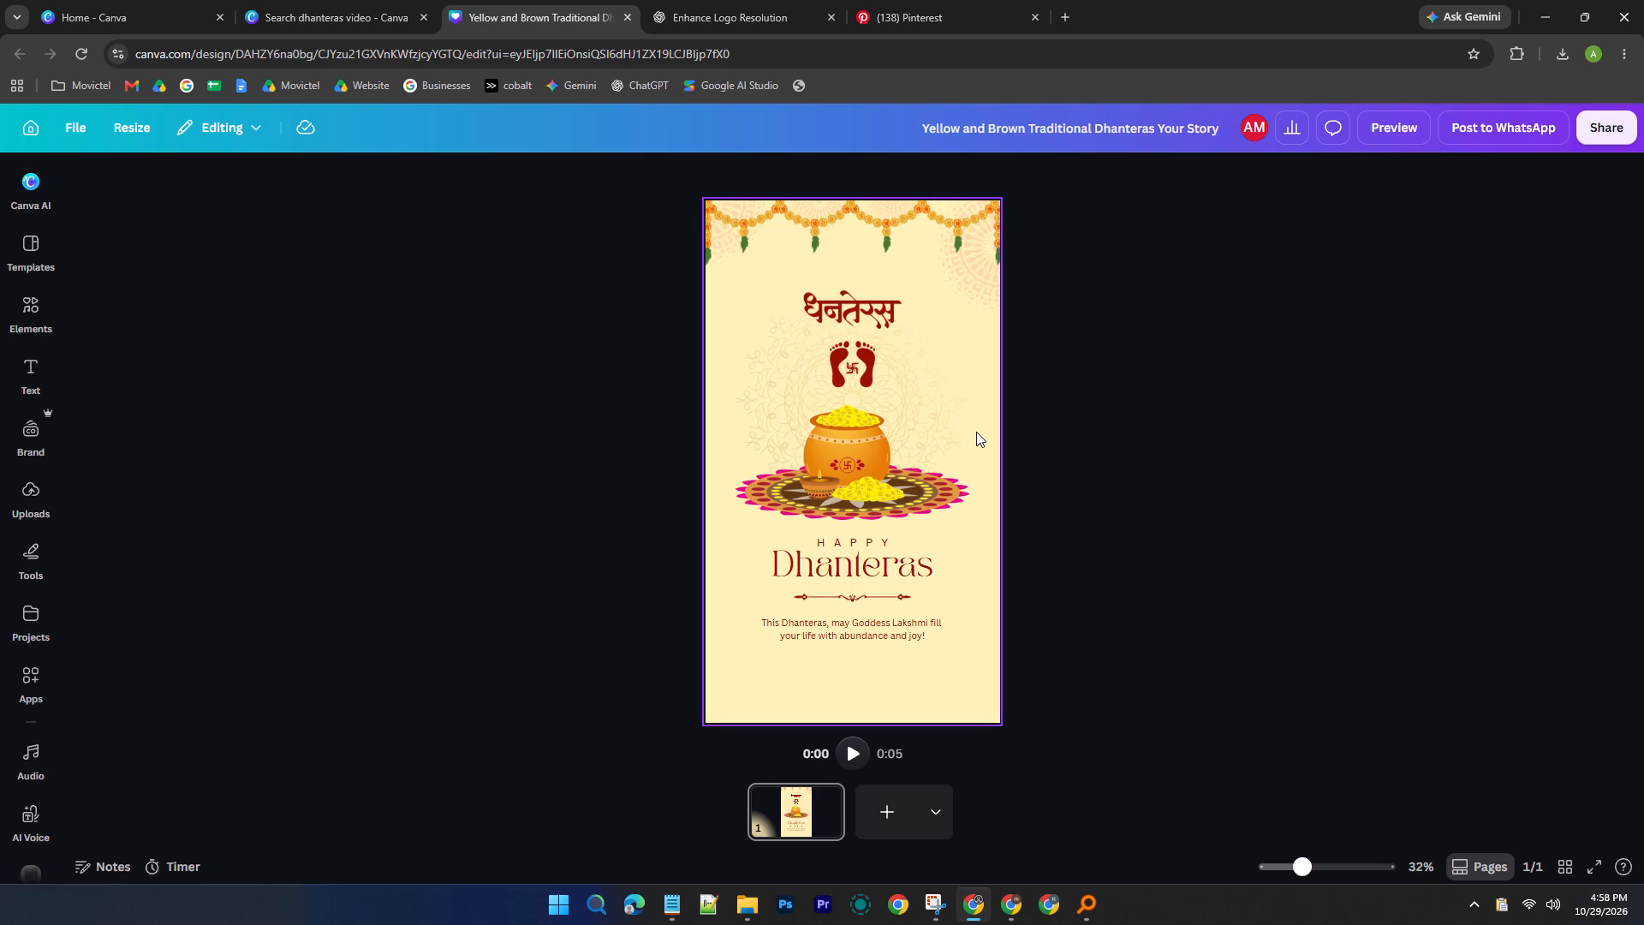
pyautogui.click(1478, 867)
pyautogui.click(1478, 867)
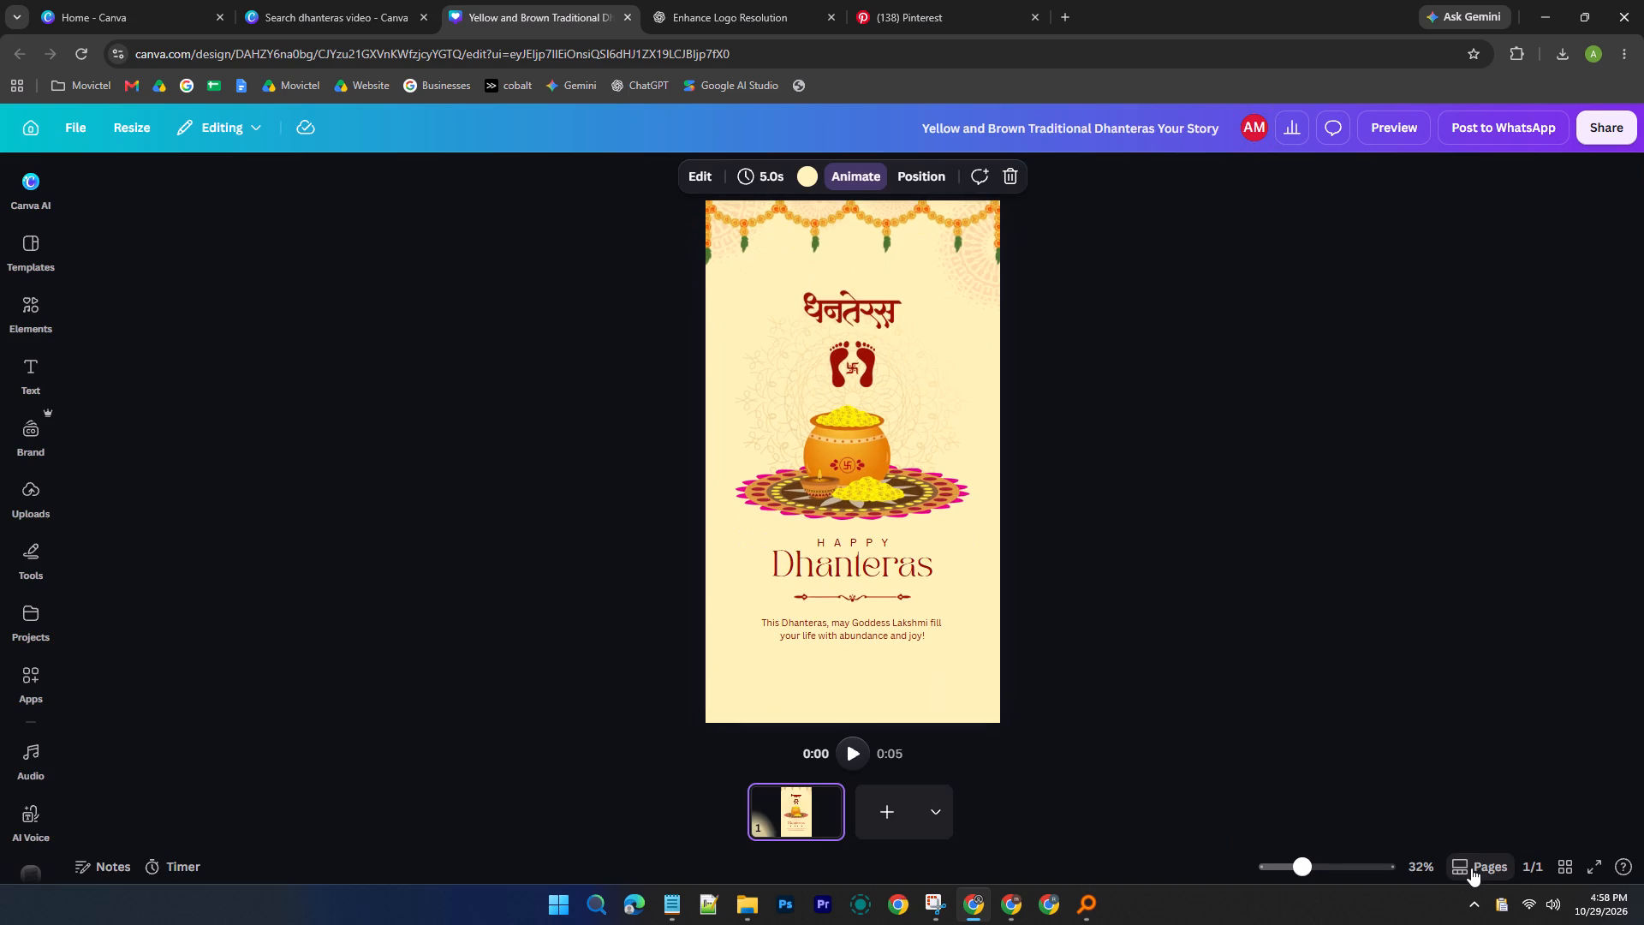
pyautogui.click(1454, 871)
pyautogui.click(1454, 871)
# Play the Dhanteras page's animation from start to end.
pyautogui.click(832, 530)
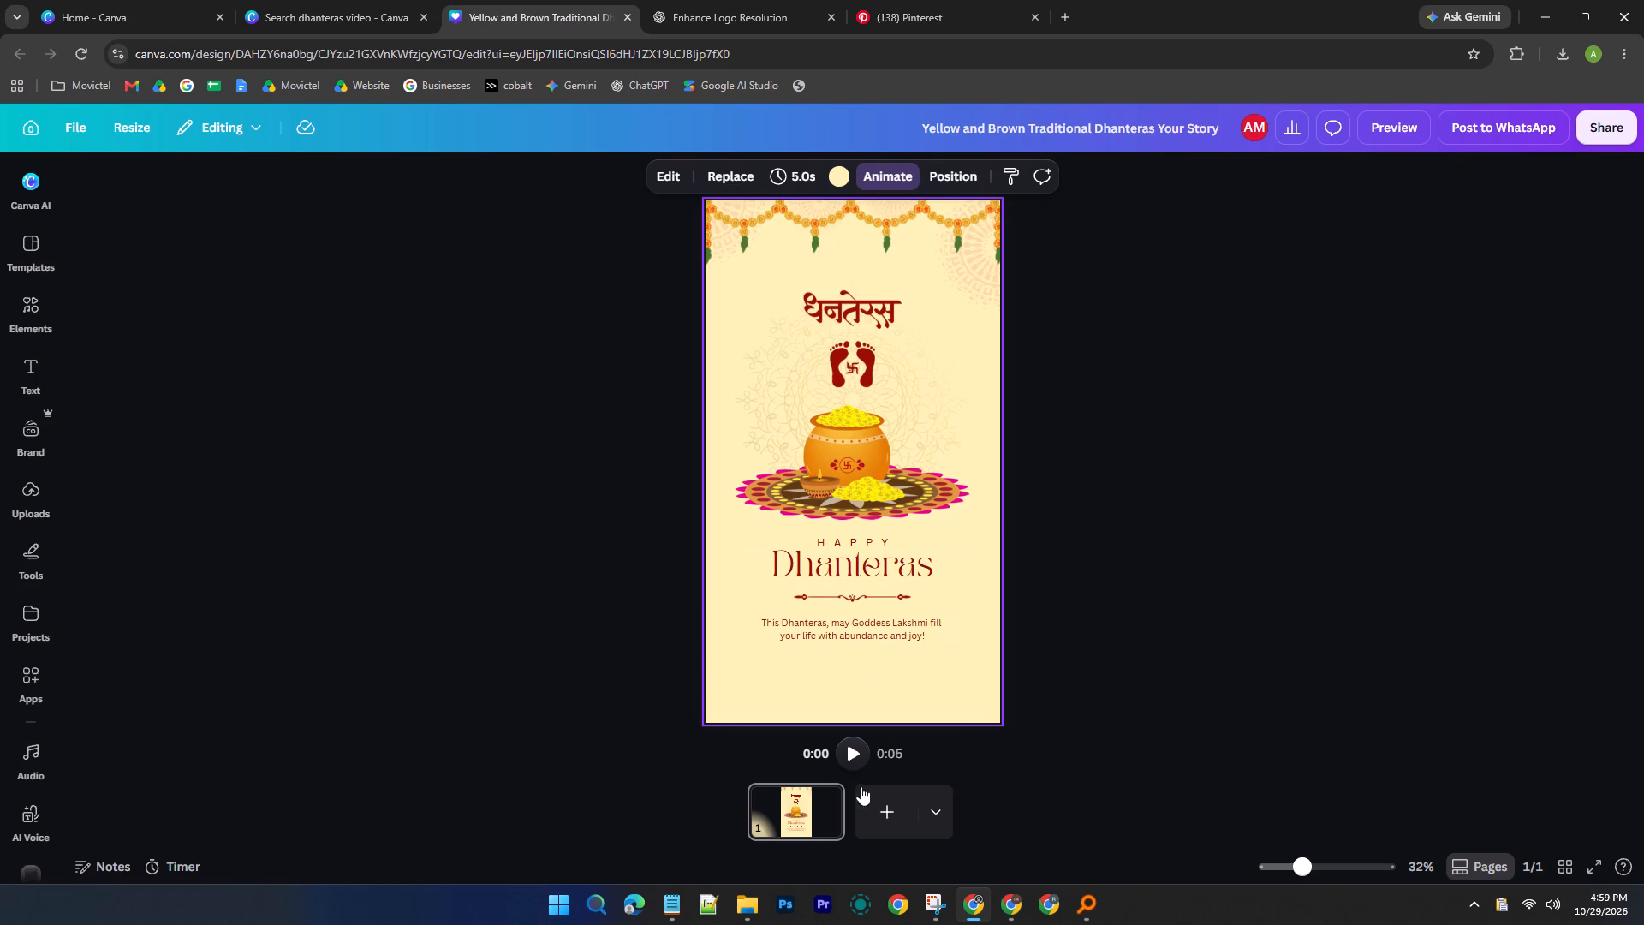
pyautogui.click(860, 759)
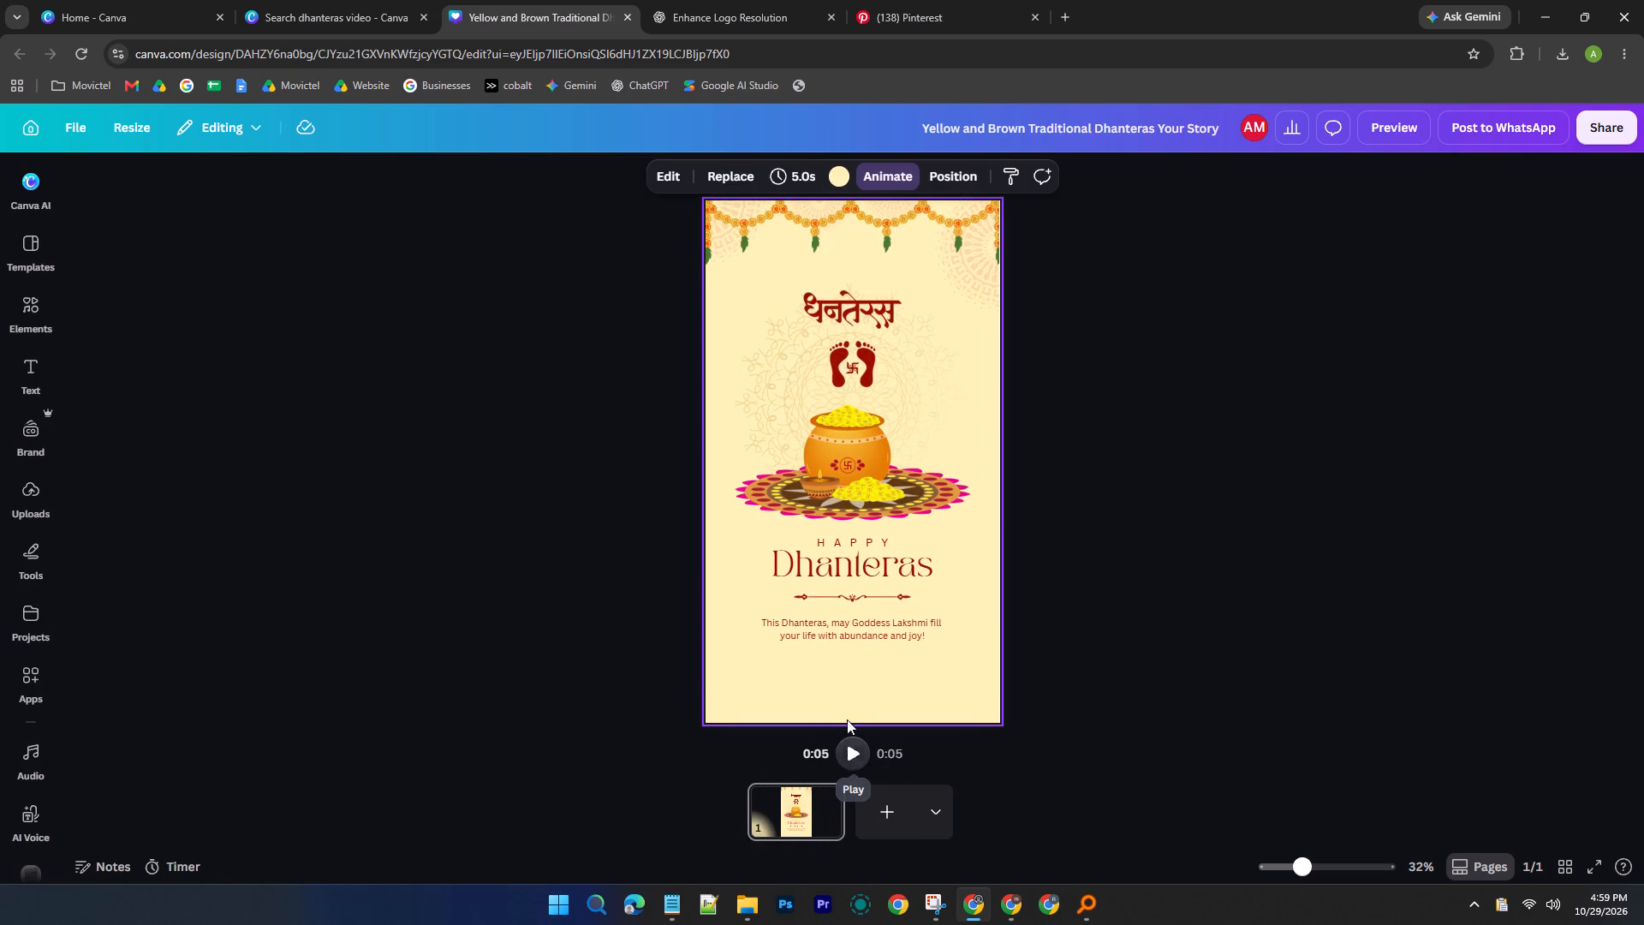
# Switch the Dhanteras page to video editing with a layered timeline.
pyautogui.click(1456, 863)
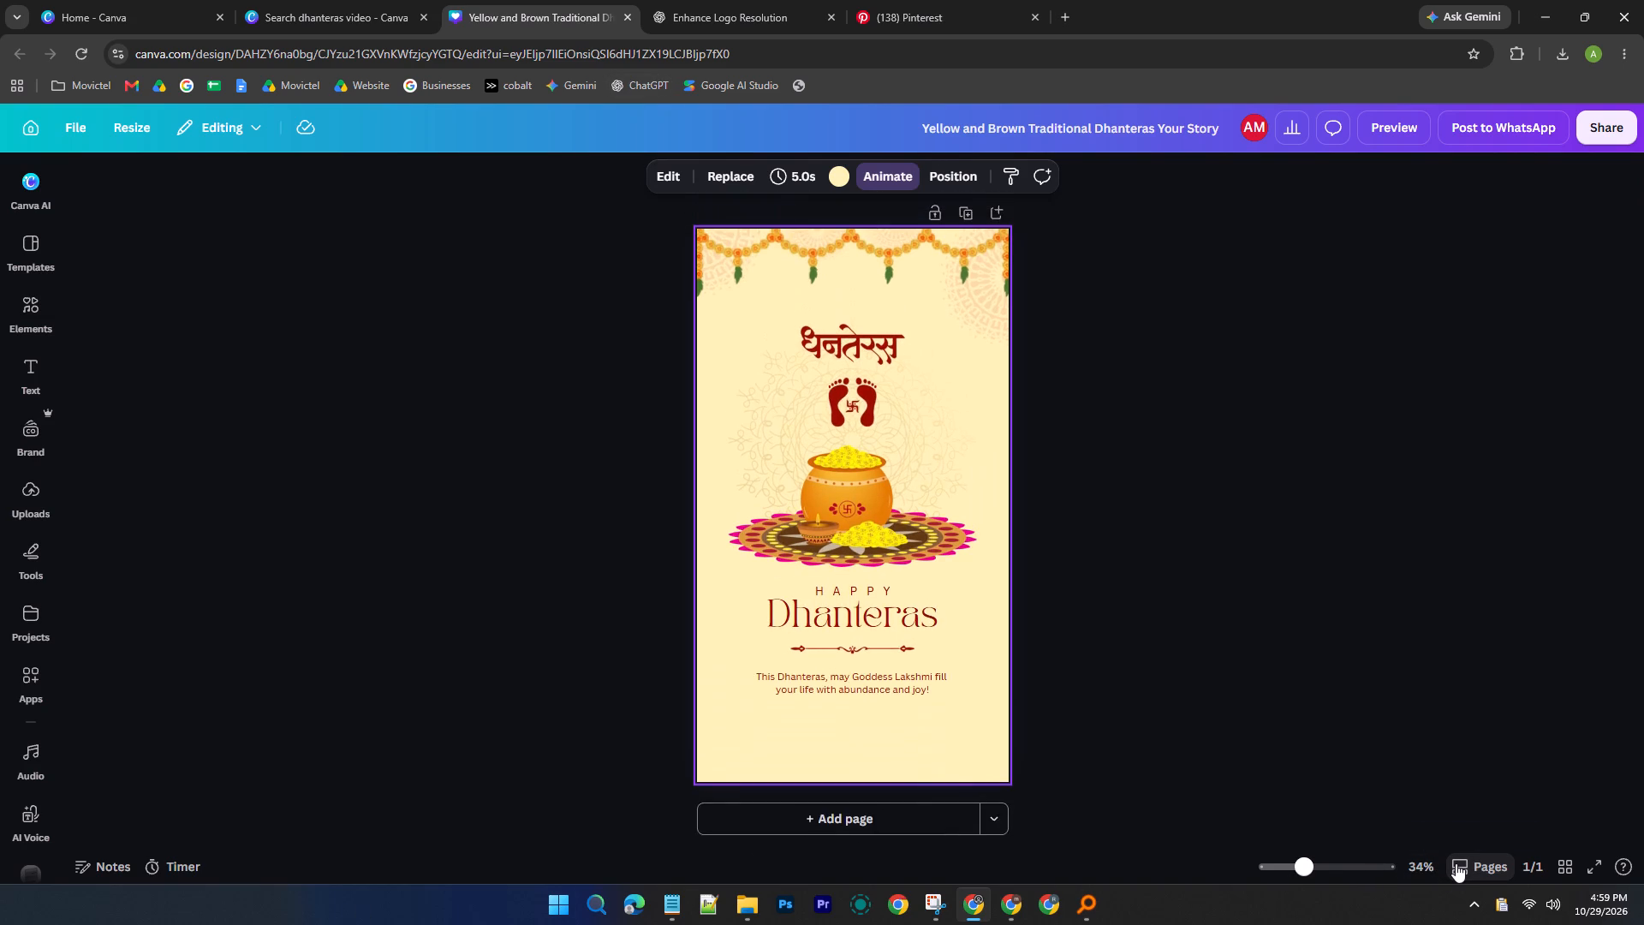
pyautogui.click(1456, 863)
pyautogui.rightClick(804, 820)
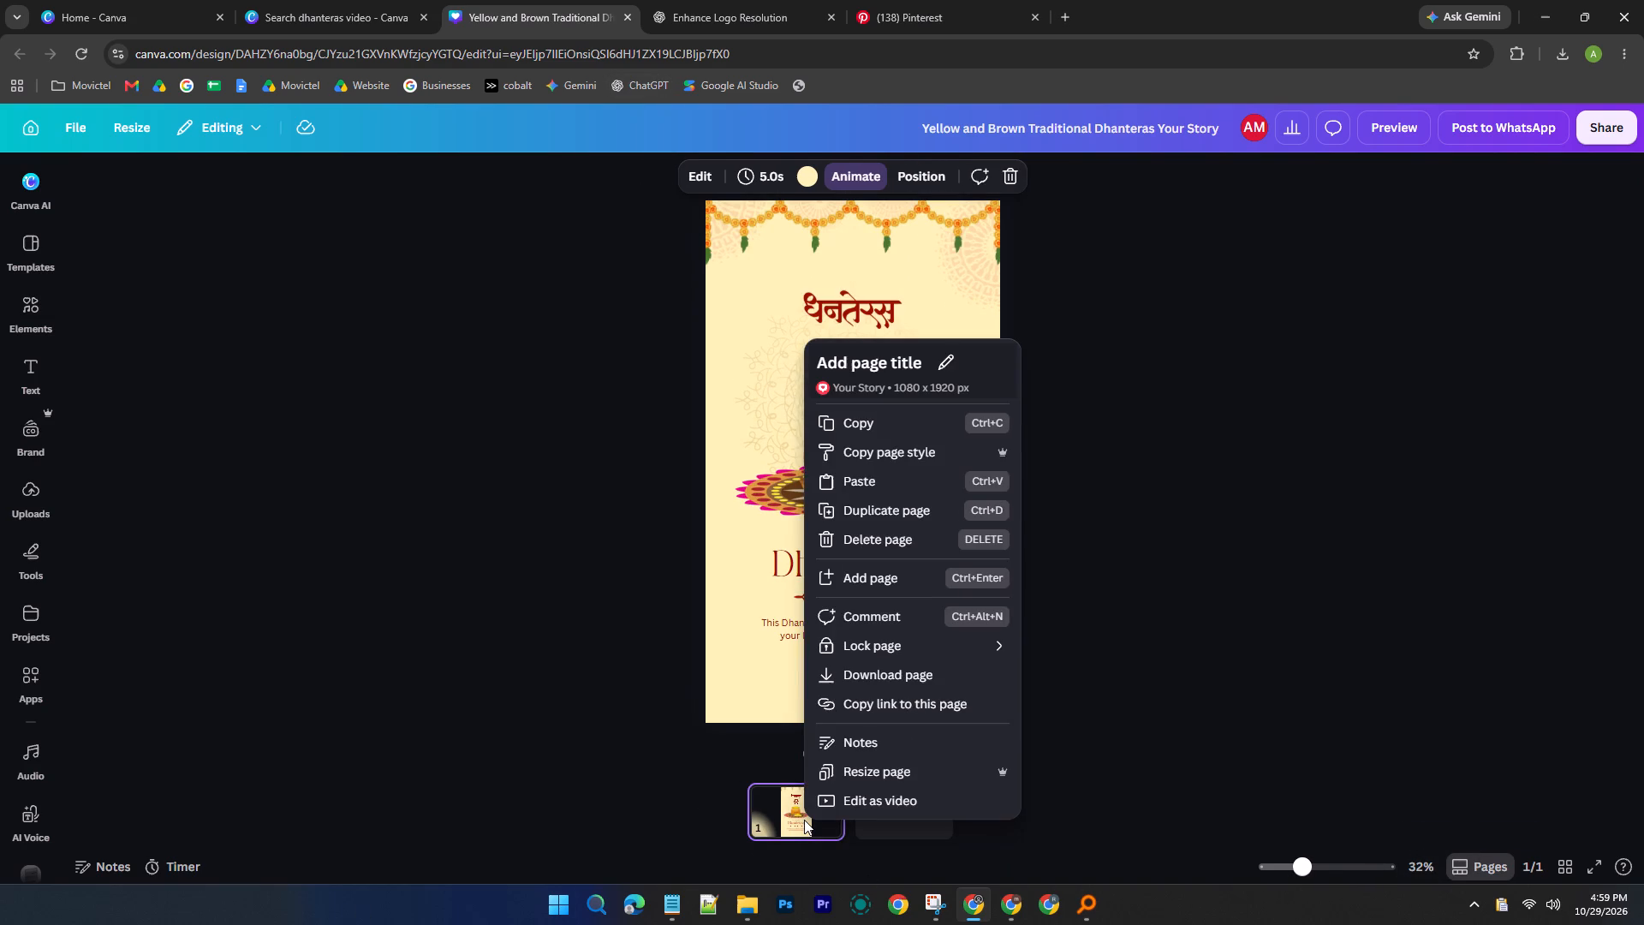
pyautogui.click(866, 799)
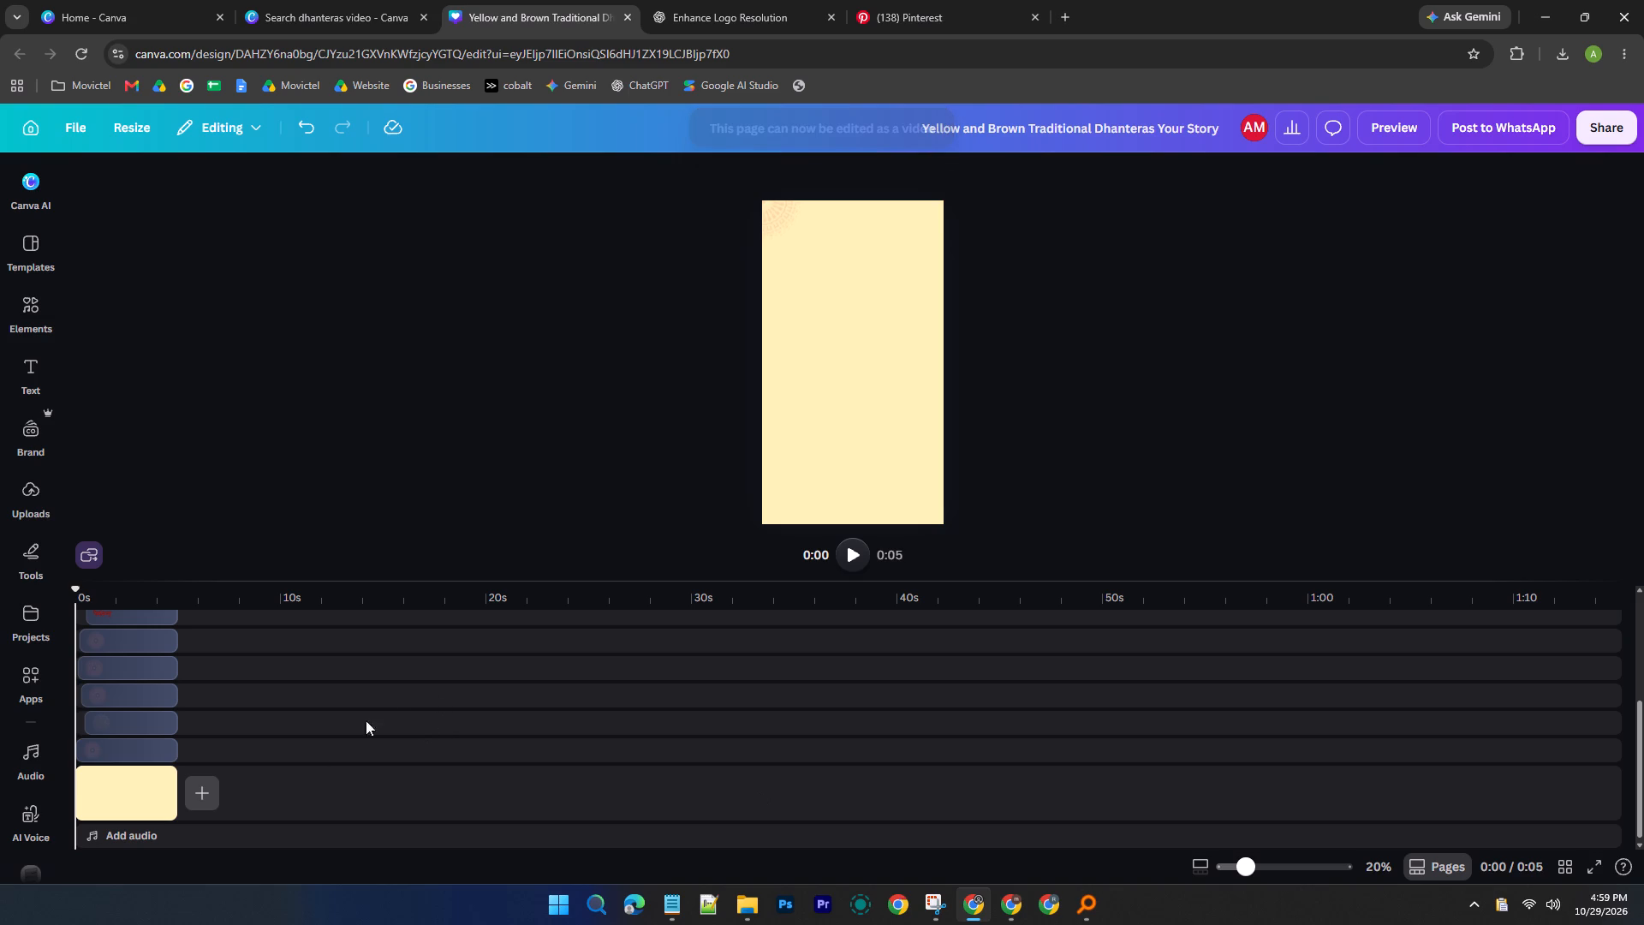
# Open the audio library for the timeline's audio track and preview the recently used Festival of Lights track.
pyautogui.click(101, 841)
pyautogui.click(140, 688)
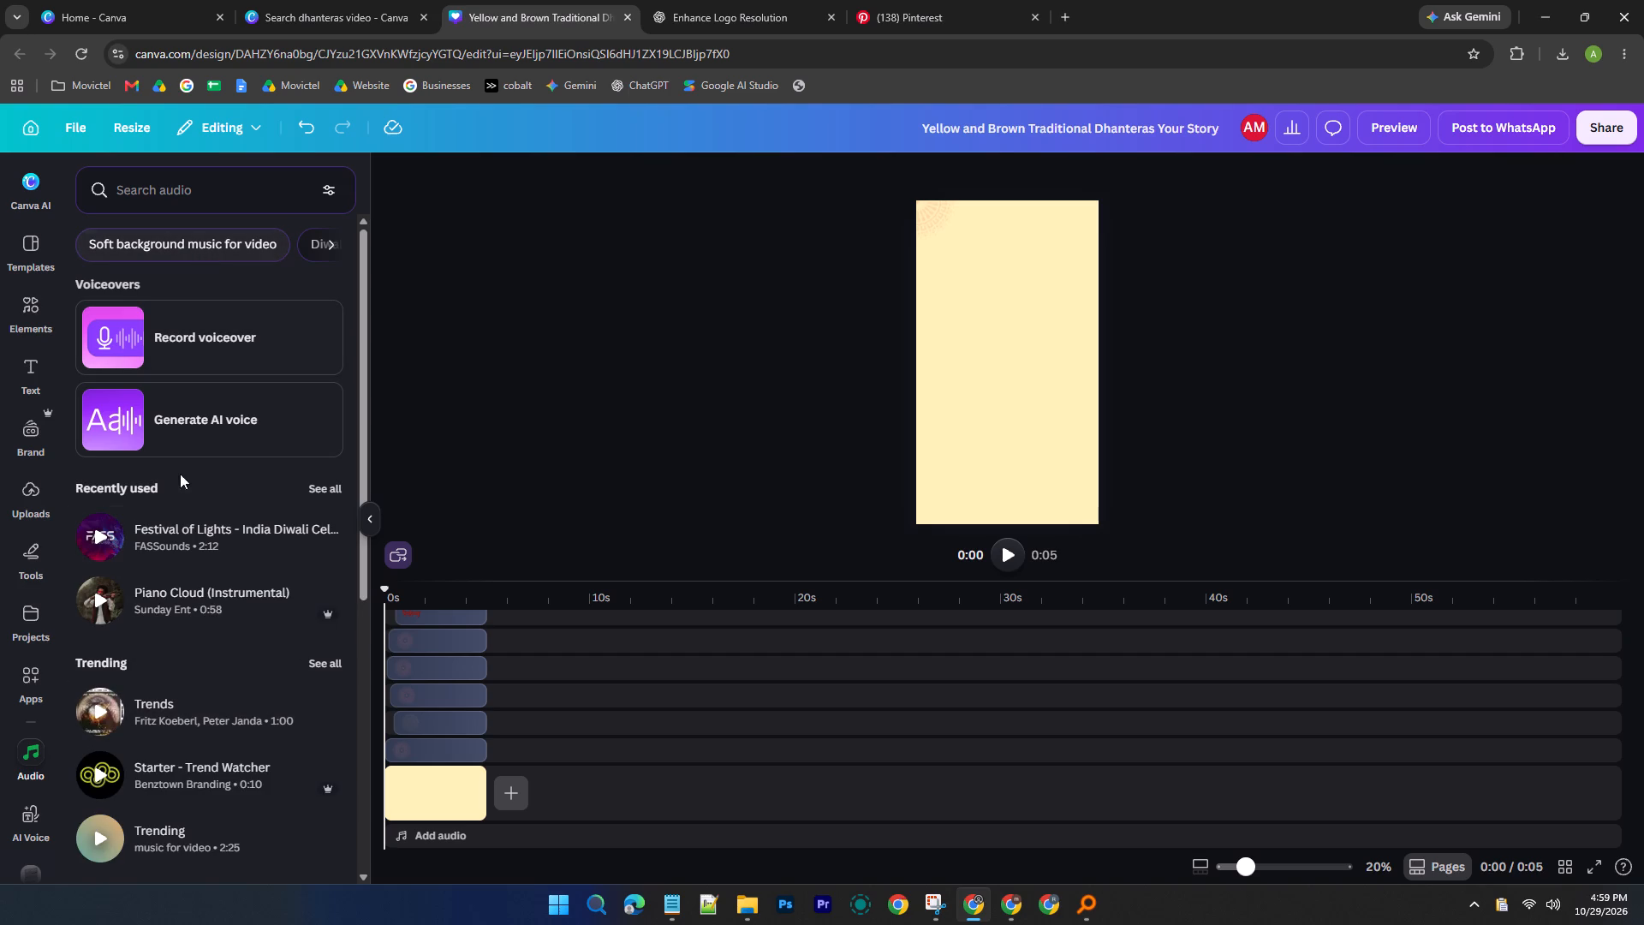
pyautogui.click(100, 542)
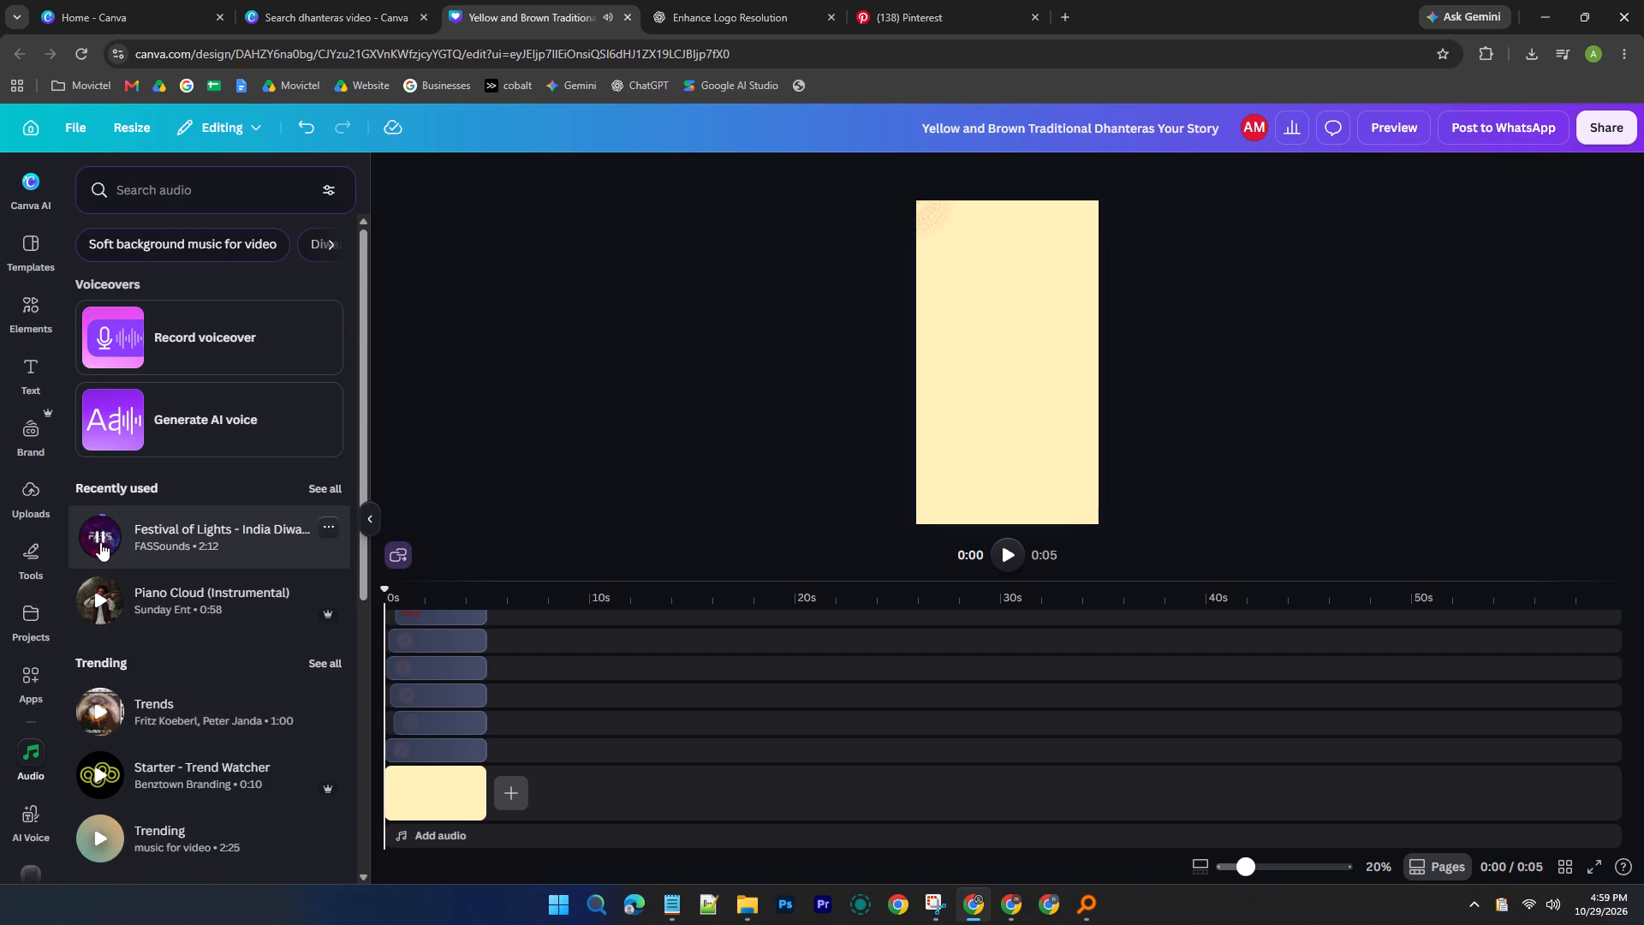
pyautogui.click(100, 542)
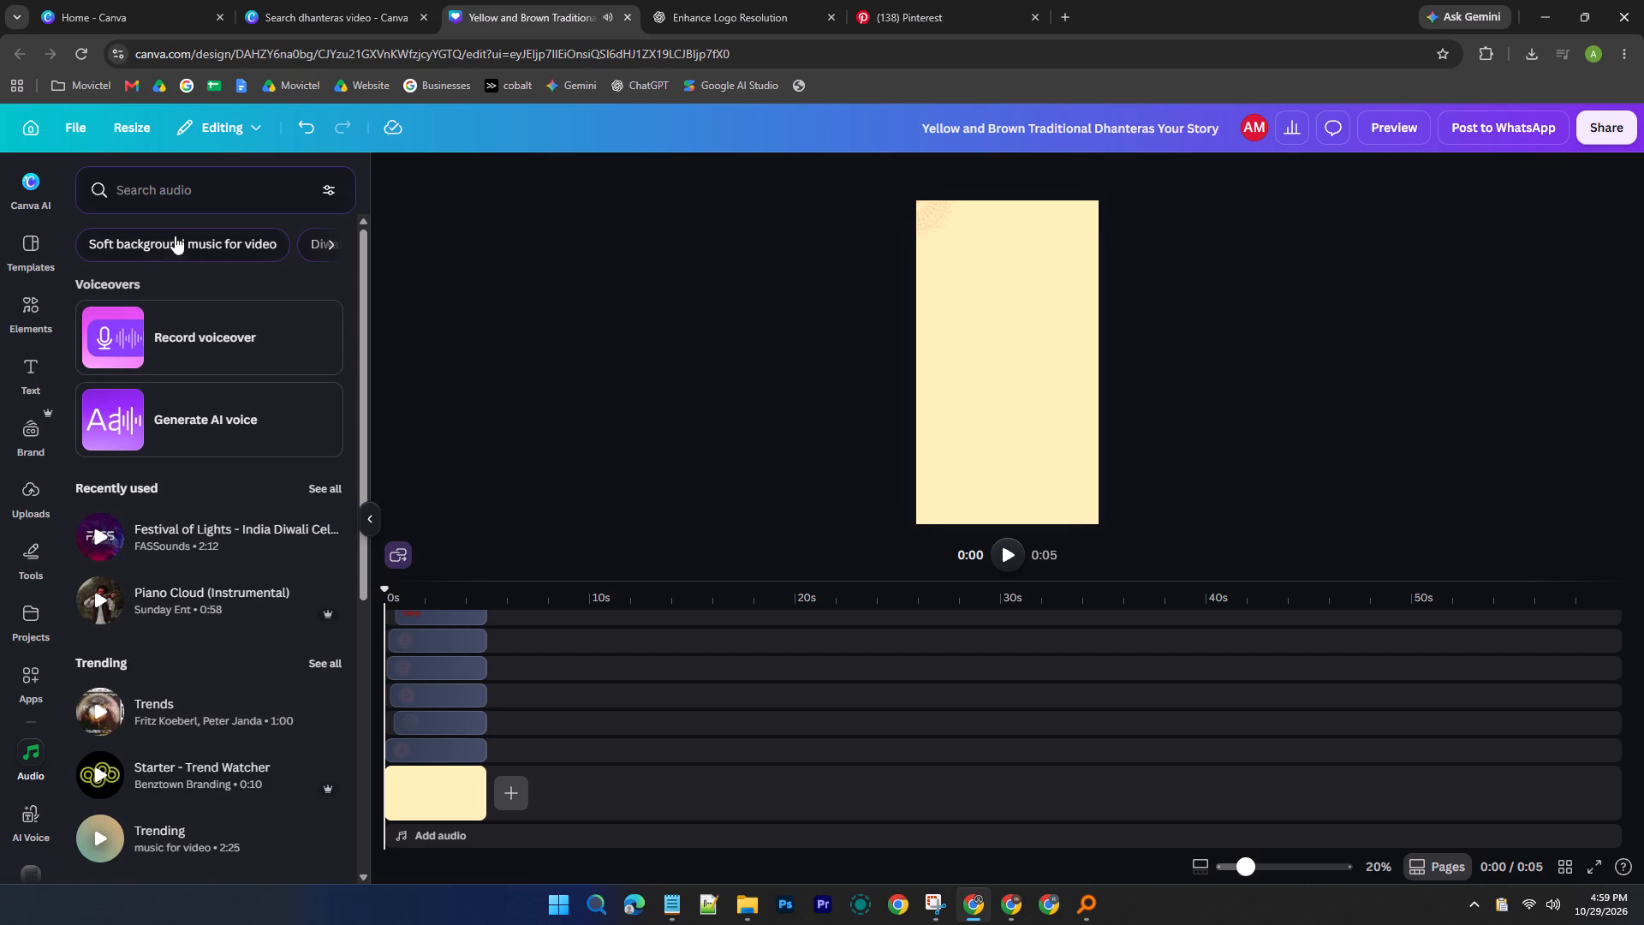
# Search the audio library for indian diwali music.
pyautogui.click(200, 190)
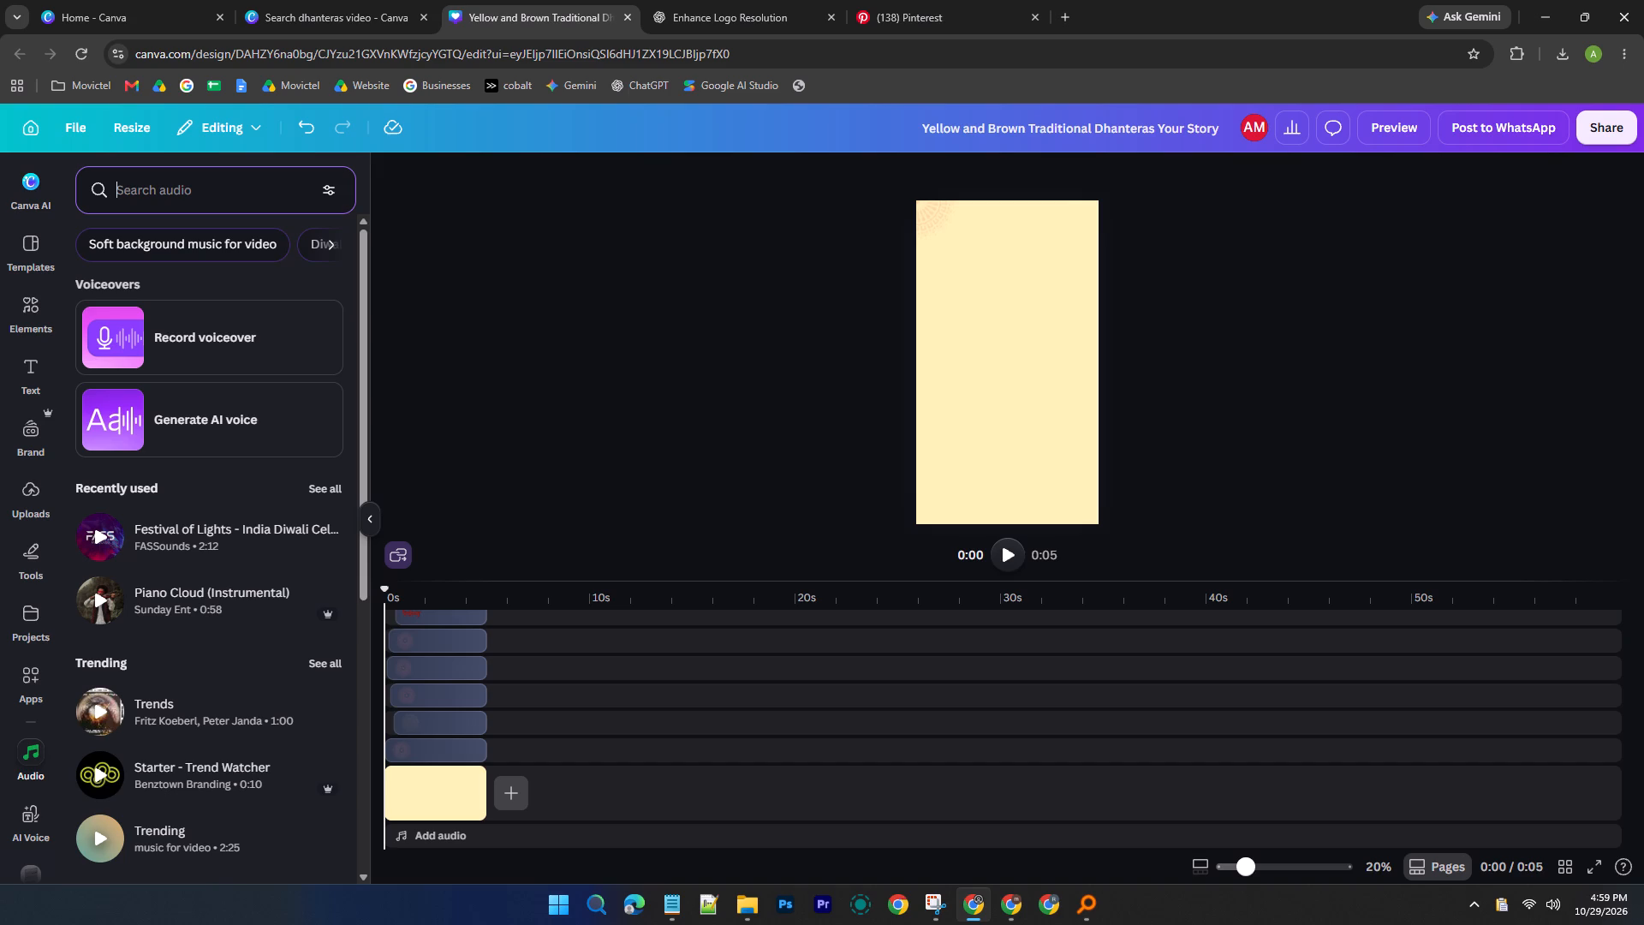
pyautogui.write('diwali')
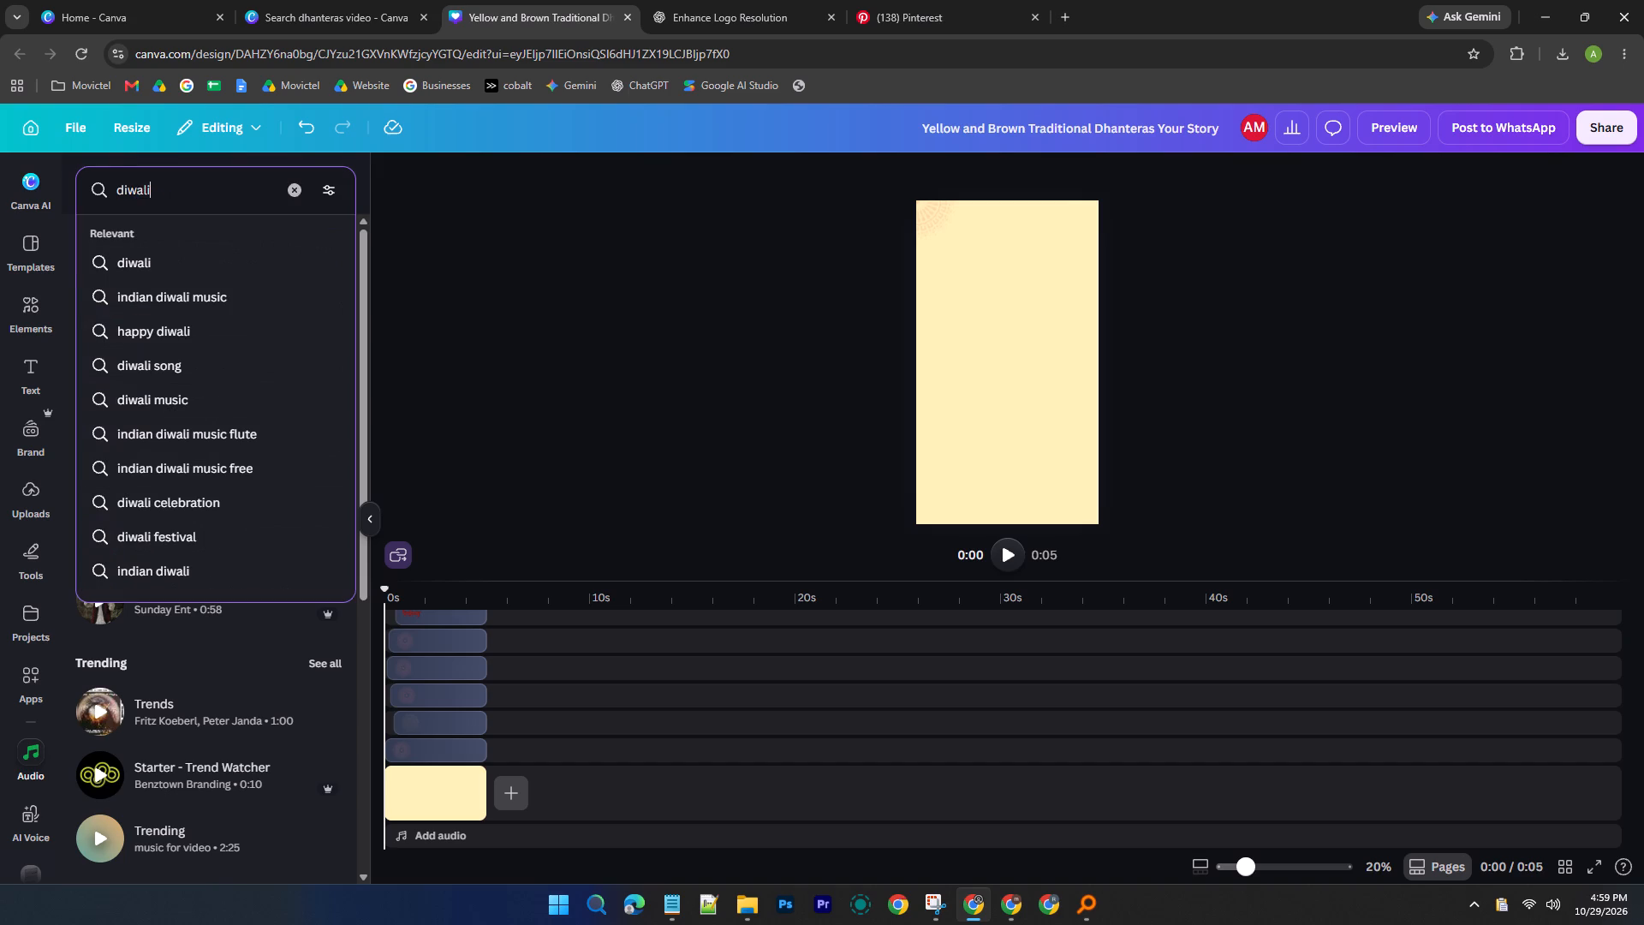
pyautogui.click(152, 259)
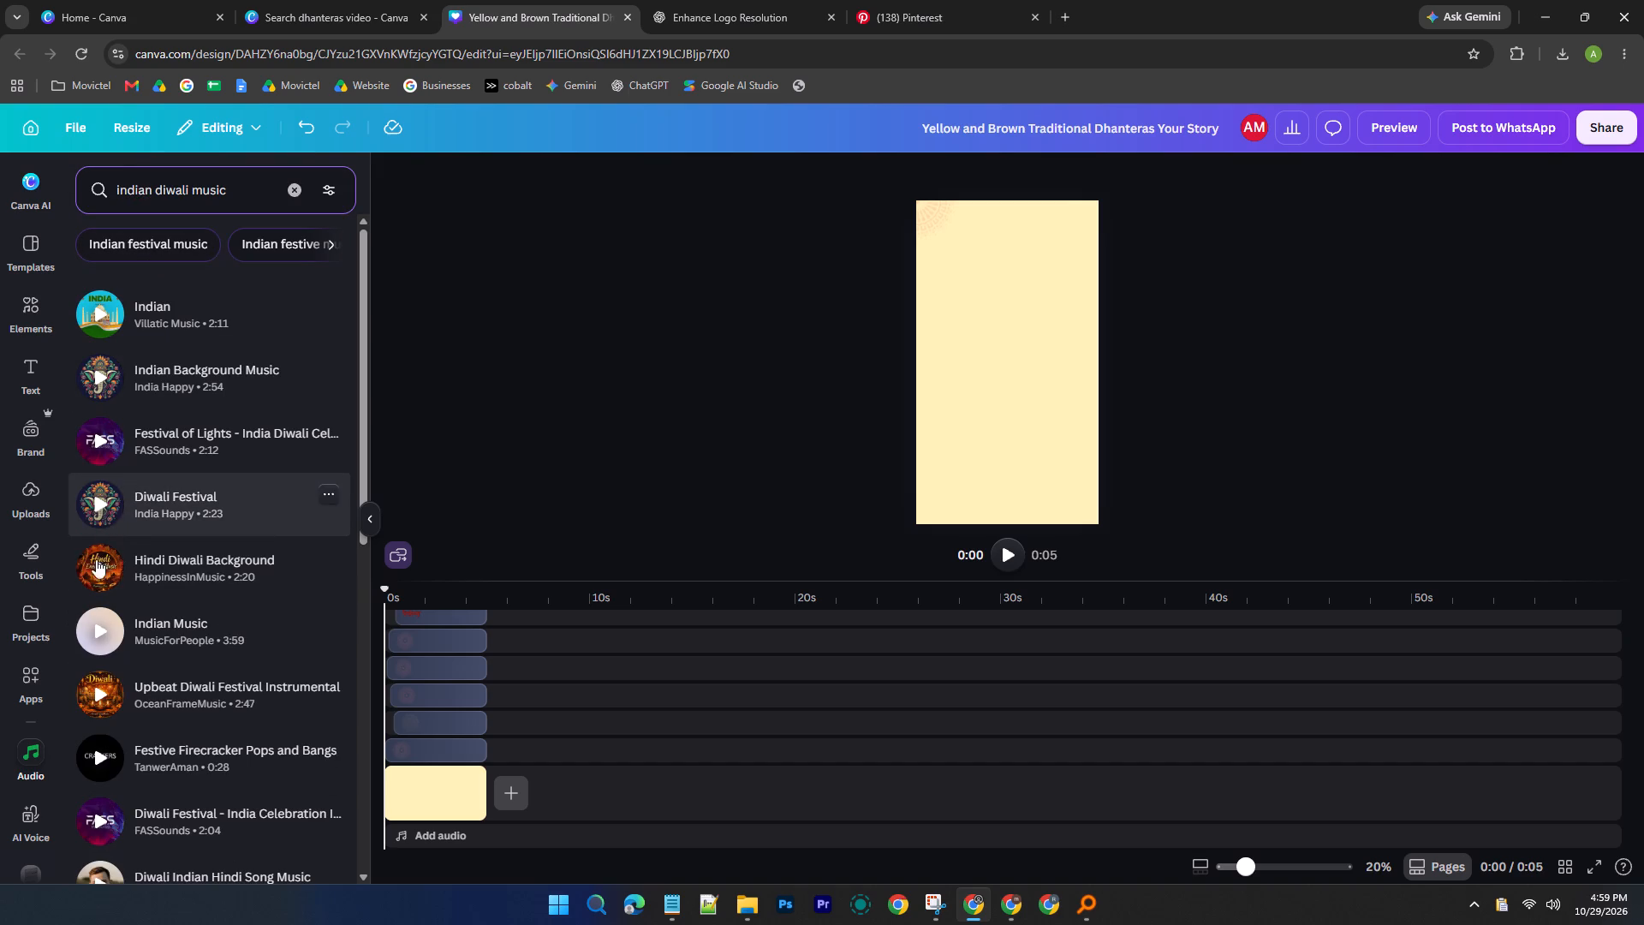
# Audition Hindi Diwali Background, Diwali Festival and Festival of Lights, and add Festival of Lights to the timeline.
pyautogui.click(92, 576)
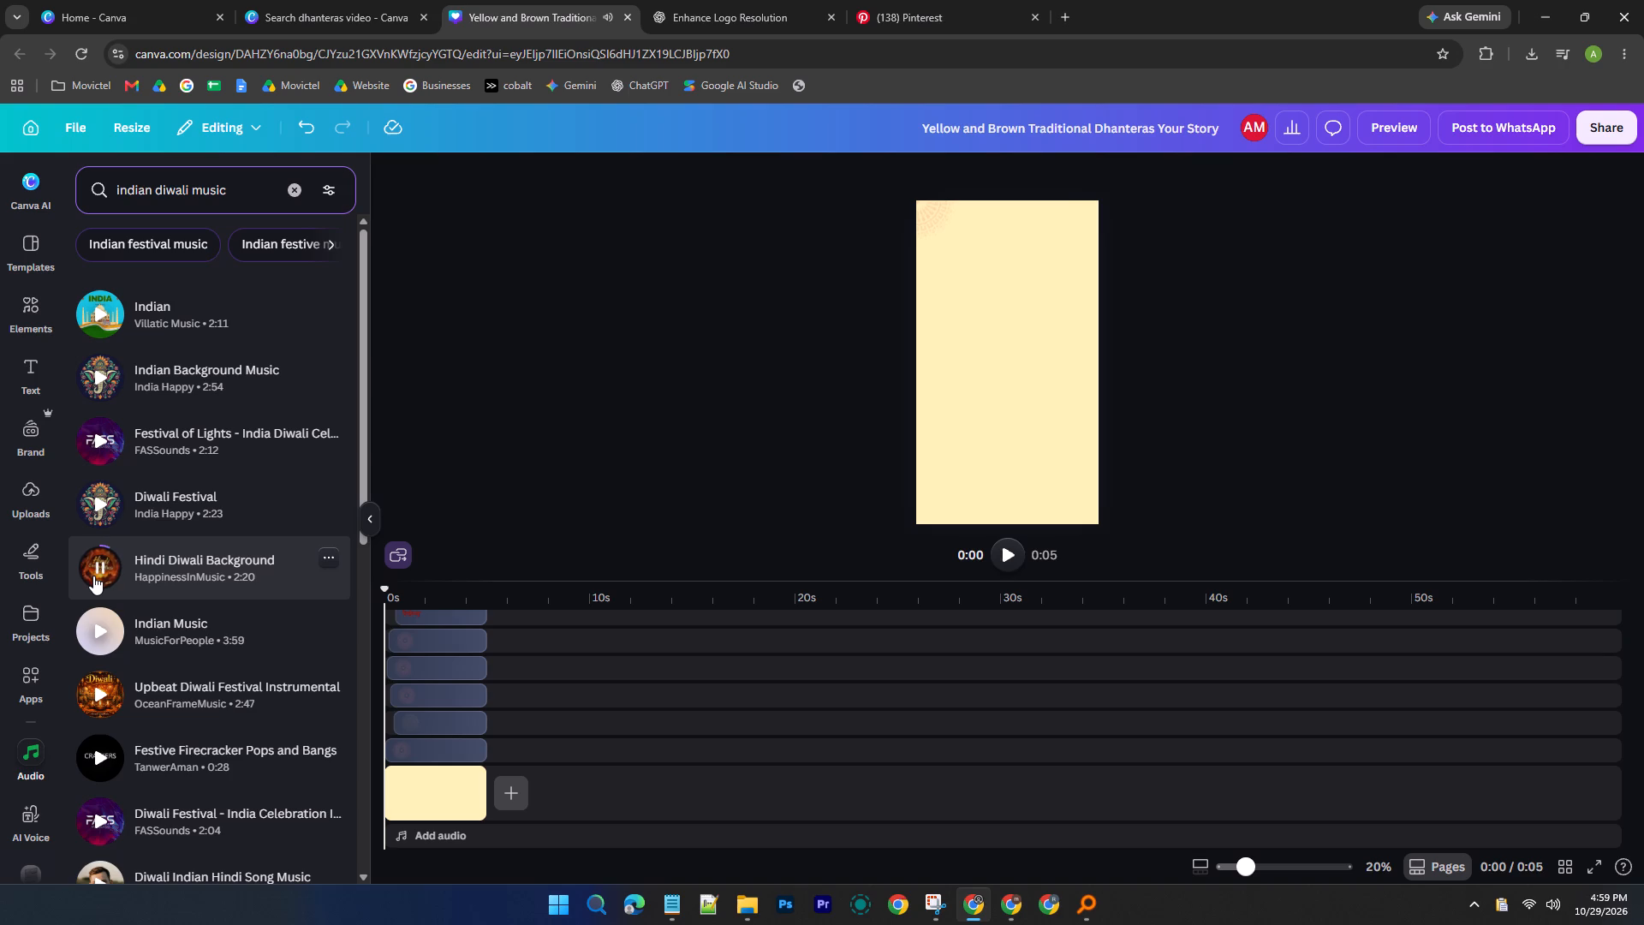
pyautogui.click(104, 502)
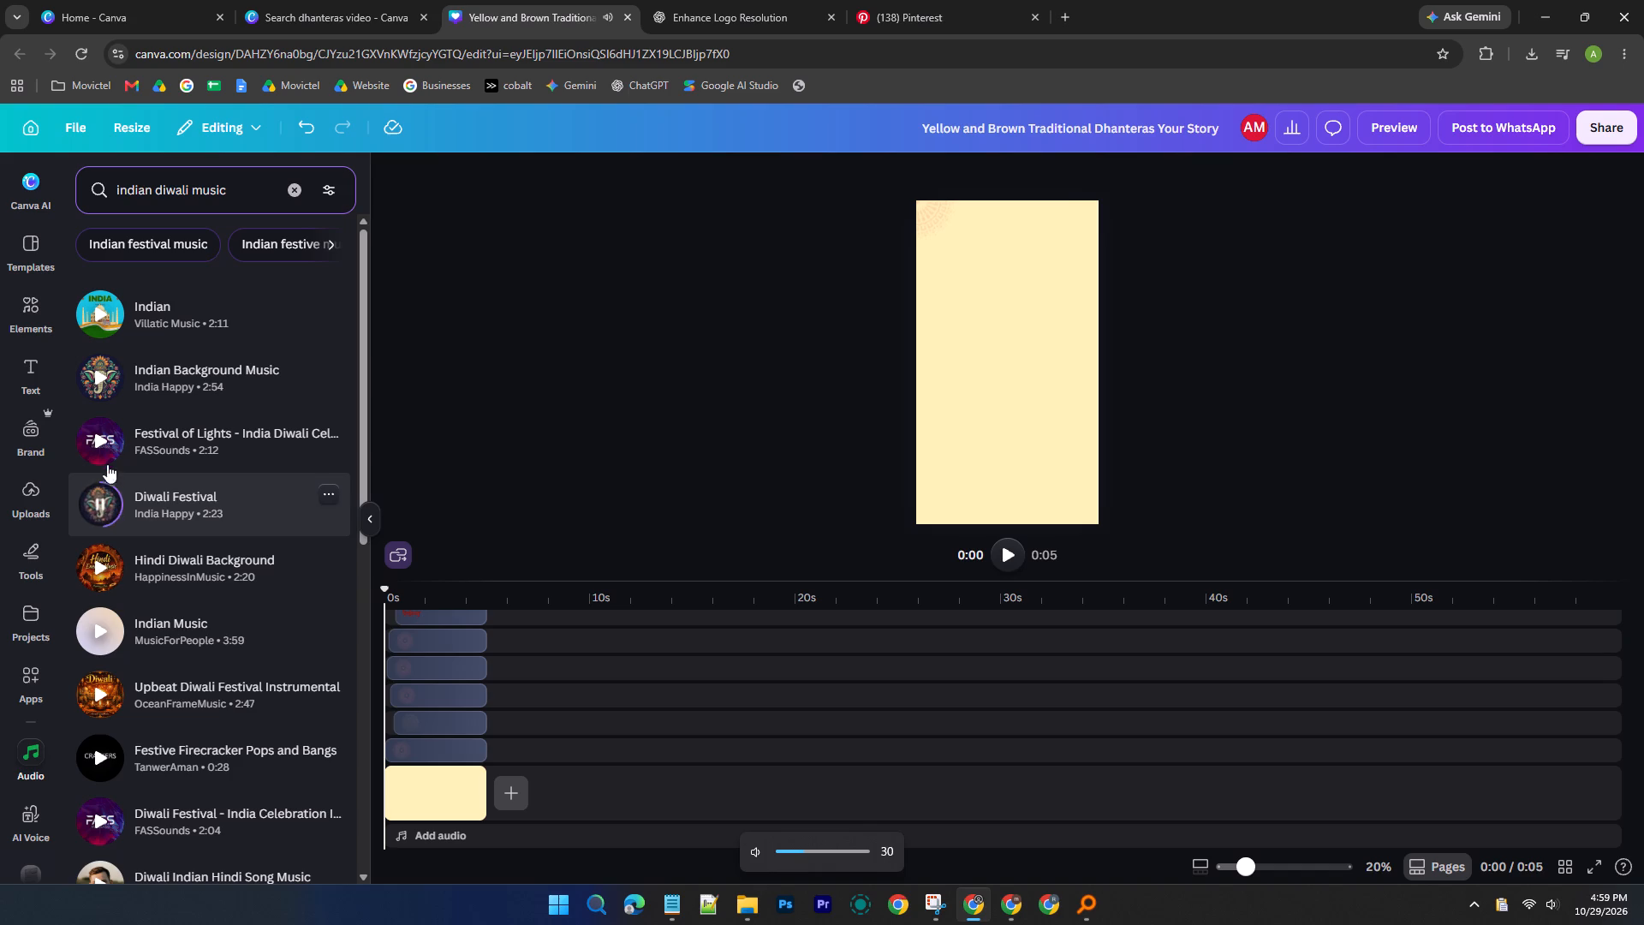
pyautogui.click(107, 443)
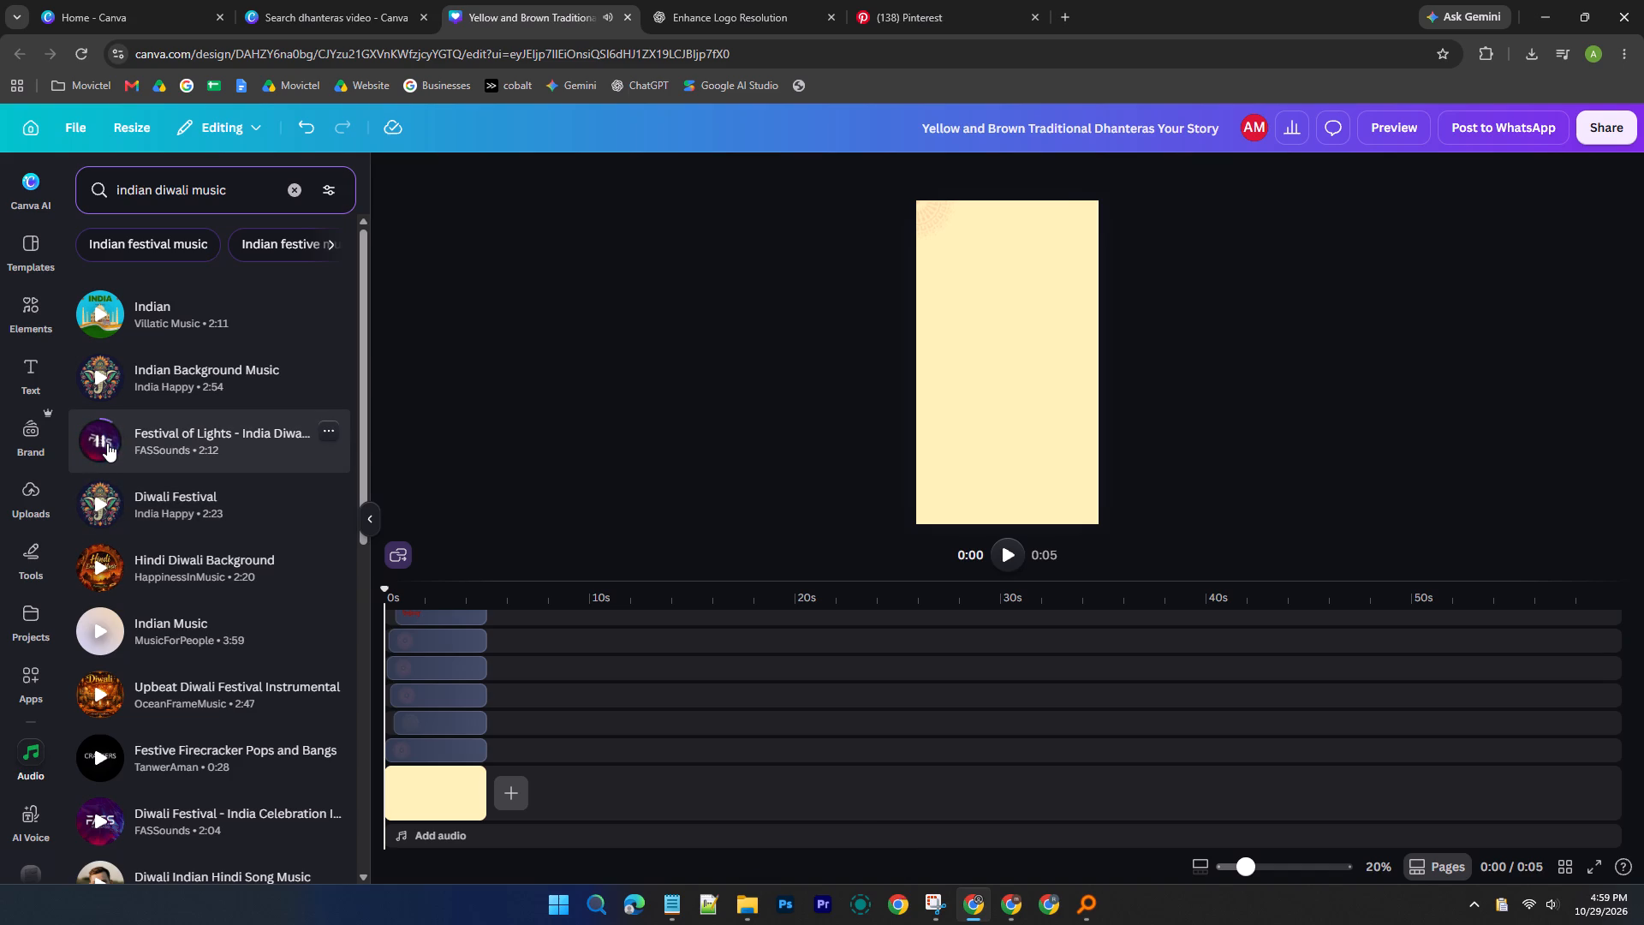
pyautogui.click(217, 432)
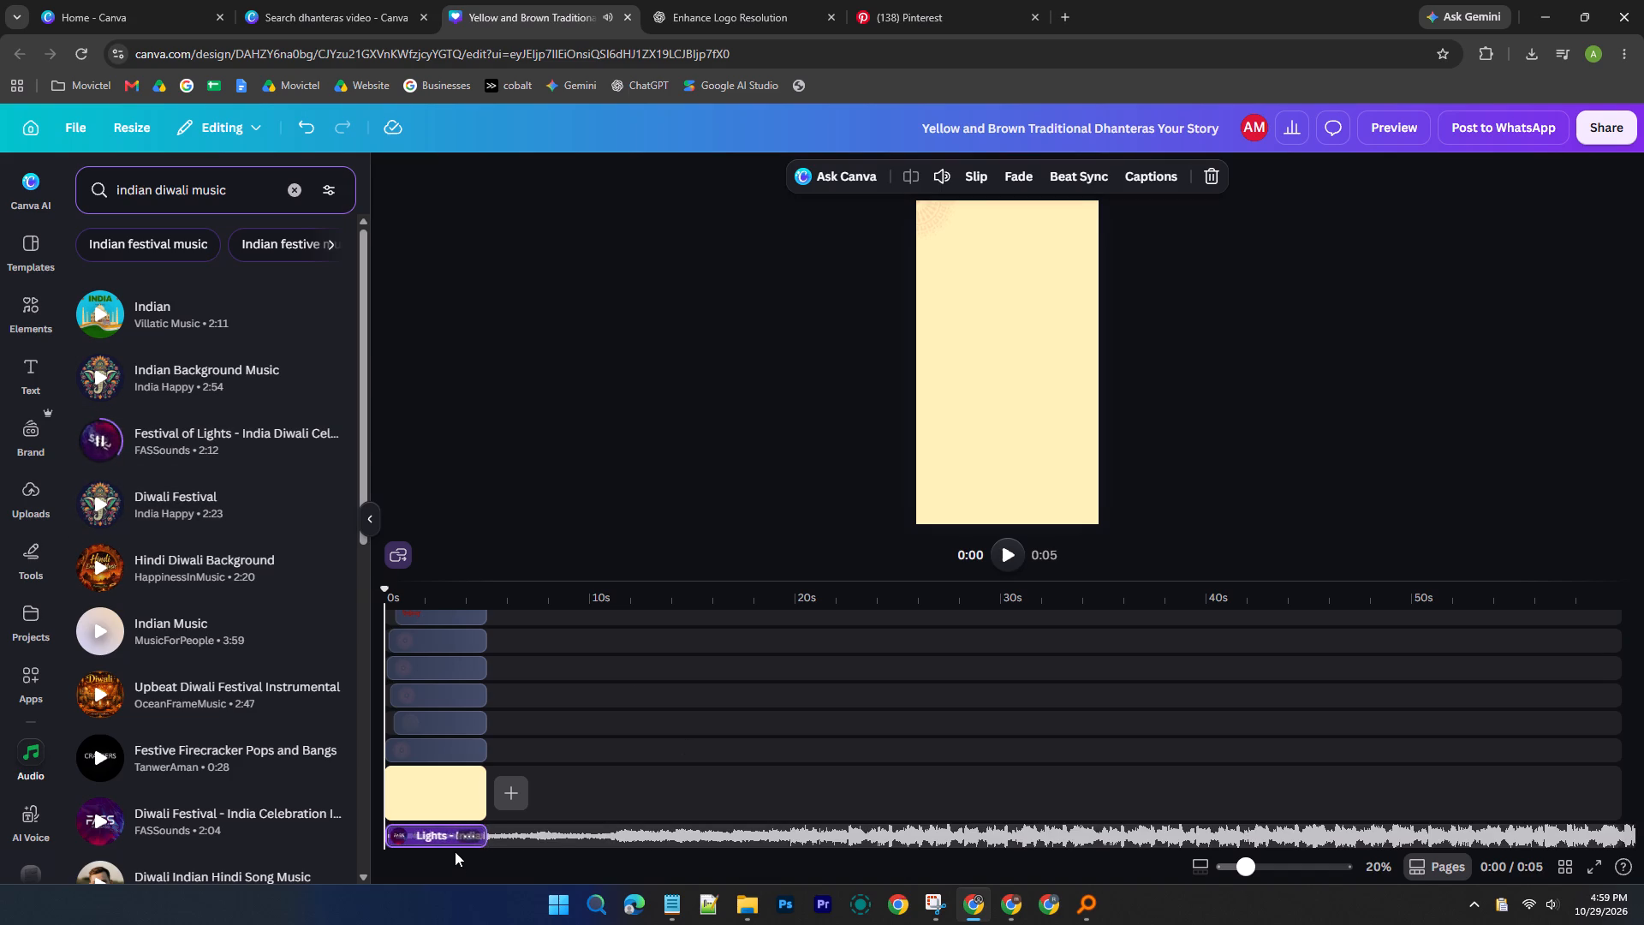
# Play back the Dhanteras page with the added music from the beginning.
pyautogui.click(627, 838)
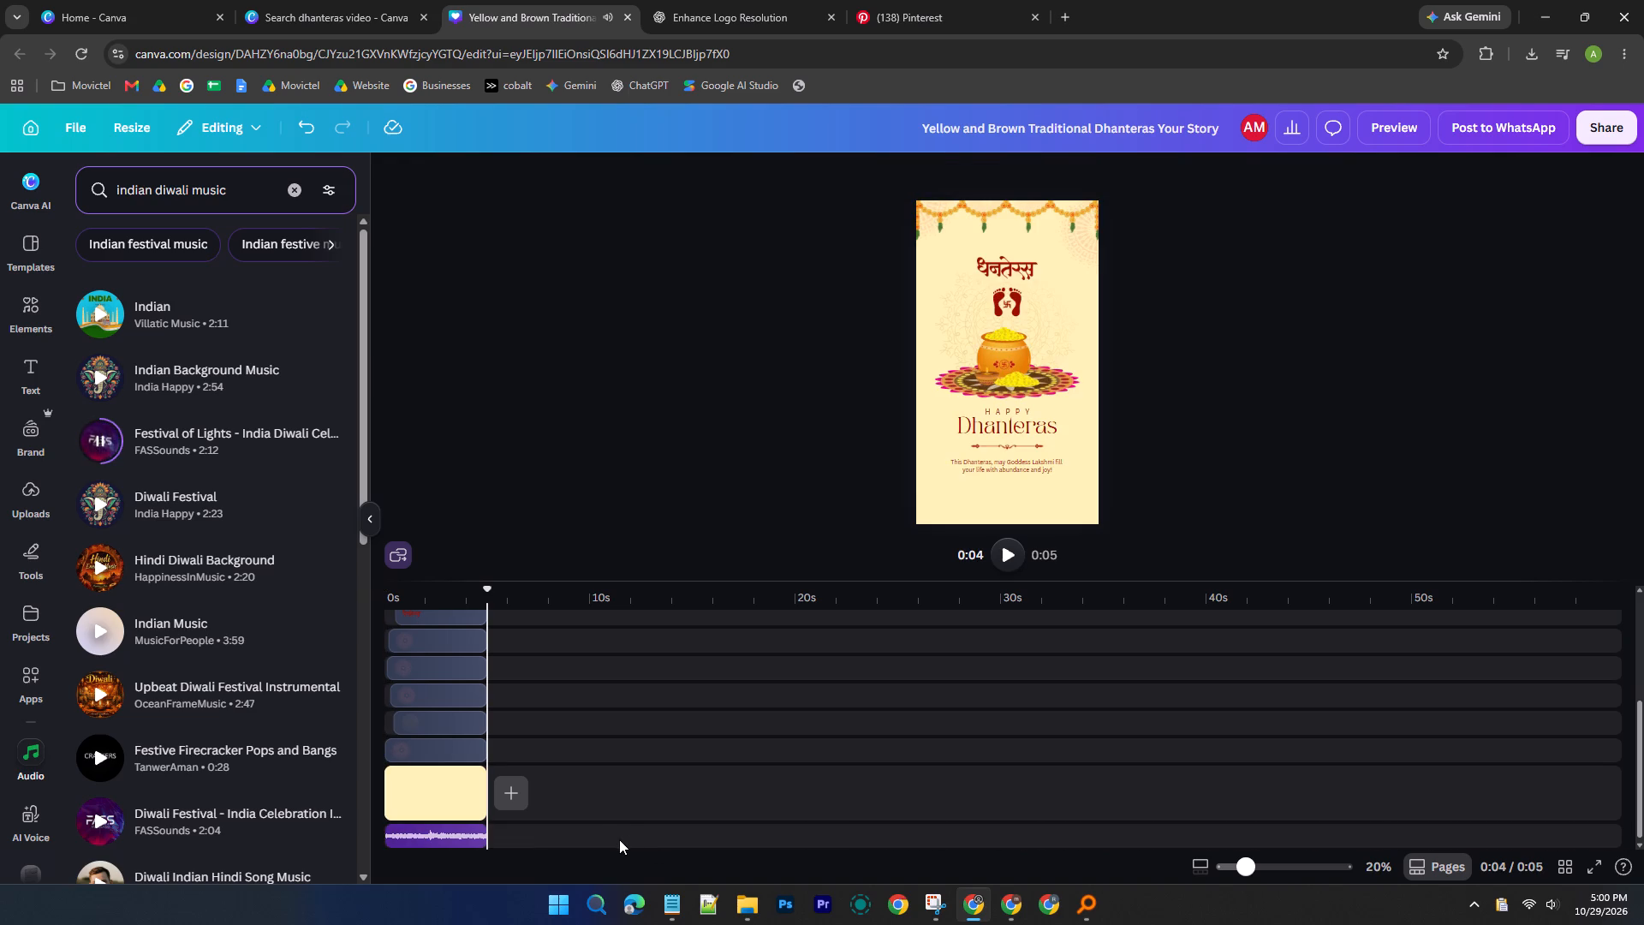
pyautogui.click(1018, 558)
pyautogui.click(1018, 558)
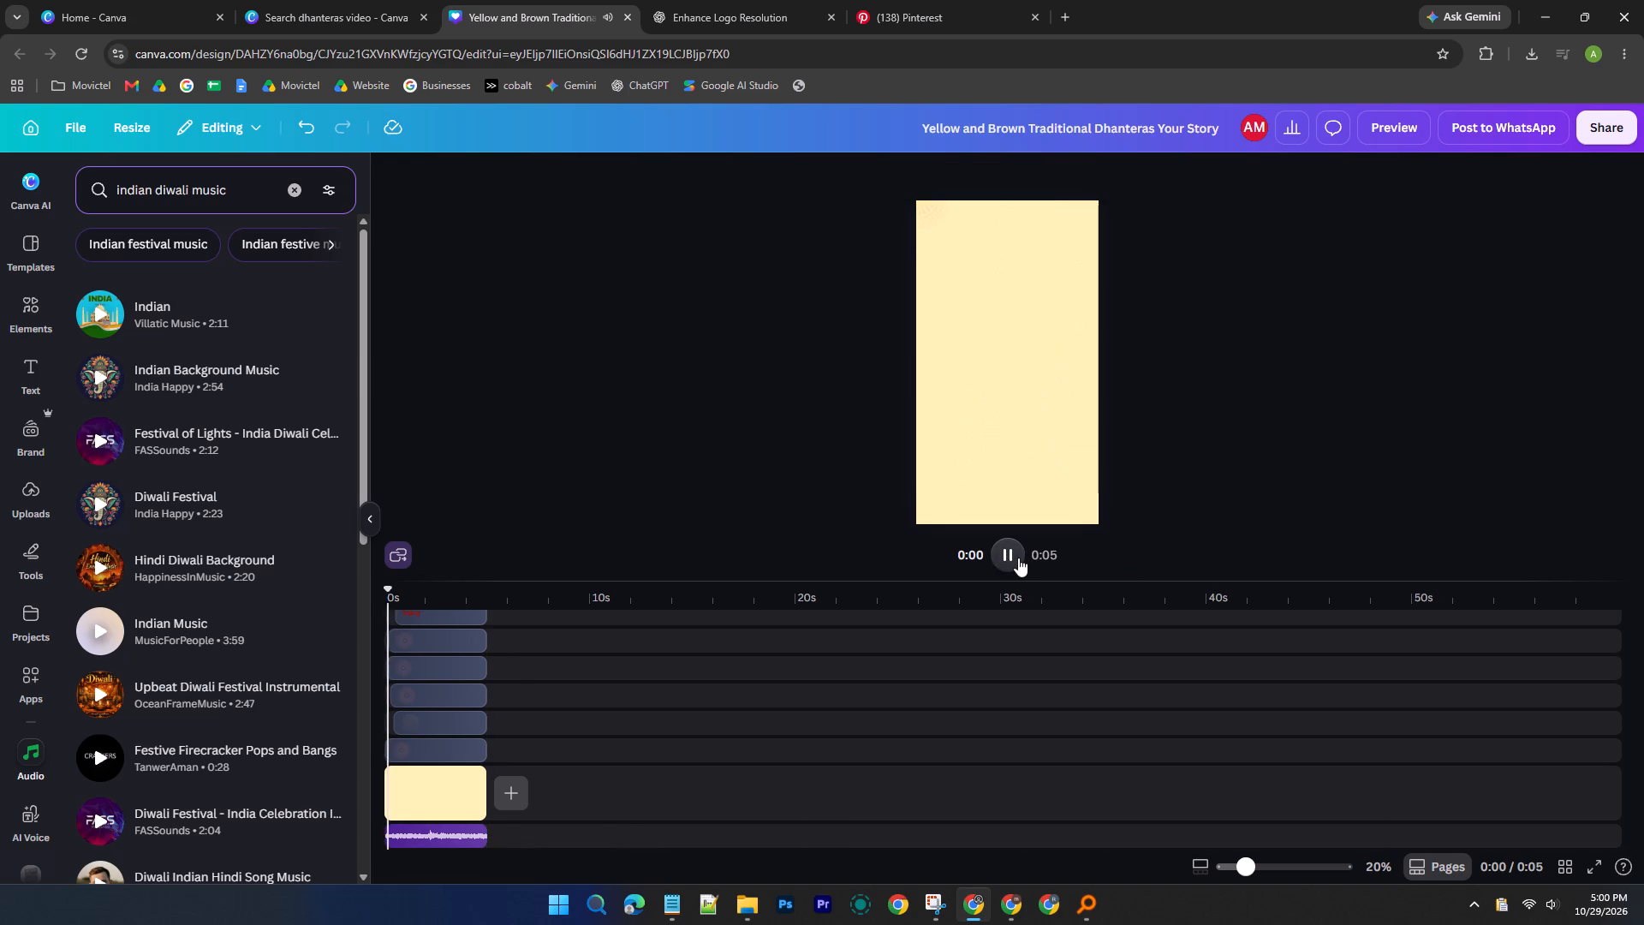
# Move the Festival of Lights clip along the audio track to start at about 24 seconds, playing it back on the way.
pyautogui.click(456, 839)
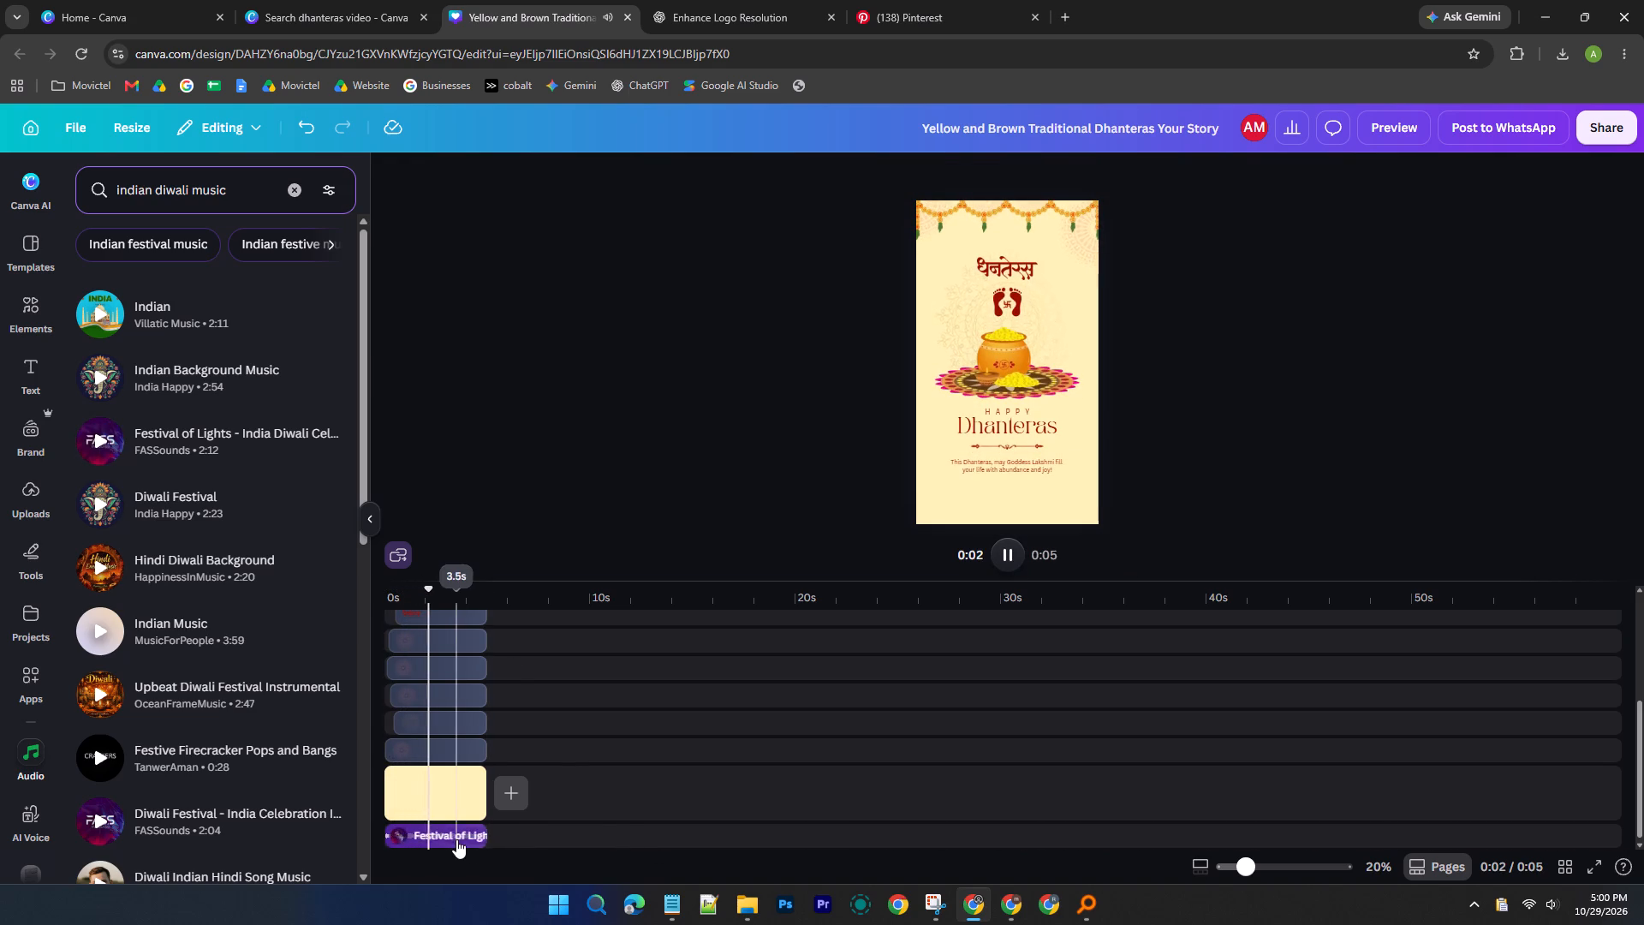
pyautogui.moveTo(455, 835); pyautogui.dragTo(650, 838)
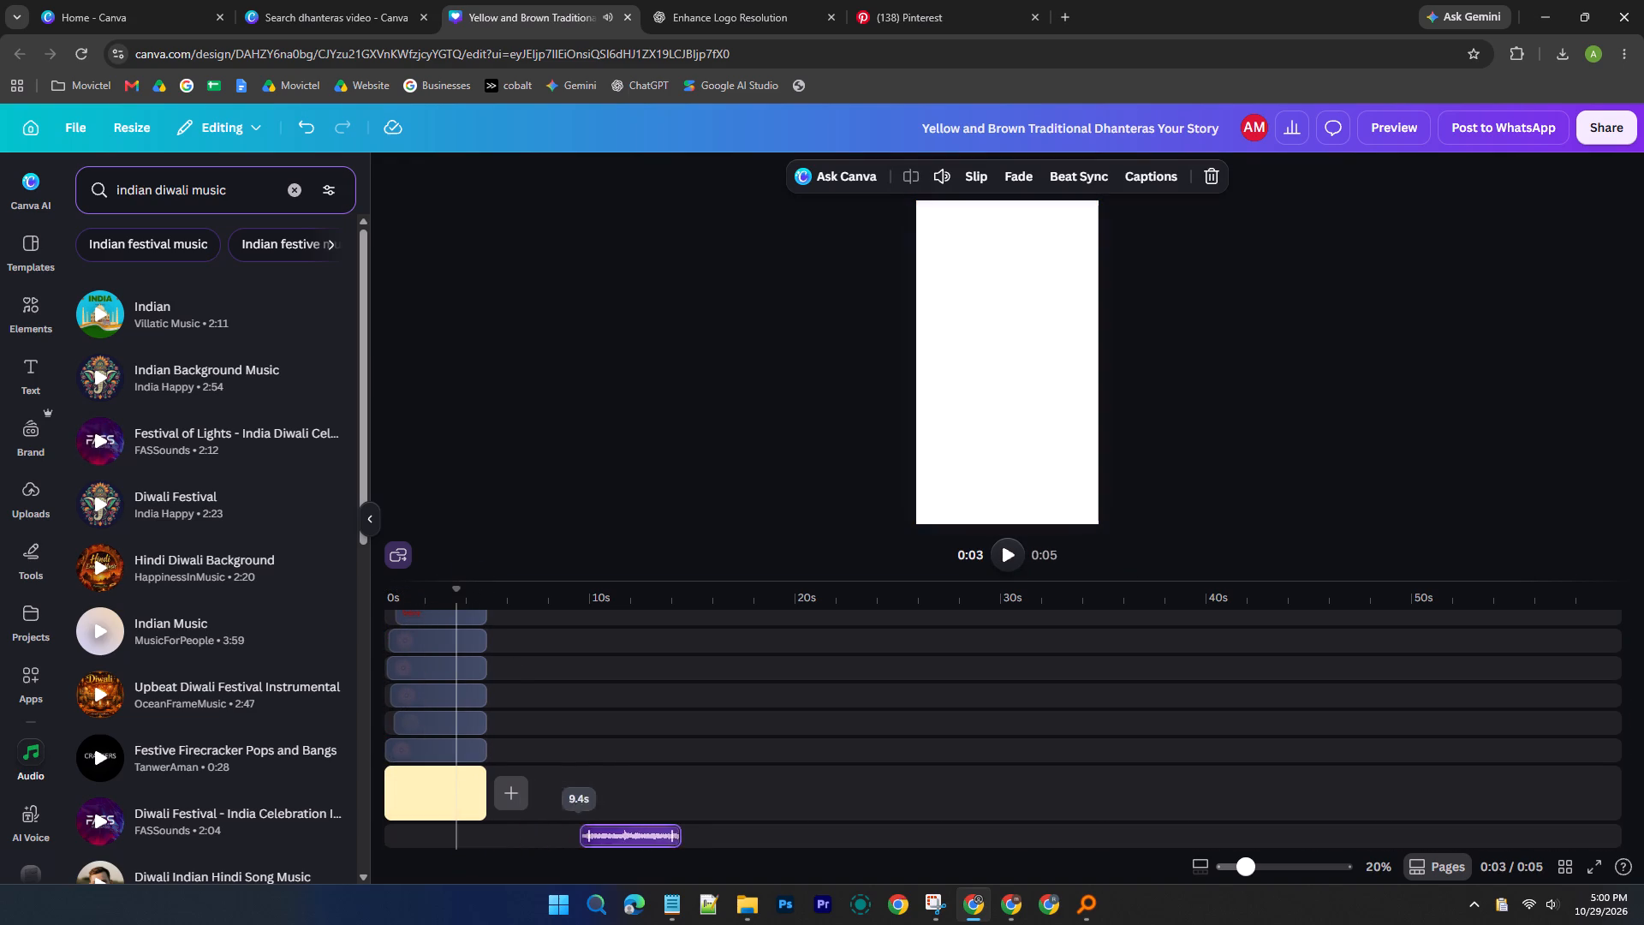
pyautogui.moveTo(650, 838); pyautogui.dragTo(756, 838)
pyautogui.click(1008, 564)
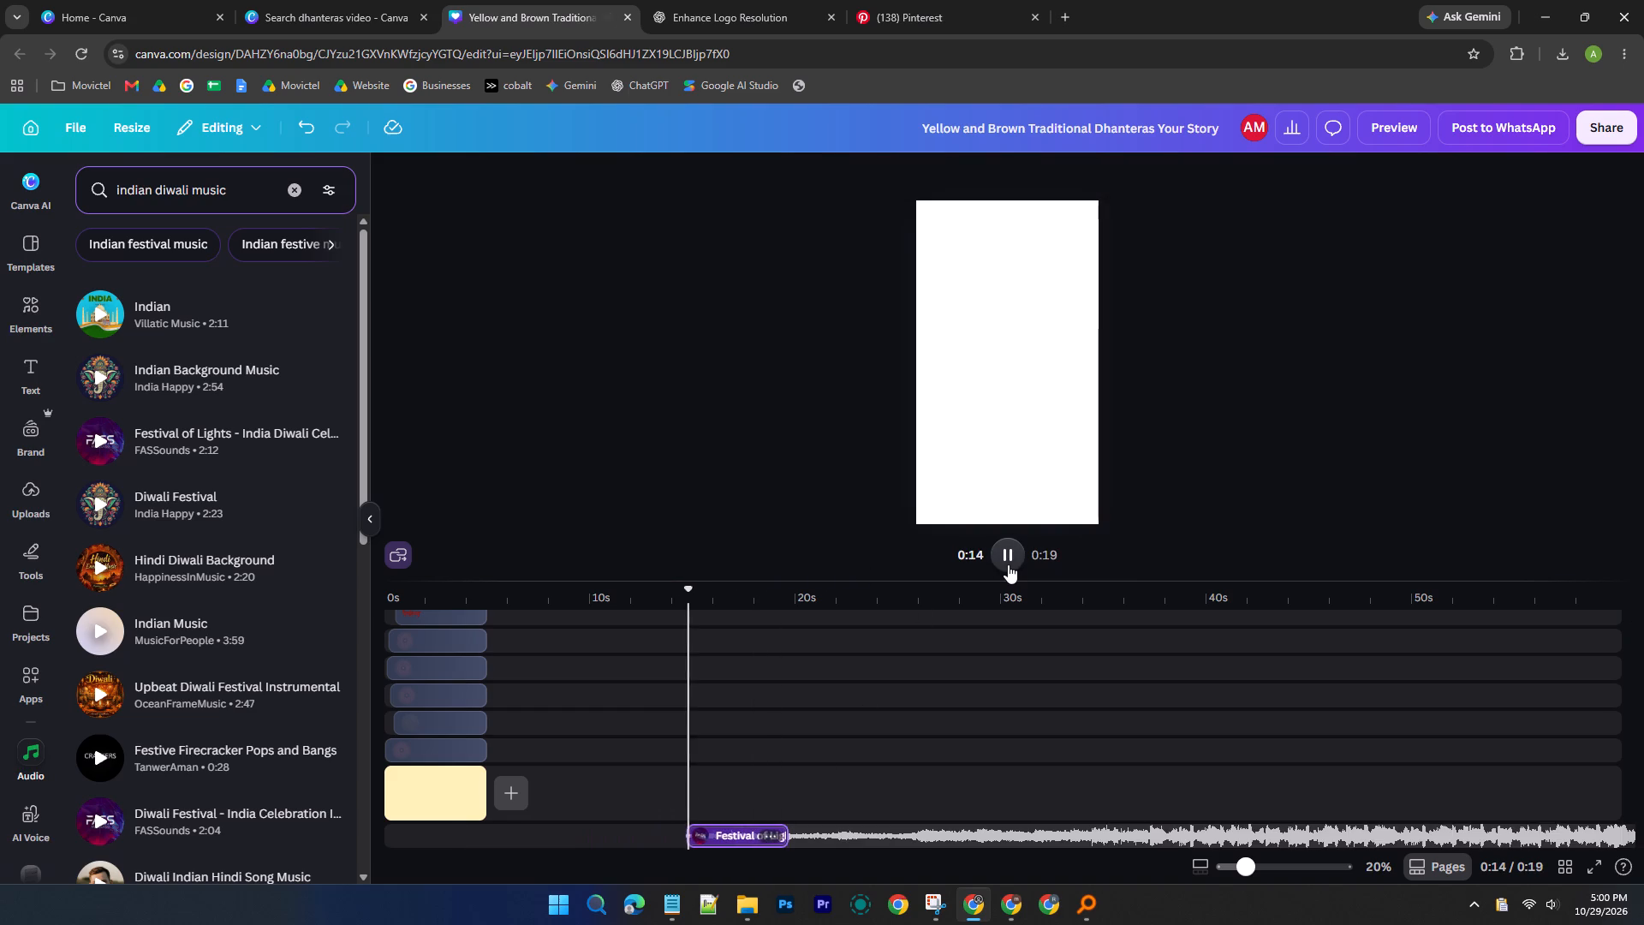
pyautogui.moveTo(720, 836); pyautogui.dragTo(924, 835)
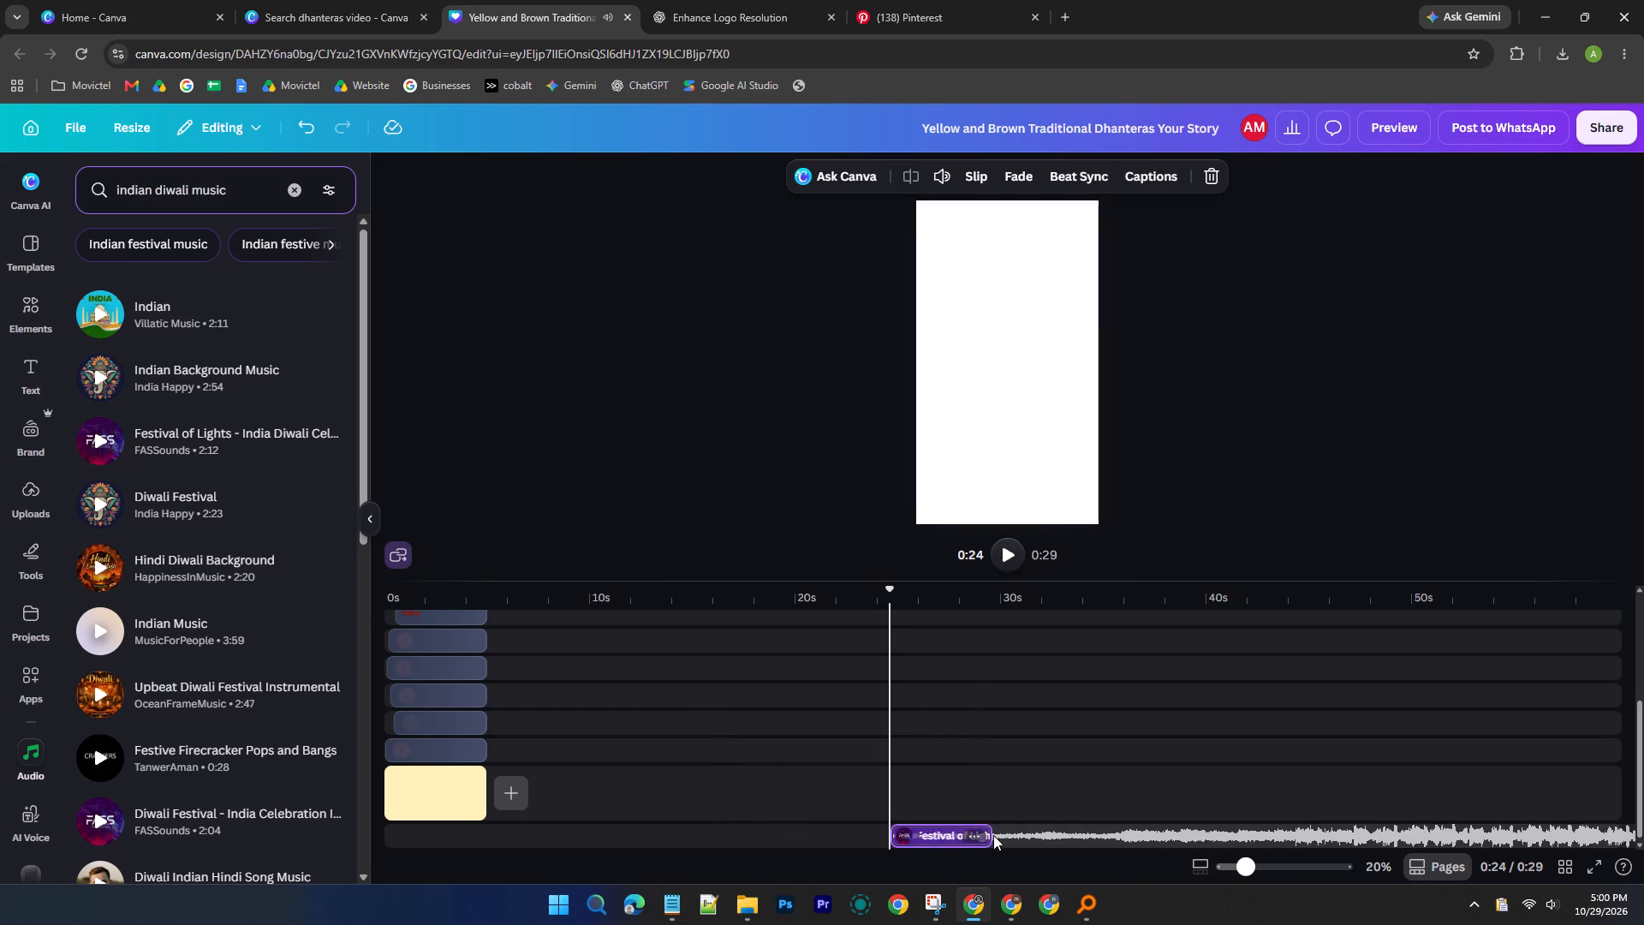
# Extend the end of the Festival of Lights clip to about 0:54, for a clip length of 30.3 s.
pyautogui.moveTo(990, 835); pyautogui.dragTo(1511, 832)
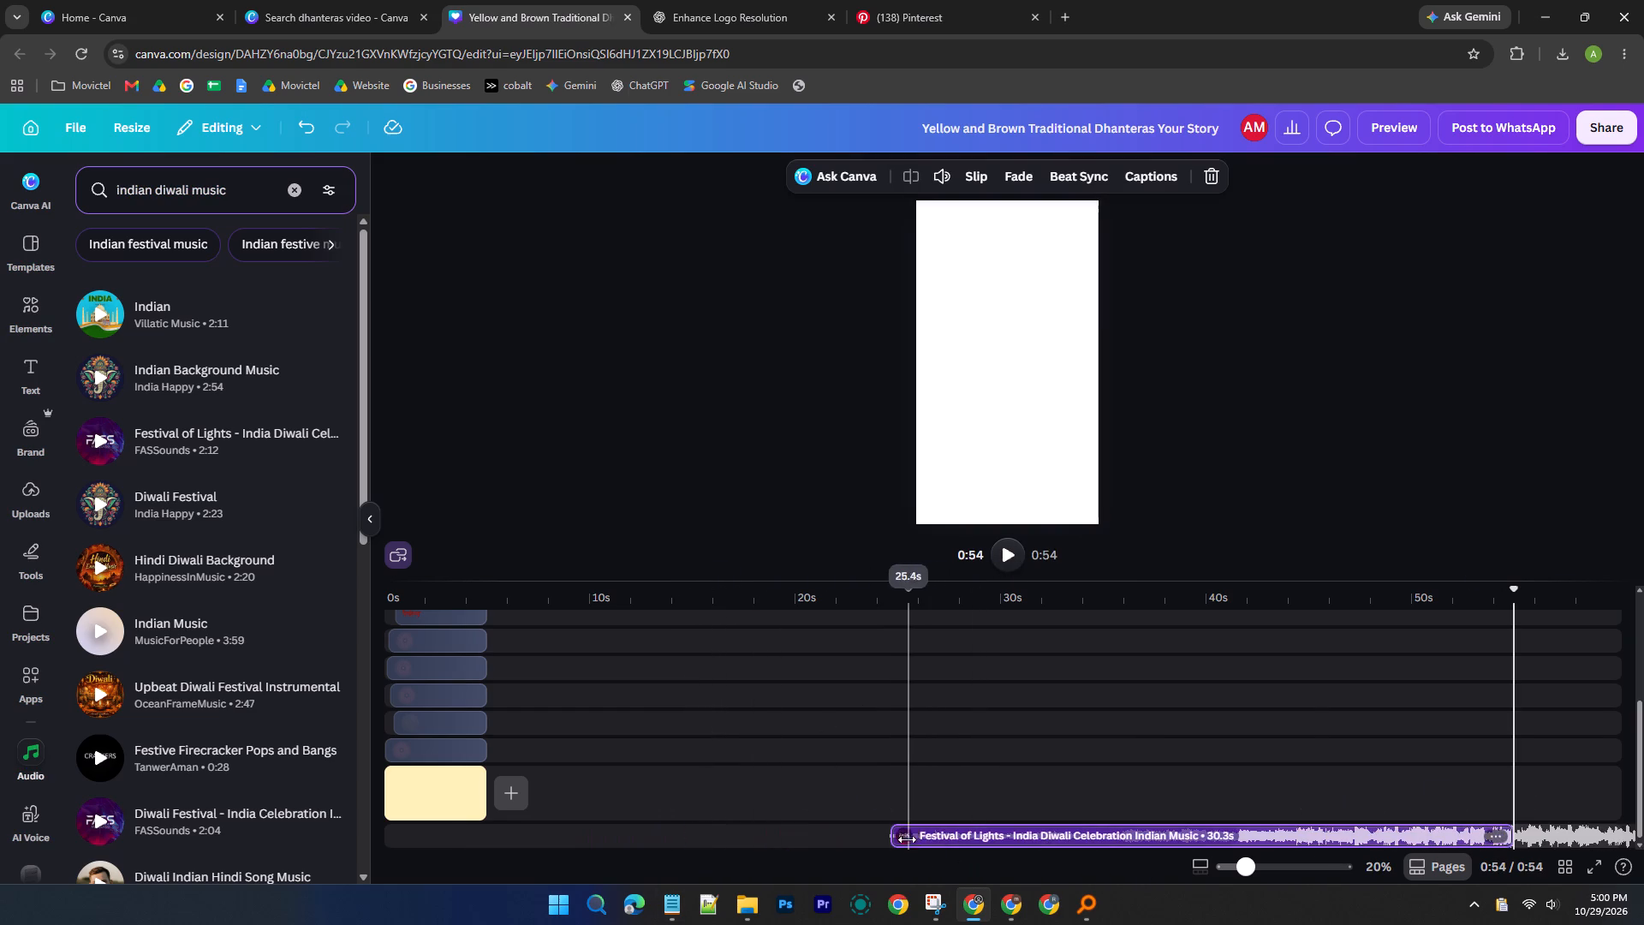
# Trim the start of the Festival of Lights clip so that about 8.7 s remains, ending at 0:54.
pyautogui.moveTo(900, 834); pyautogui.dragTo(1344, 839)
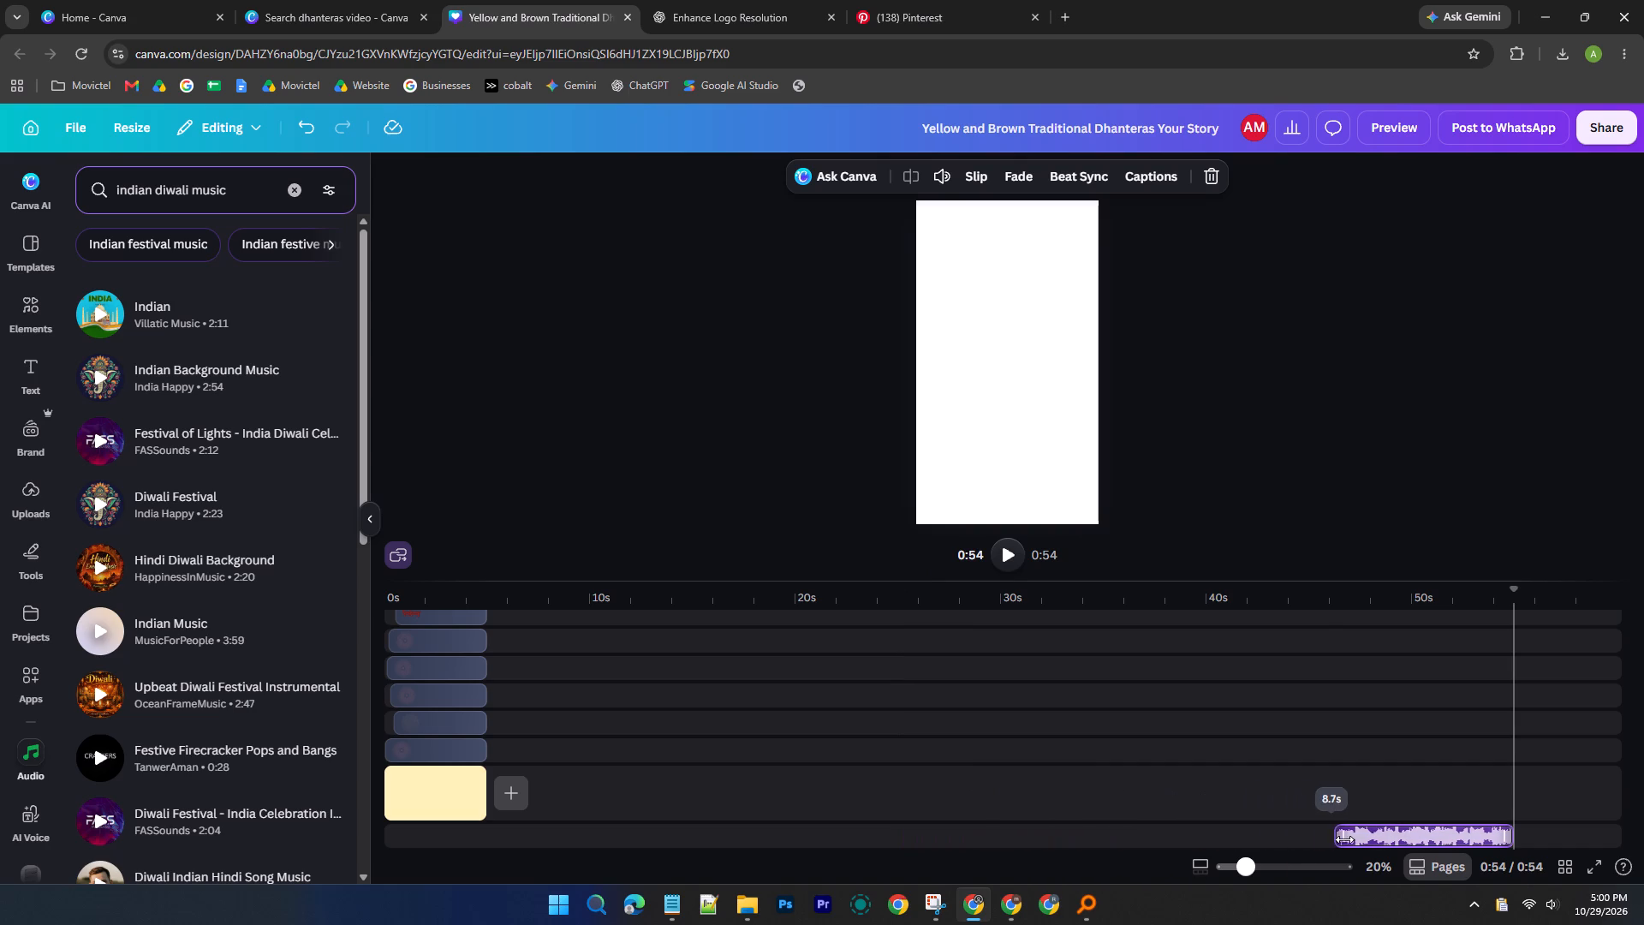
pyautogui.moveTo(1344, 839); pyautogui.dragTo(1346, 838)
# Split the Festival of Lights clip at about 0:52 during playback and move its first part to the beginning of the timeline.
pyautogui.click(1004, 552)
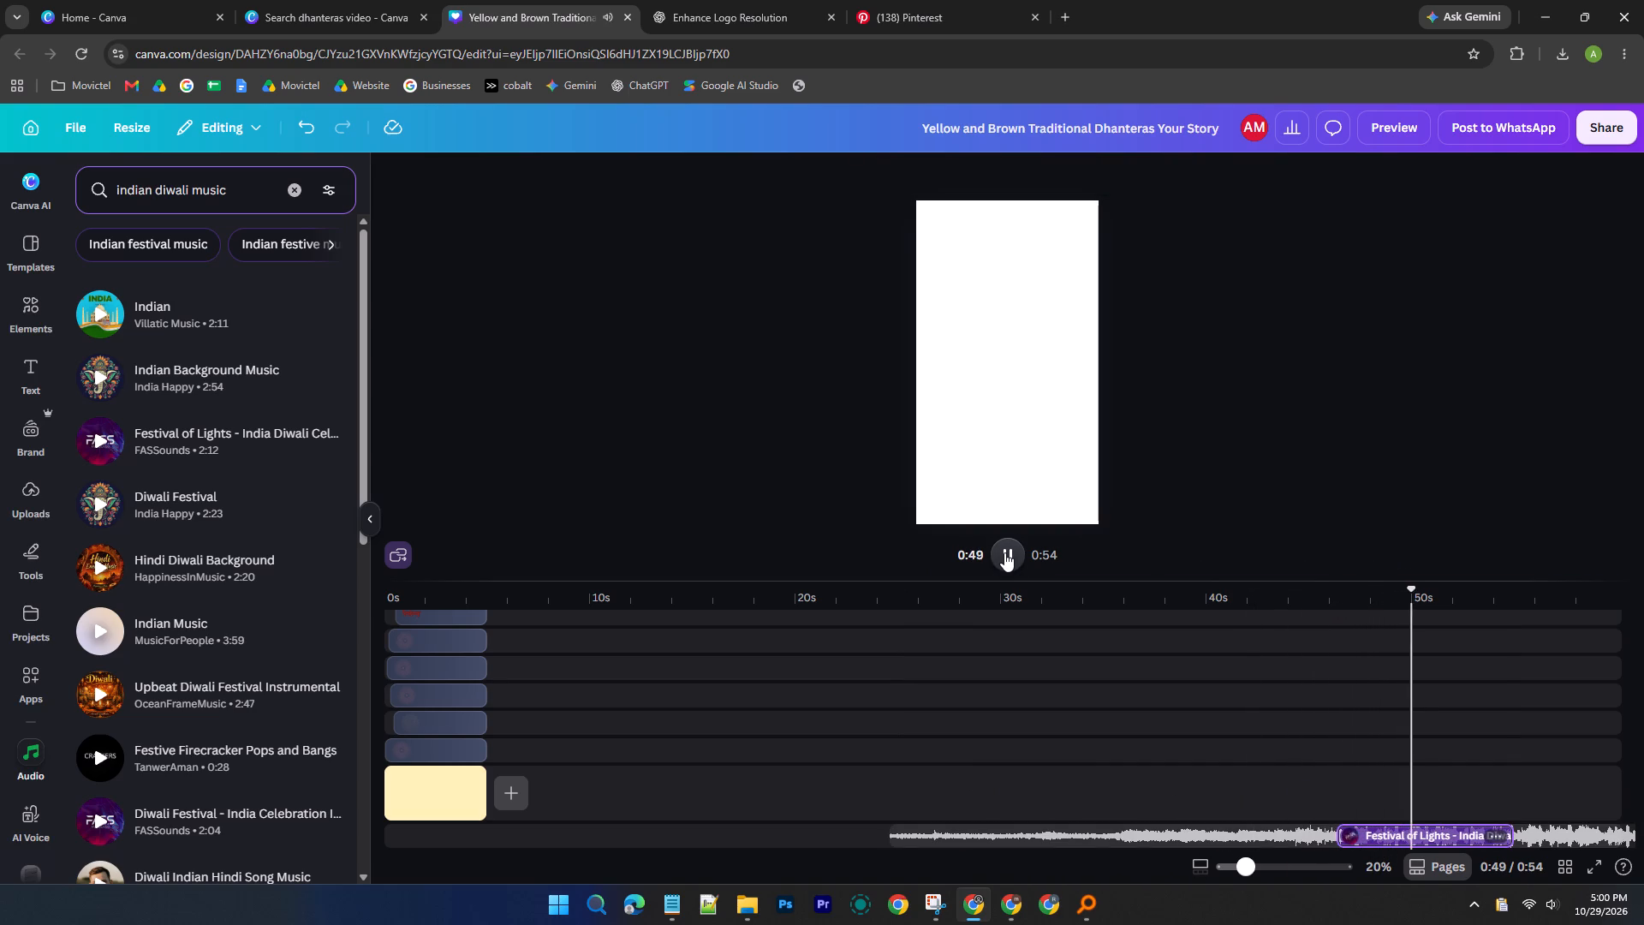
pyautogui.rightClick(1420, 837)
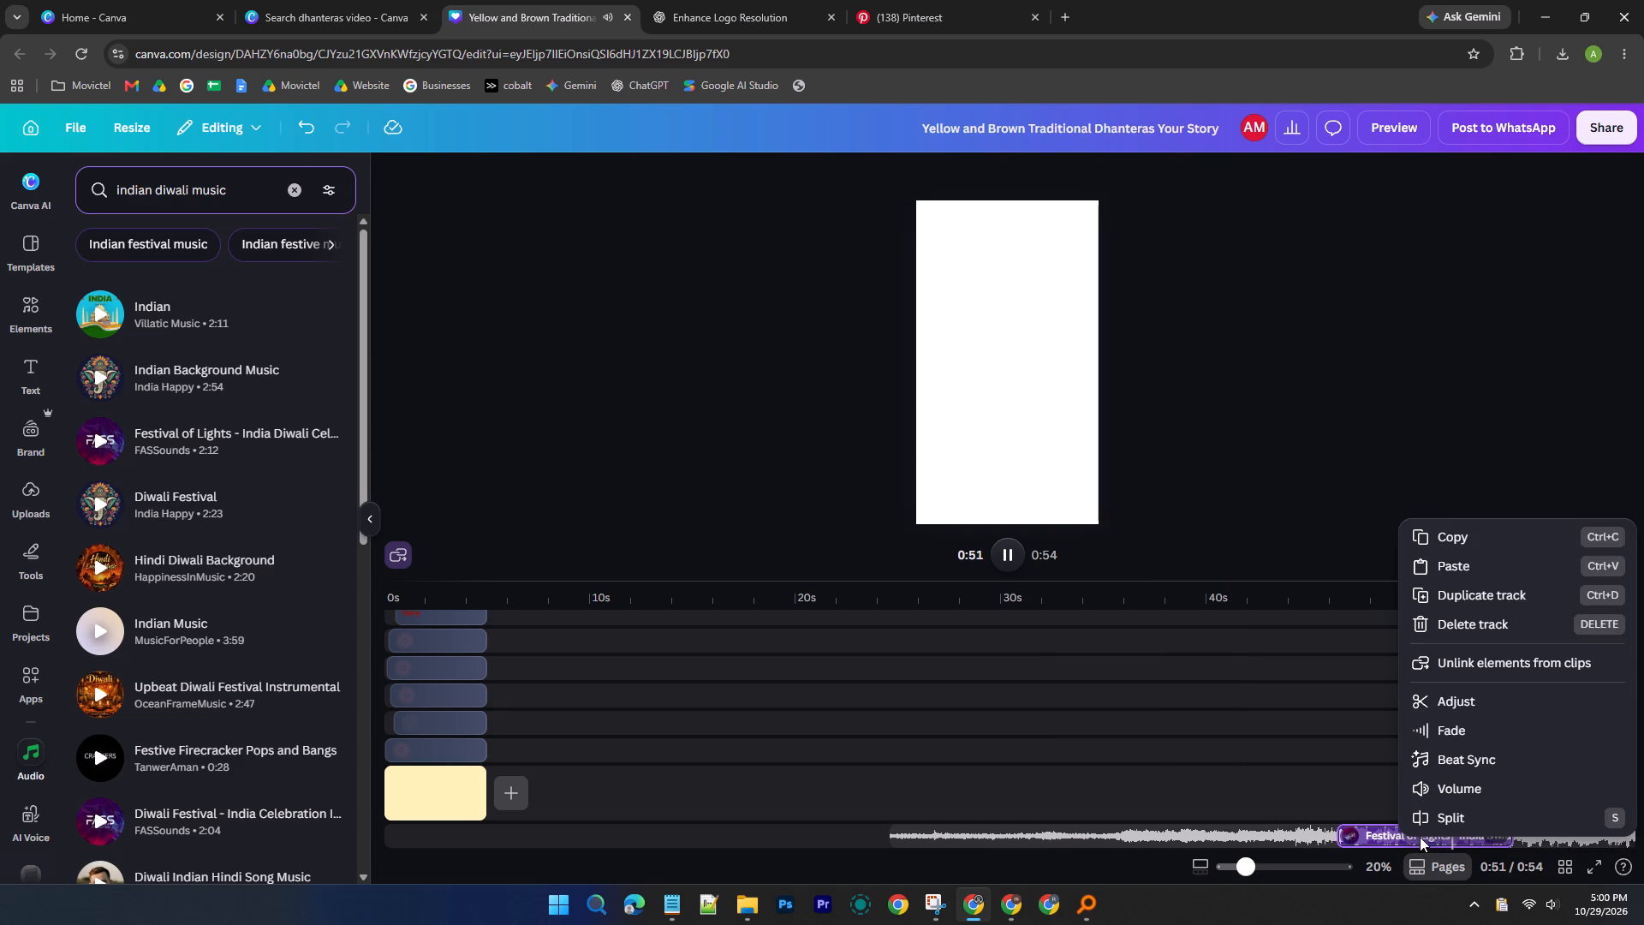
pyautogui.click(1442, 815)
pyautogui.moveTo(1387, 833); pyautogui.dragTo(1279, 833)
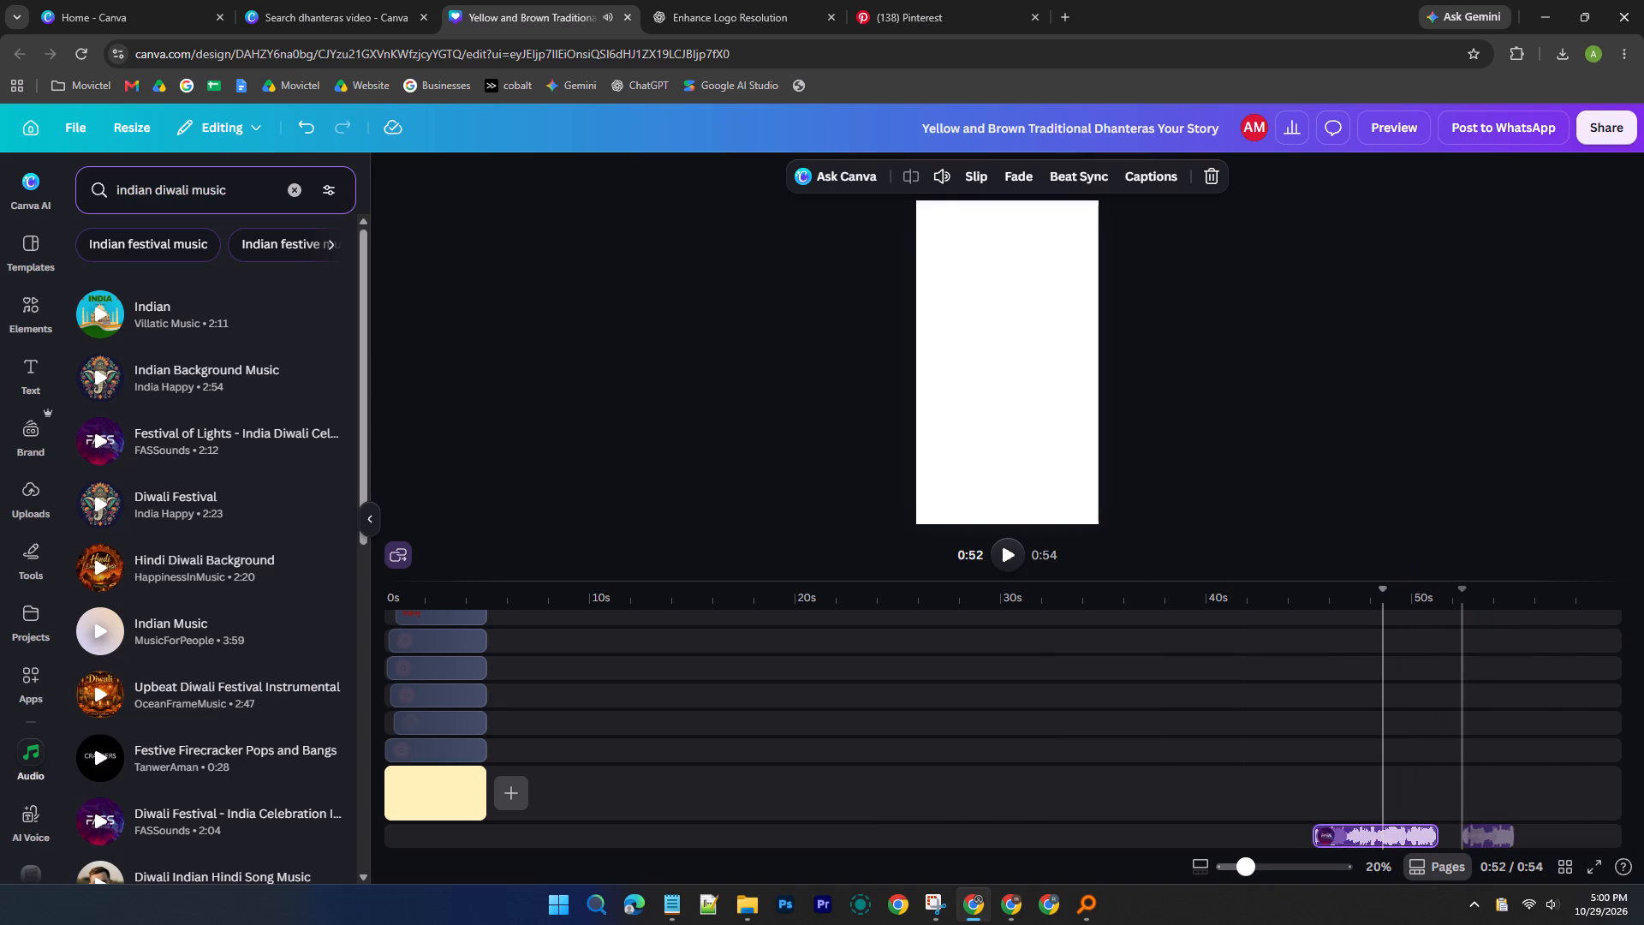
pyautogui.moveTo(1279, 833); pyautogui.dragTo(439, 860)
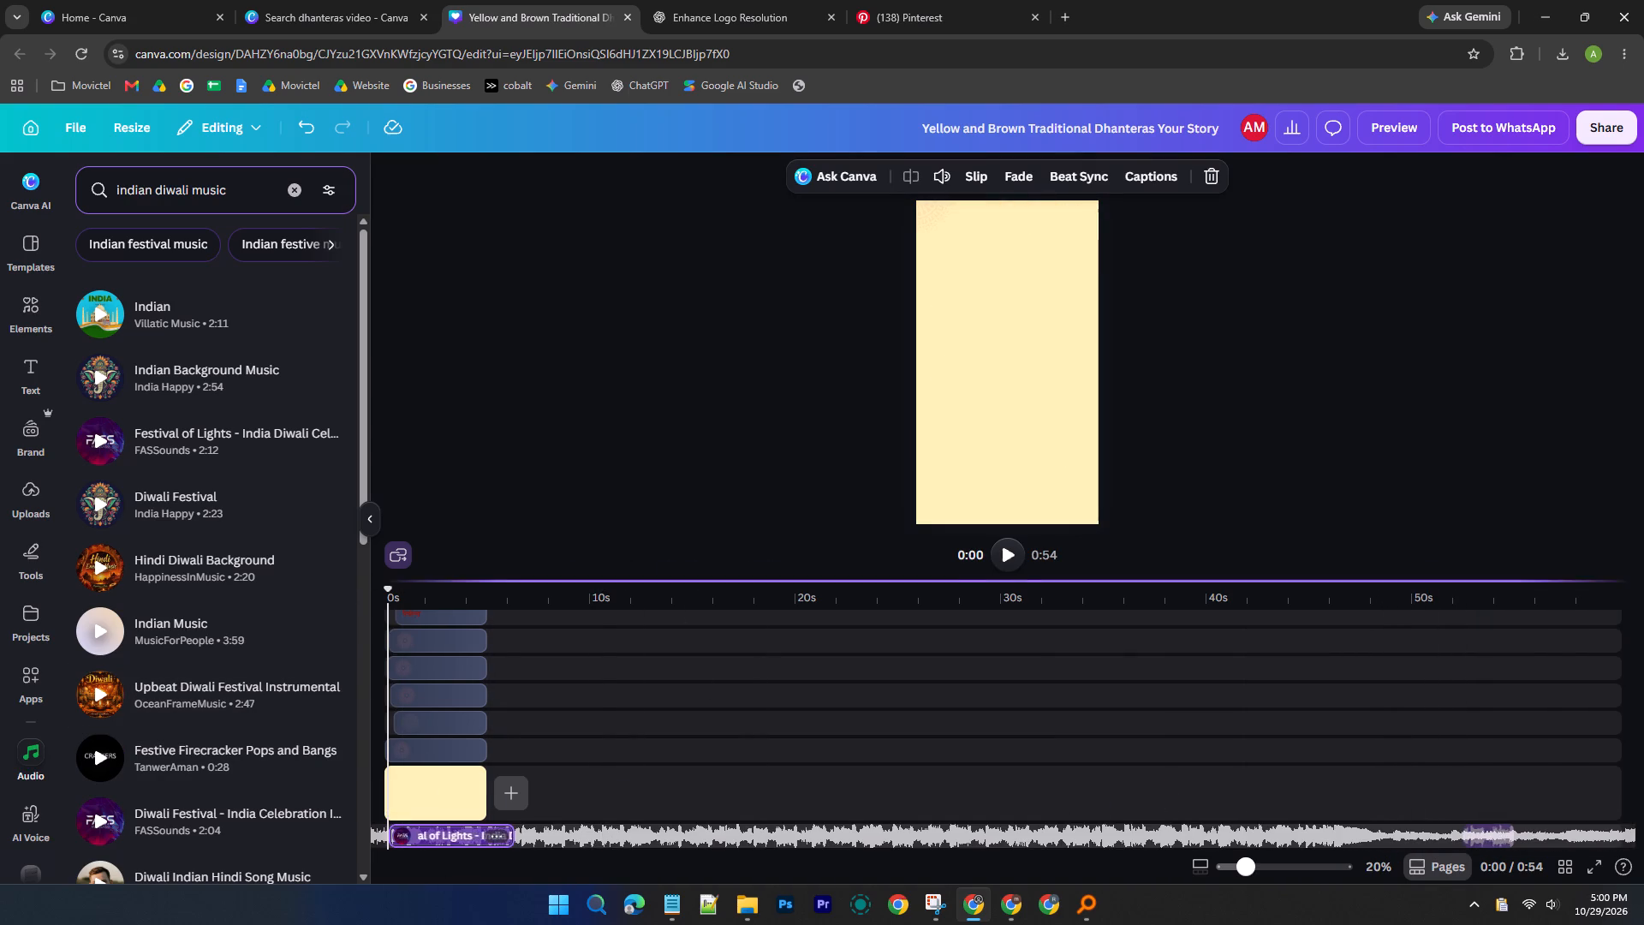
# Play back the Dhanteras page from the beginning with the repositioned music part.
pyautogui.moveTo(387, 593); pyautogui.dragTo(355, 587)
pyautogui.click(1020, 552)
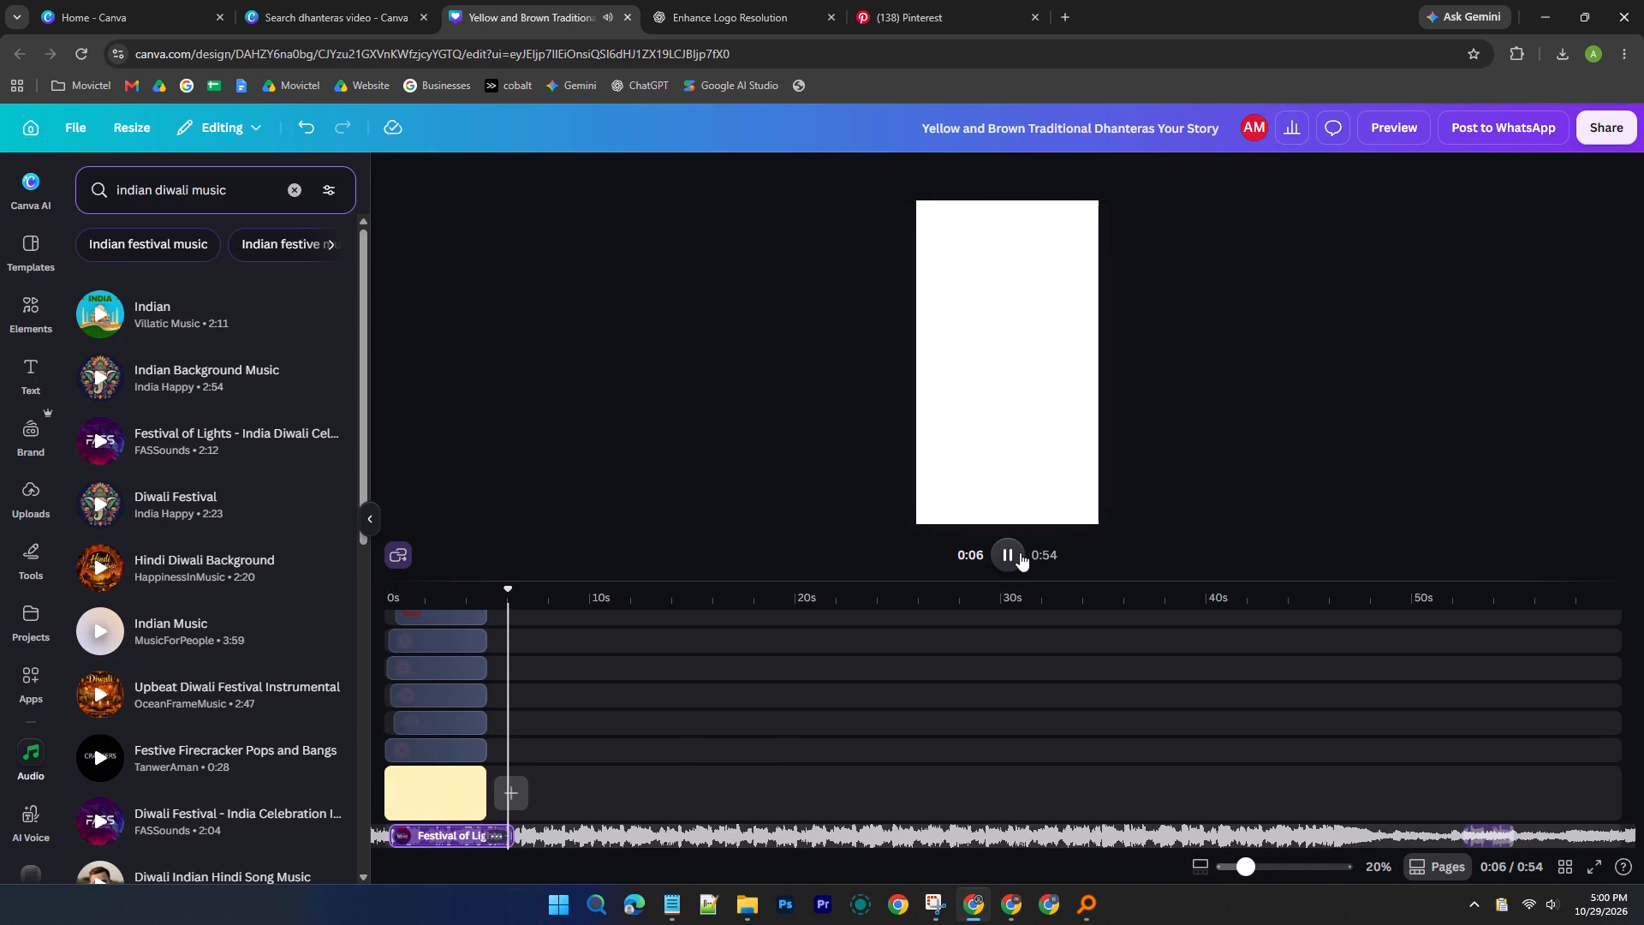
pyautogui.click(1020, 552)
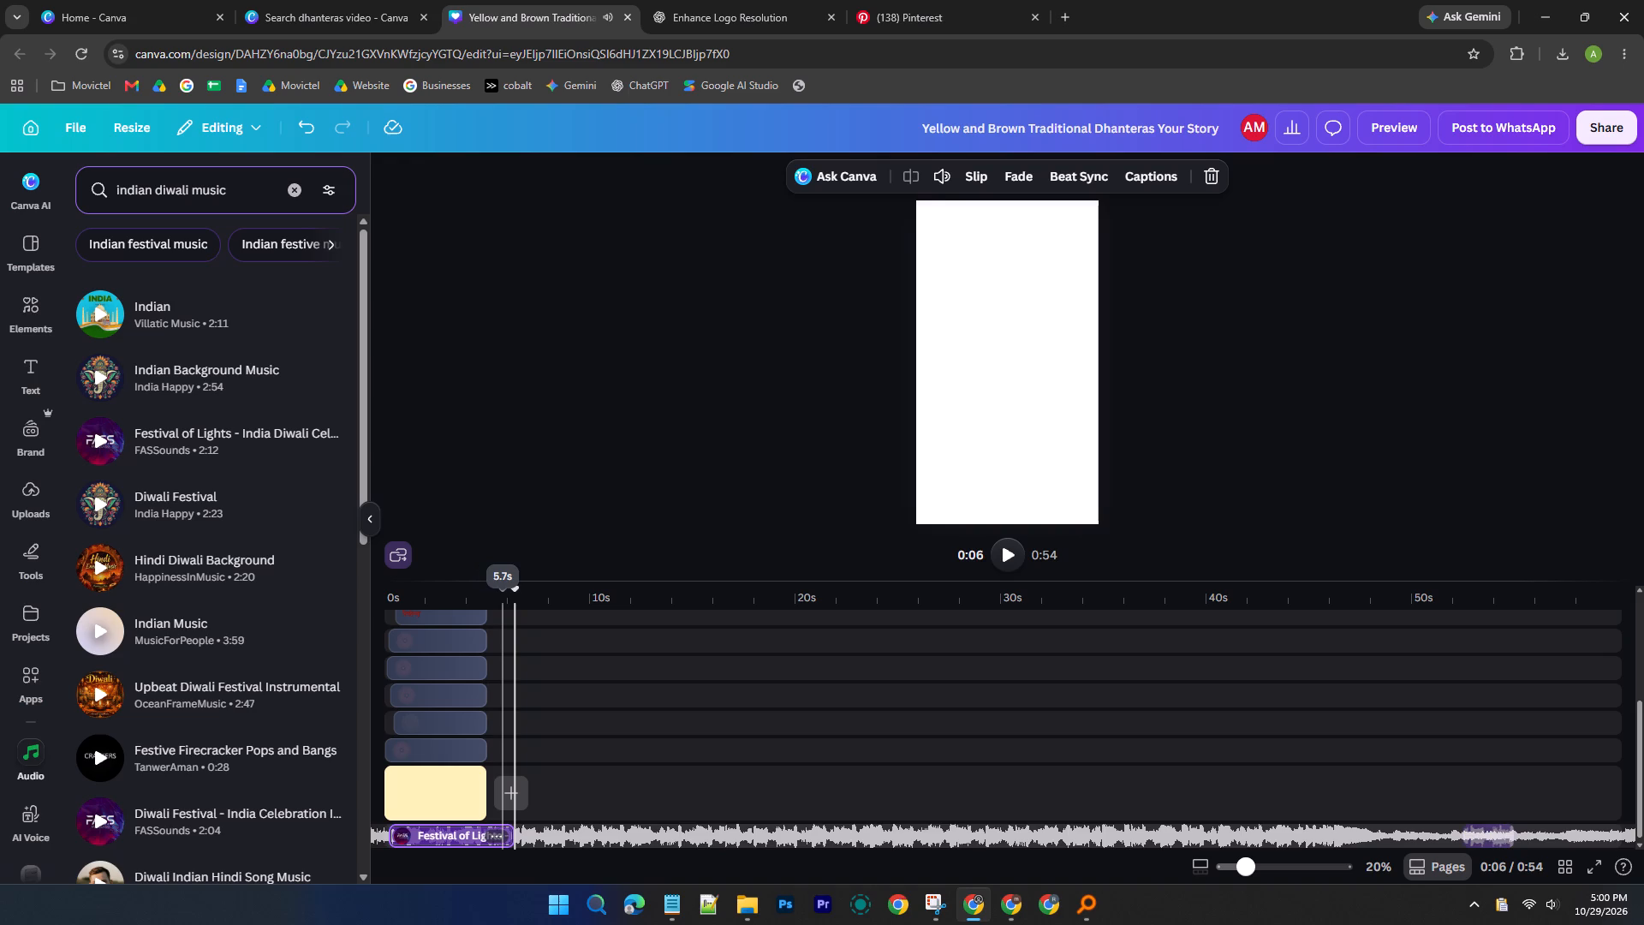
# Split the first music part at about 0:04, at the end of the Dhanteras page.
pyautogui.moveTo(518, 589); pyautogui.dragTo(489, 585)
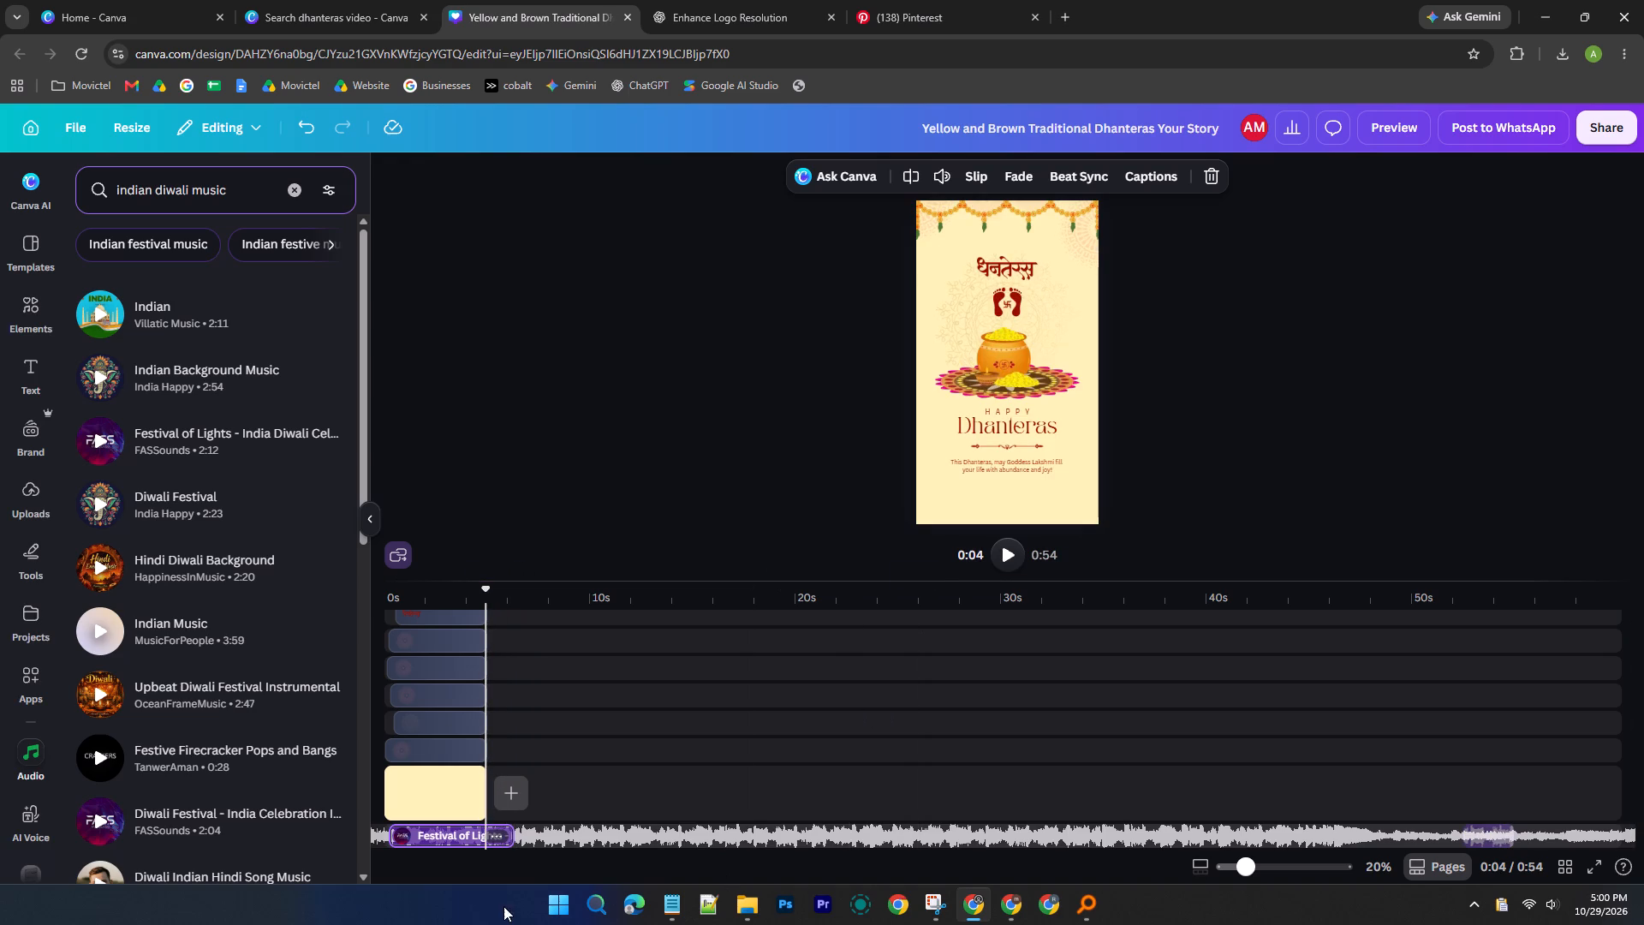
pyautogui.rightClick(487, 841)
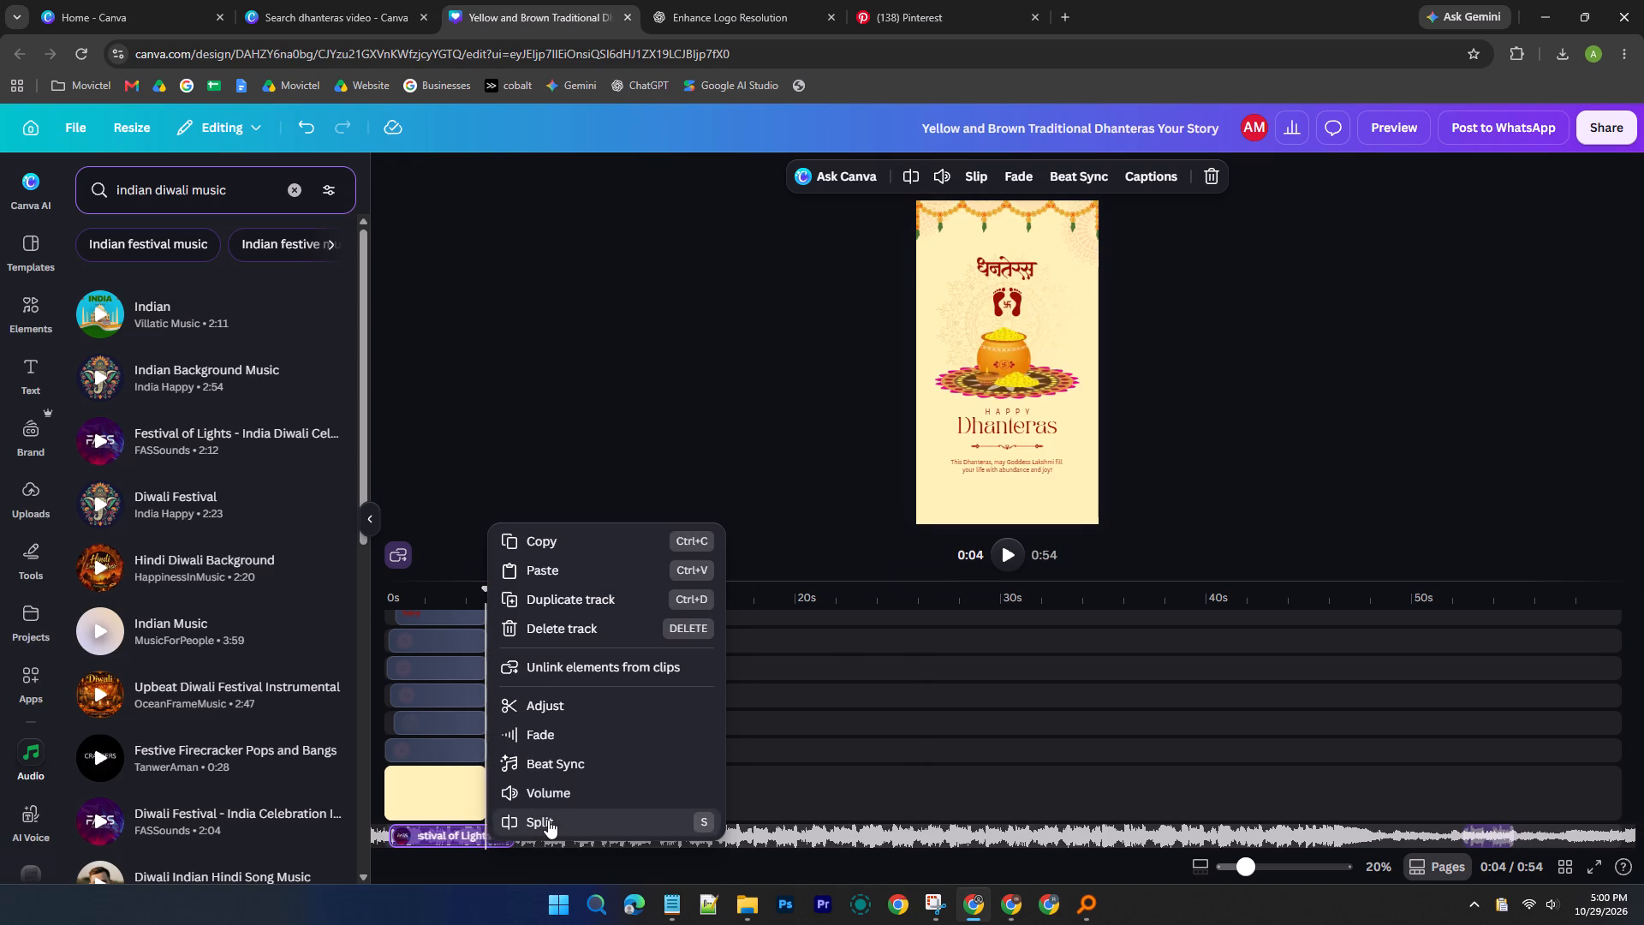
pyautogui.click(548, 820)
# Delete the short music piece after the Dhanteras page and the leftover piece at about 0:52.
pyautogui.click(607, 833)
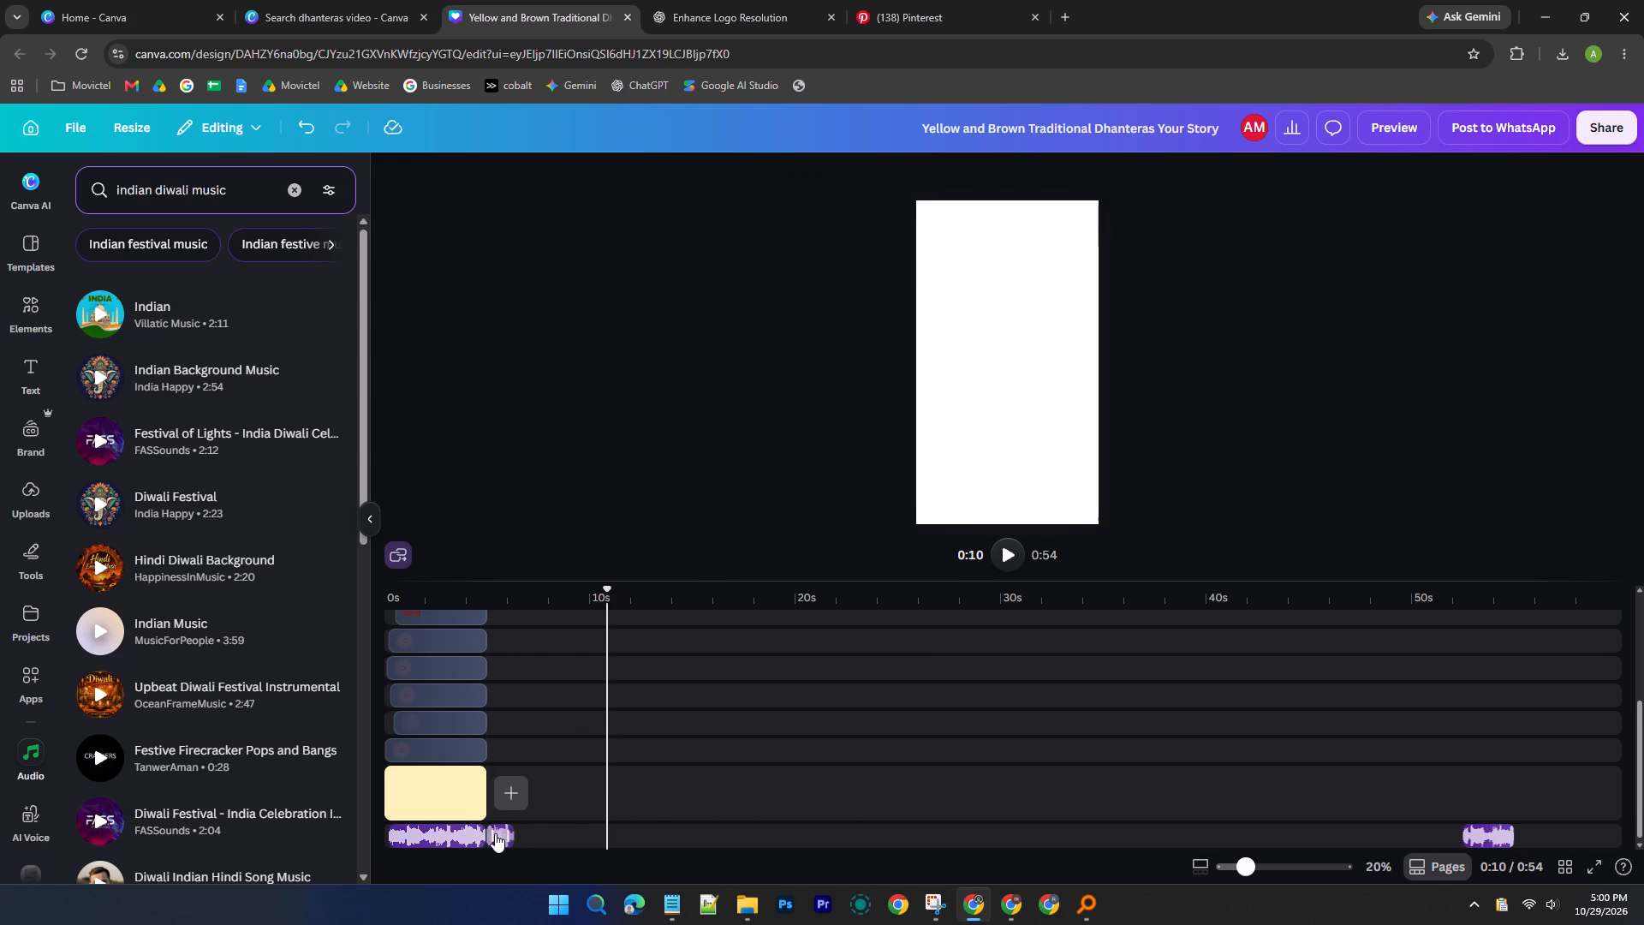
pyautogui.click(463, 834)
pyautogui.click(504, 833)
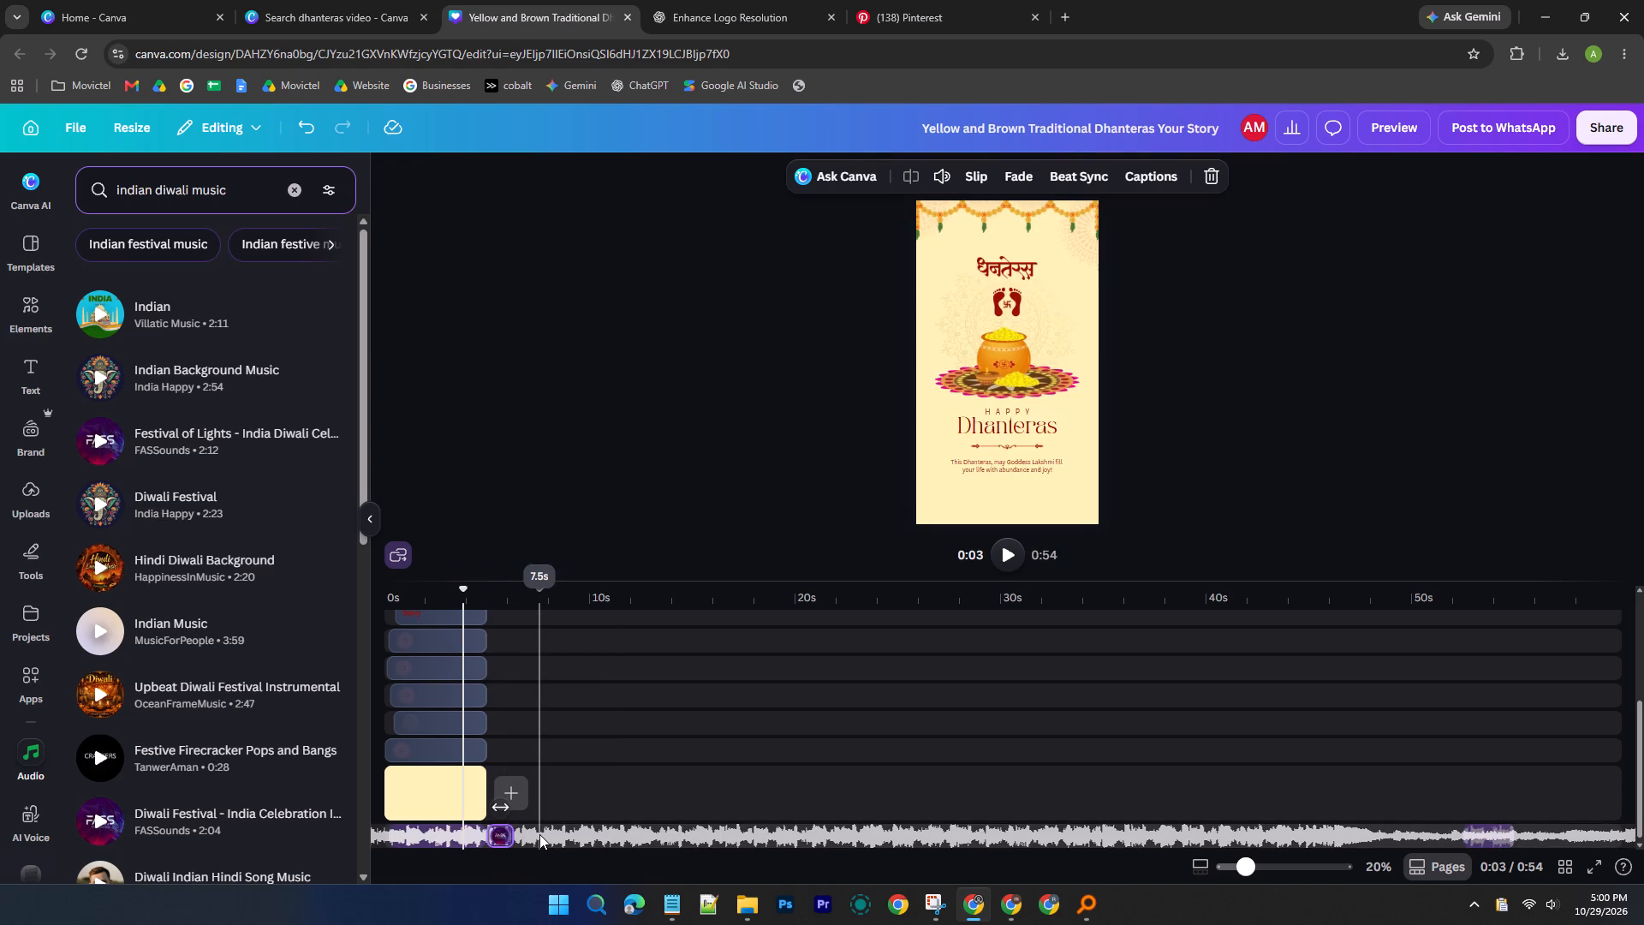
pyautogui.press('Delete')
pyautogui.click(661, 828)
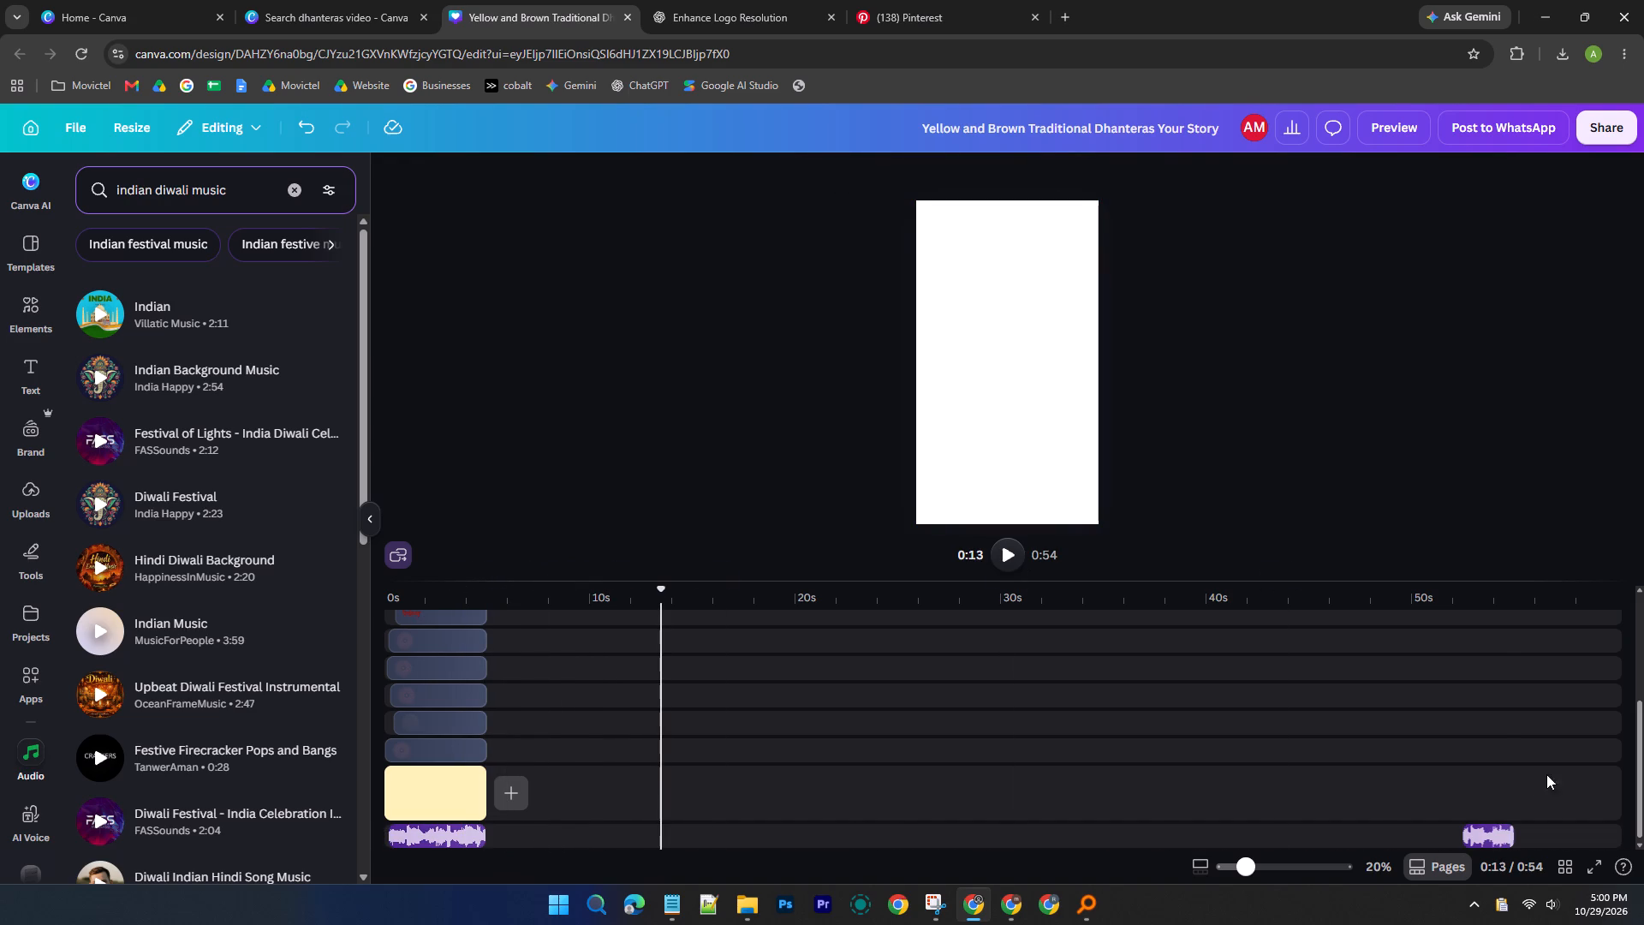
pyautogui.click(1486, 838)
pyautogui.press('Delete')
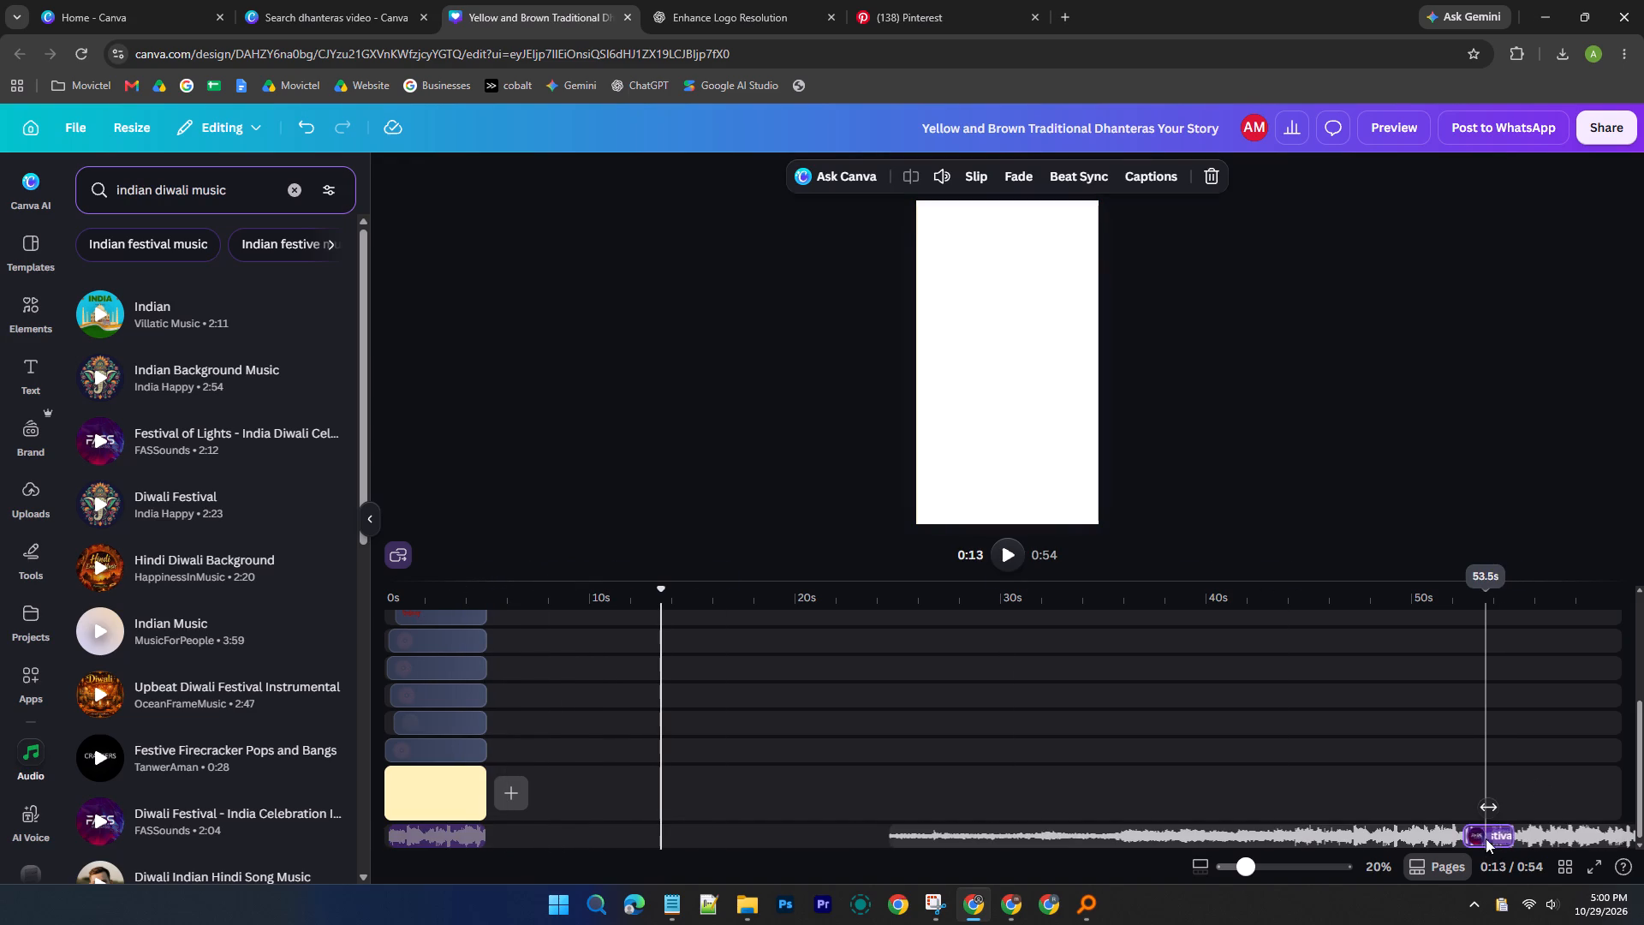
# Play back the Dhanteras page with the trimmed music from the beginning.
pyautogui.moveTo(485, 595); pyautogui.dragTo(366, 586)
pyautogui.click(1004, 557)
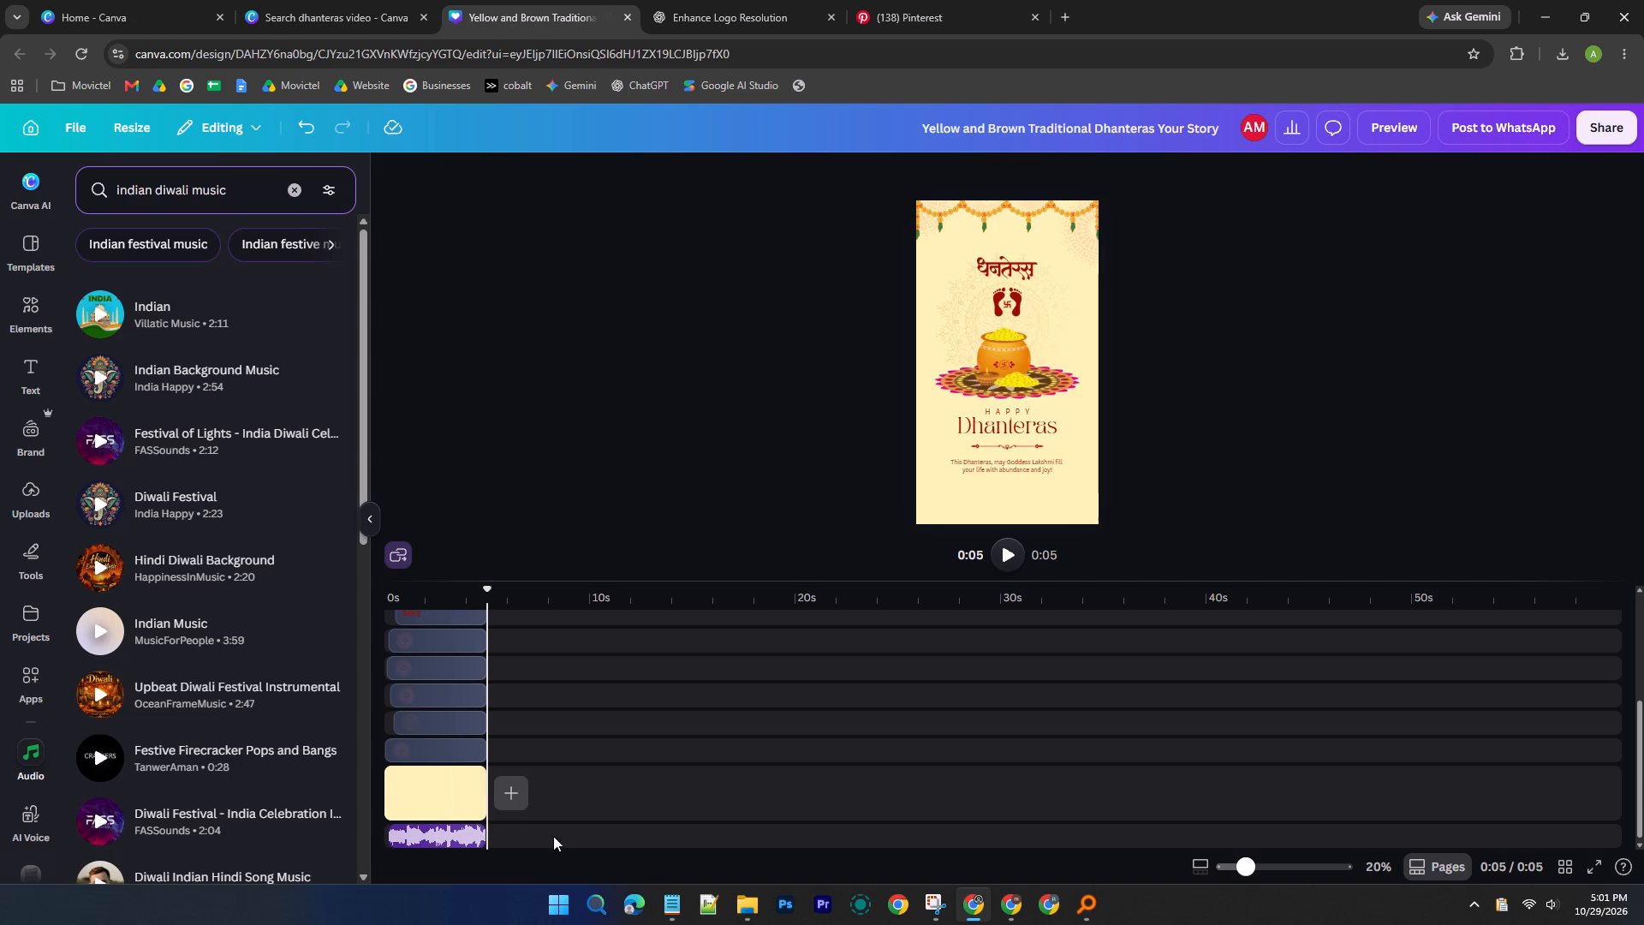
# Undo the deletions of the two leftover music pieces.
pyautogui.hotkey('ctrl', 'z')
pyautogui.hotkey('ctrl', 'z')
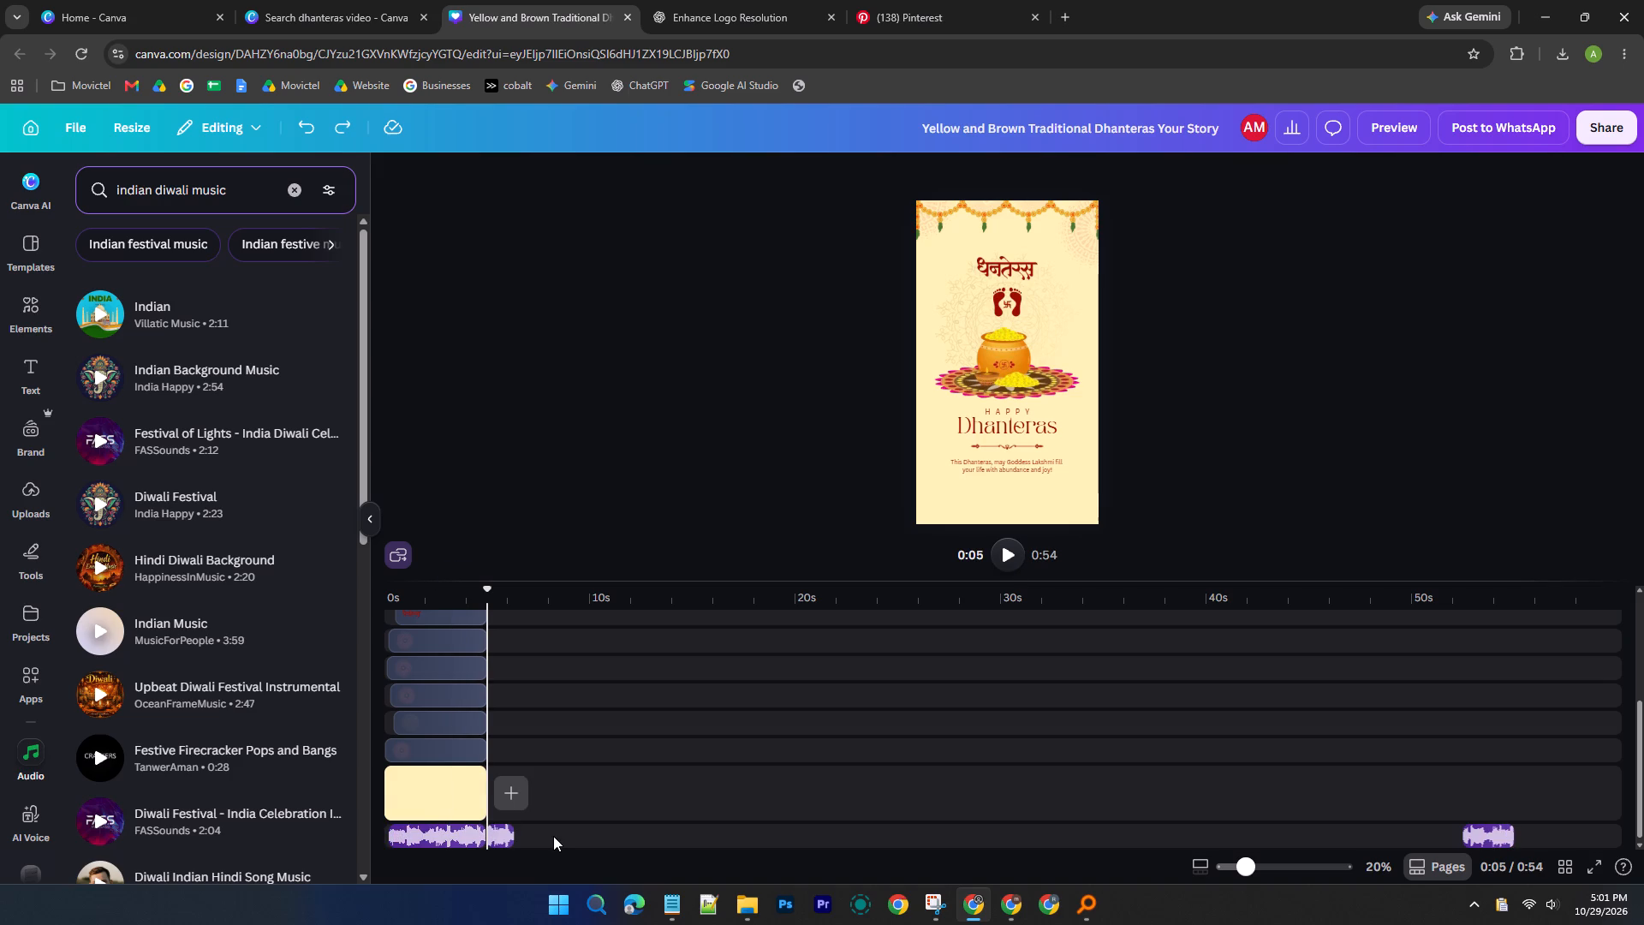
# Duplicate the cream page clip on the timeline and shorten the copy to 2.5 s.
pyautogui.click(444, 803)
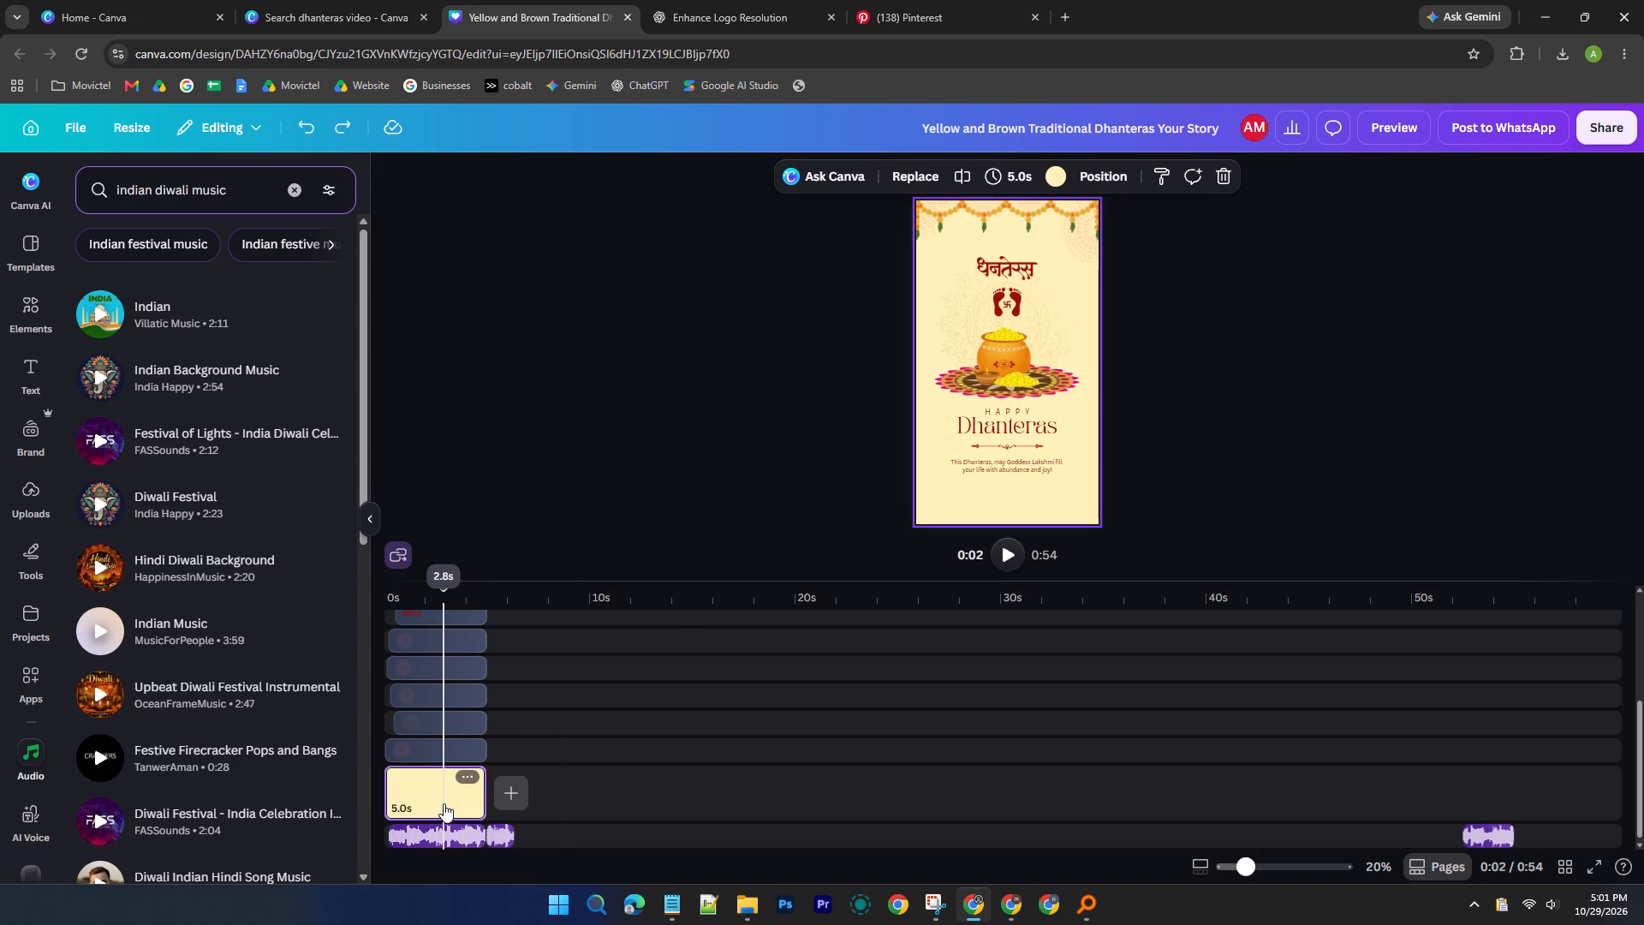
pyautogui.rightClick(444, 803)
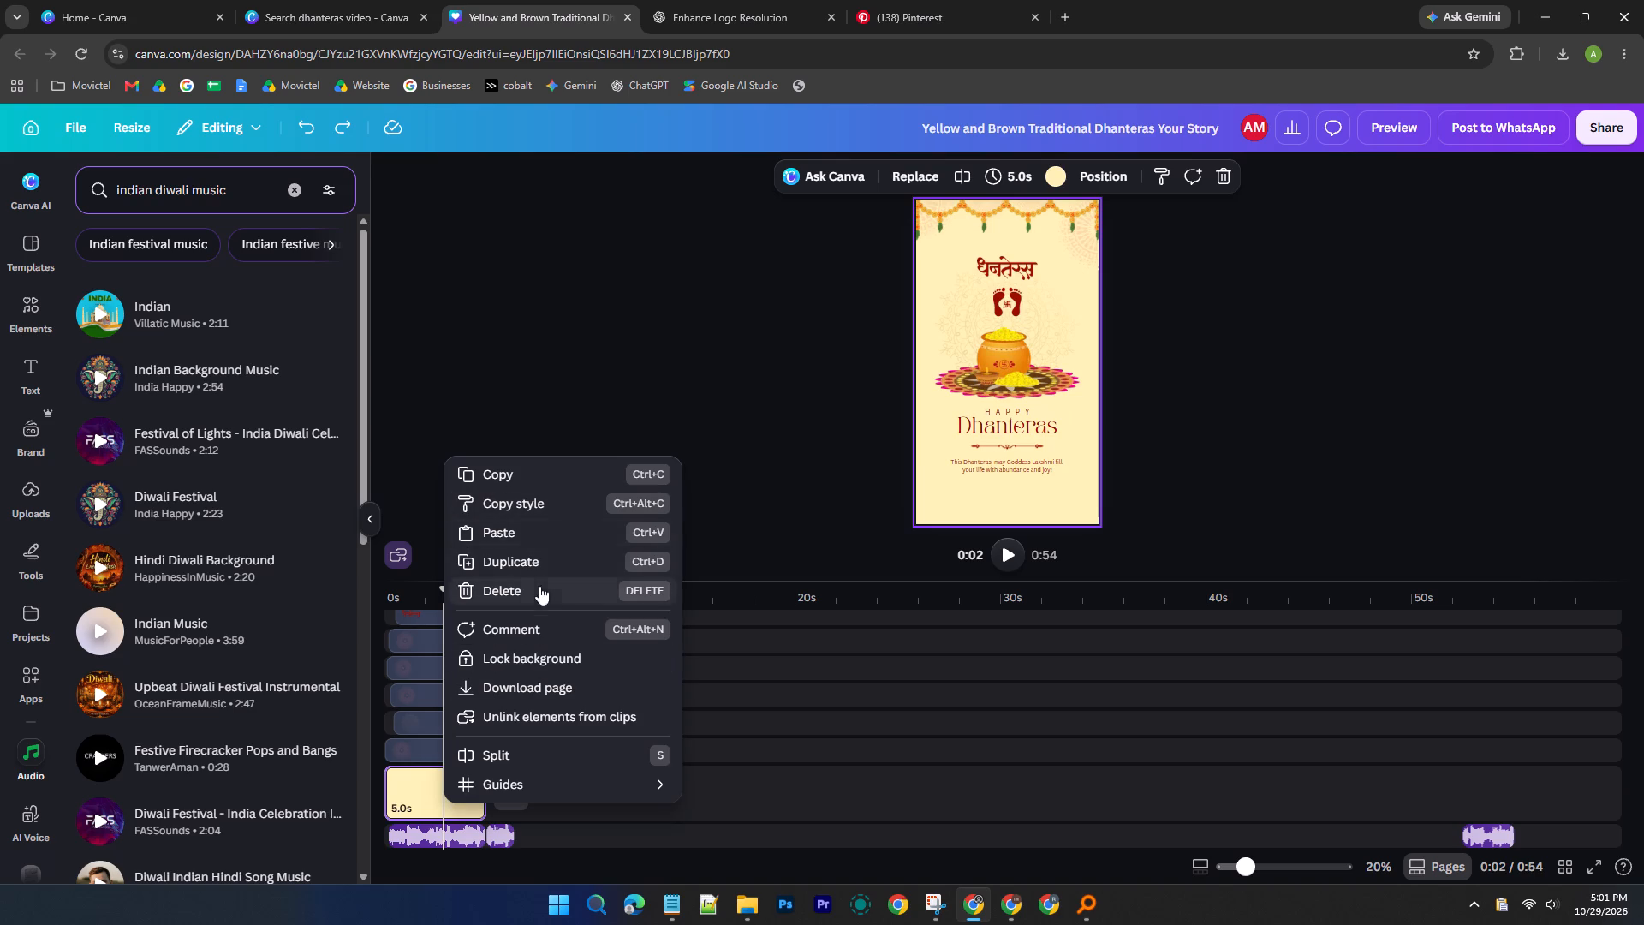
pyautogui.click(570, 560)
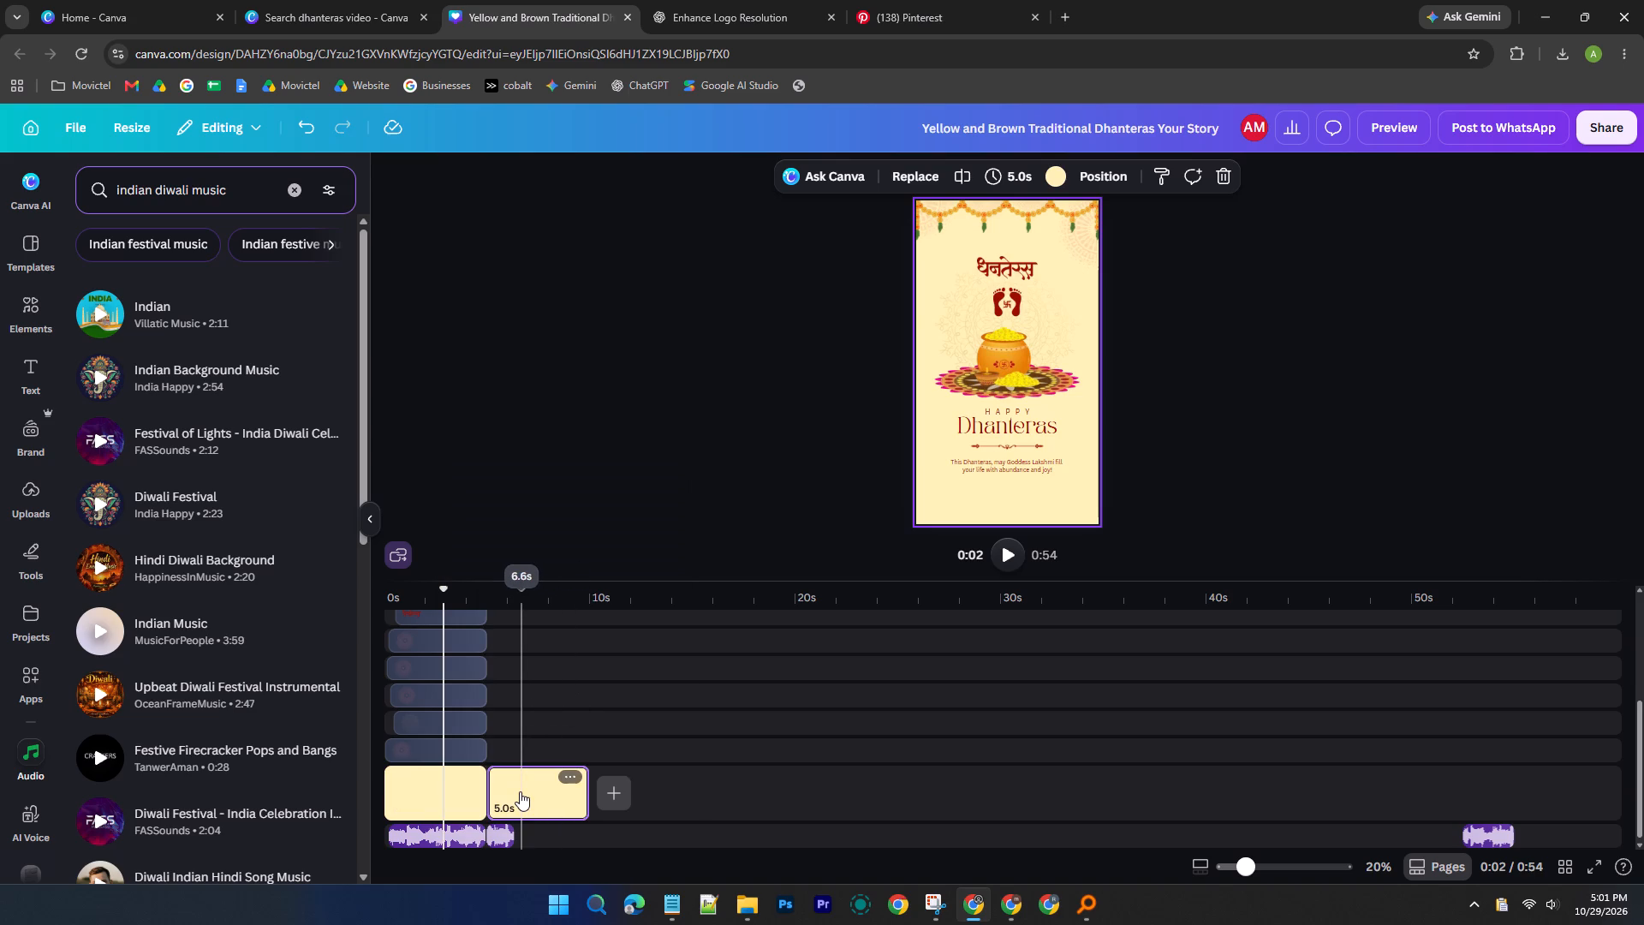
pyautogui.click(520, 791)
pyautogui.moveTo(581, 799); pyautogui.dragTo(544, 795)
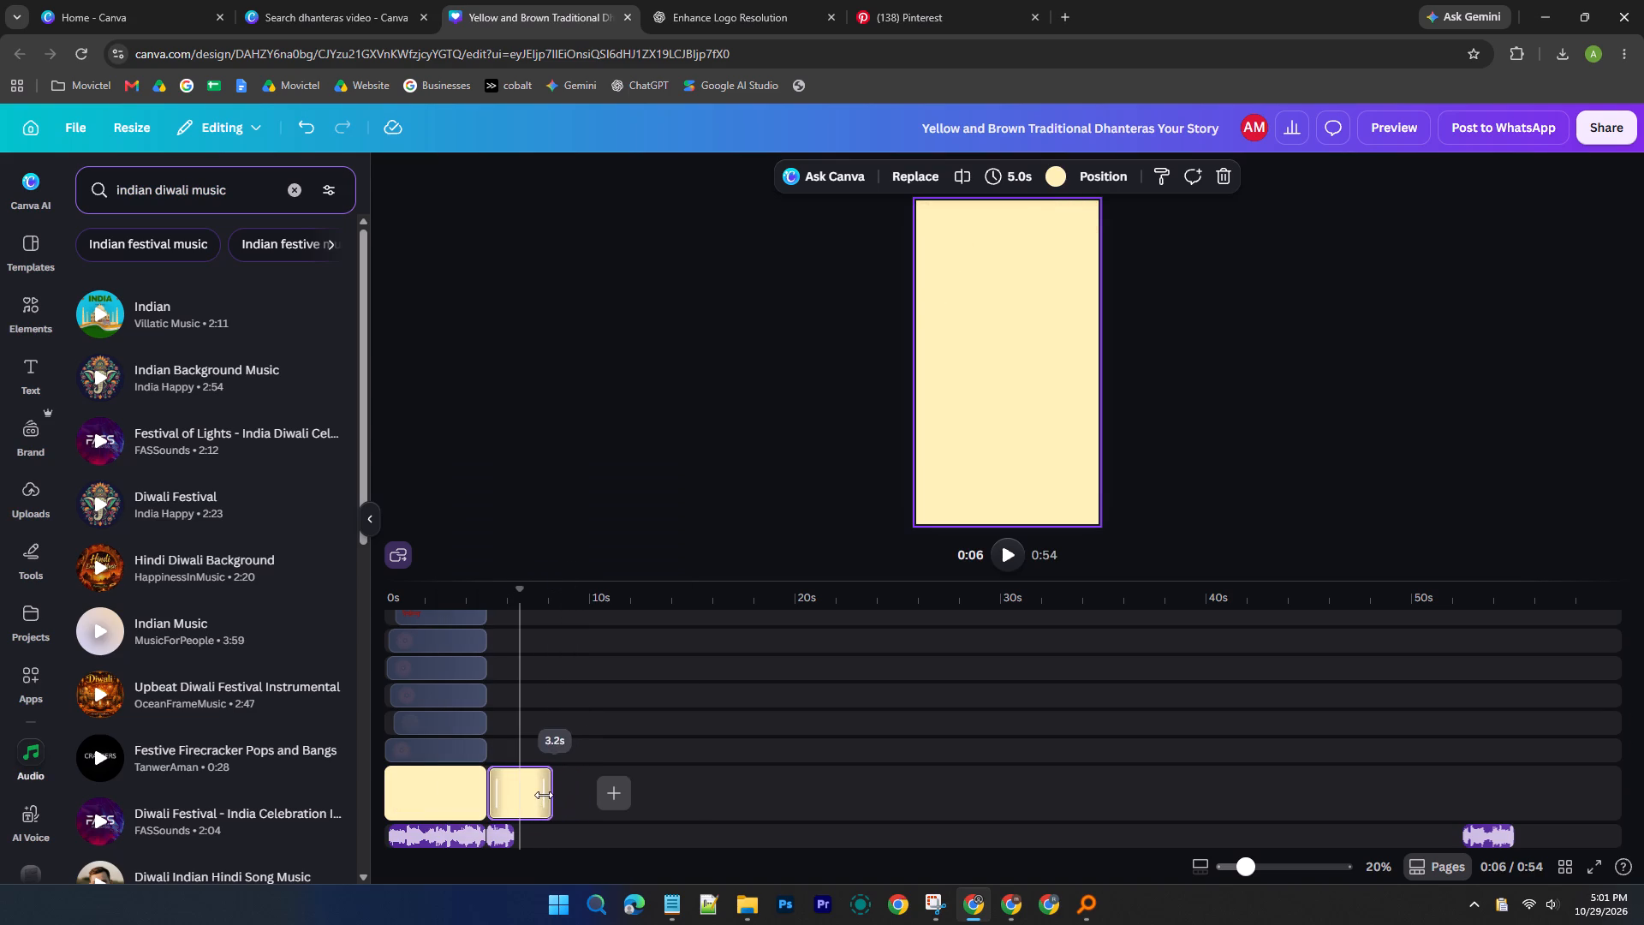
pyautogui.moveTo(544, 795); pyautogui.dragTo(527, 790)
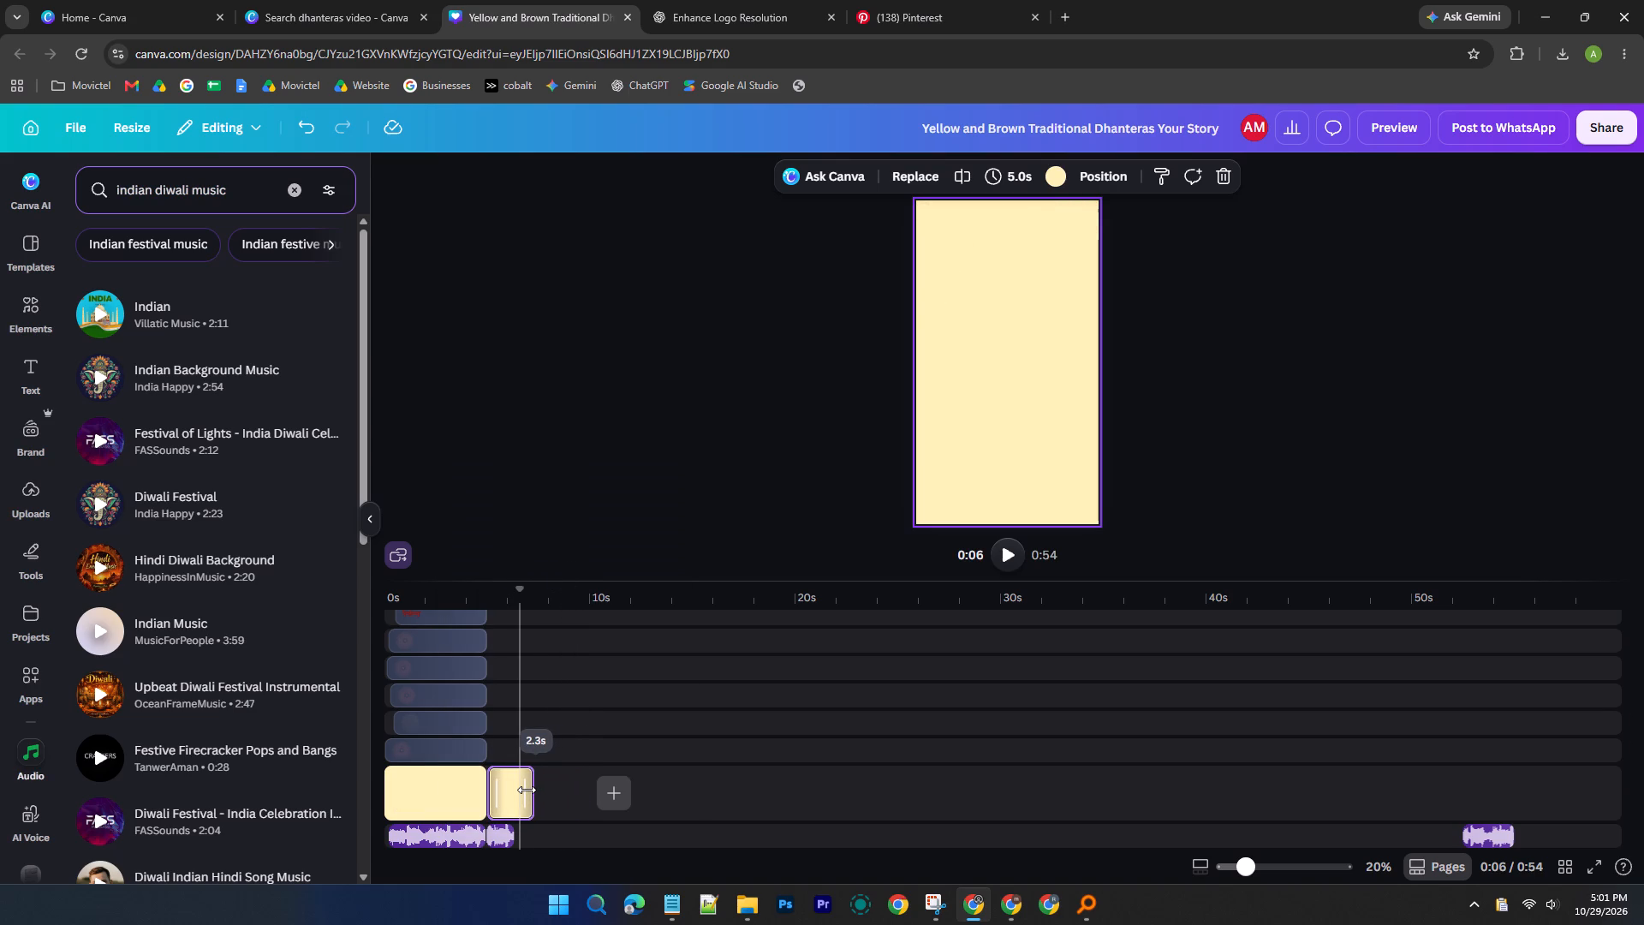
pyautogui.moveTo(527, 790); pyautogui.dragTo(530, 790)
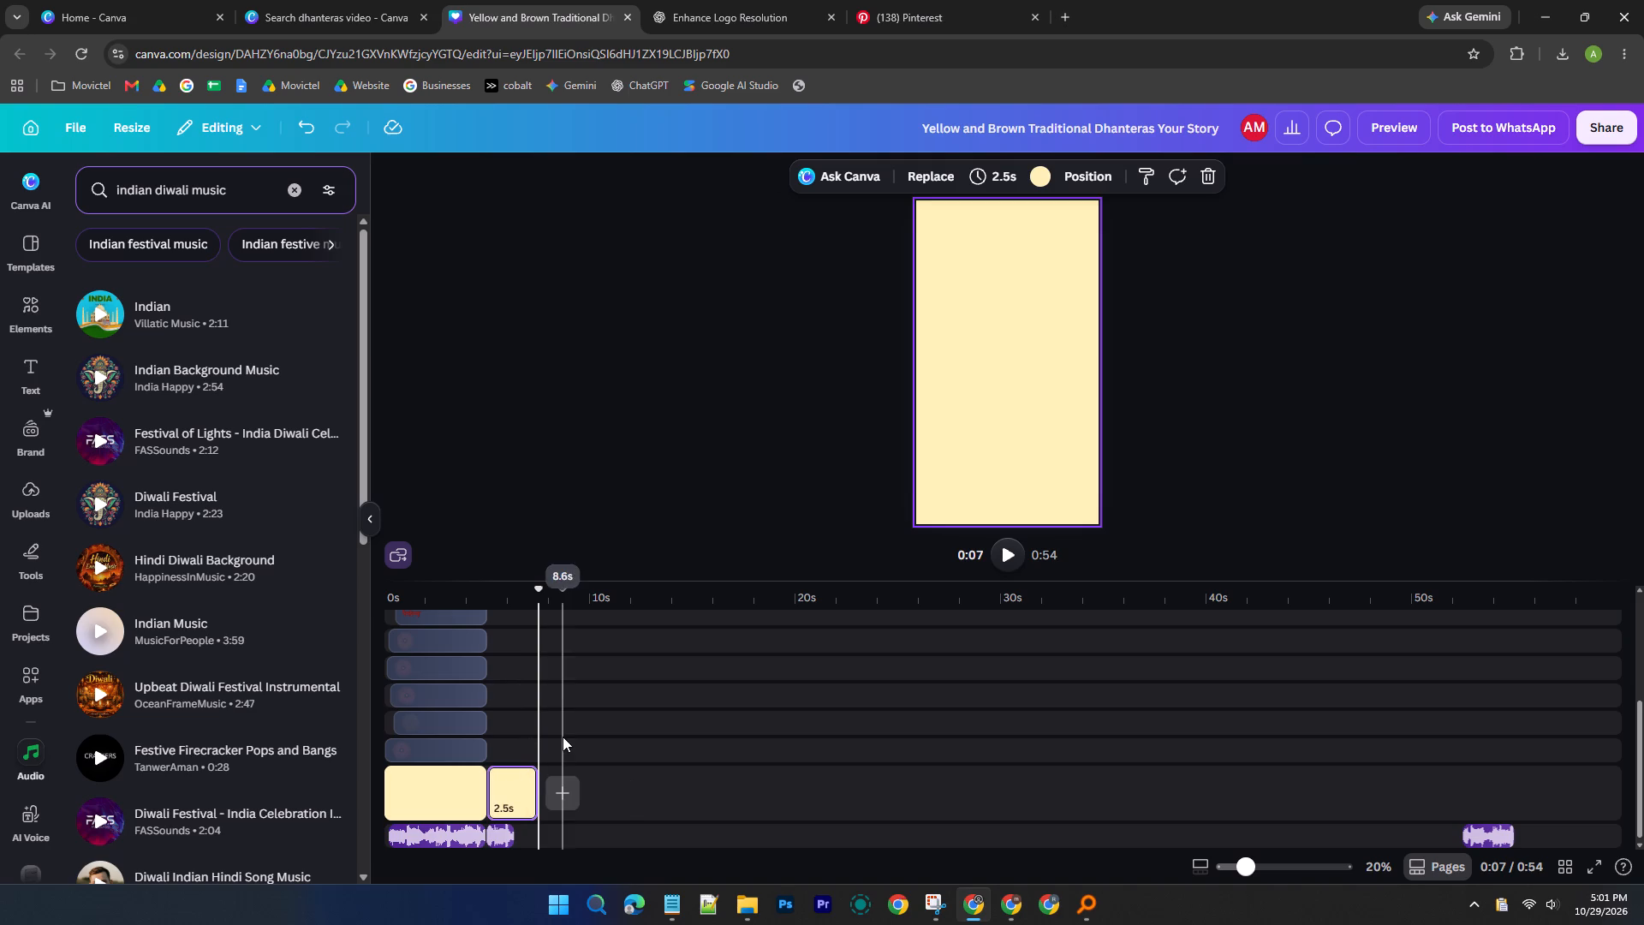
# Add the uploaded B&G Realty logo image after the shortened cream clip.
pyautogui.click(15, 492)
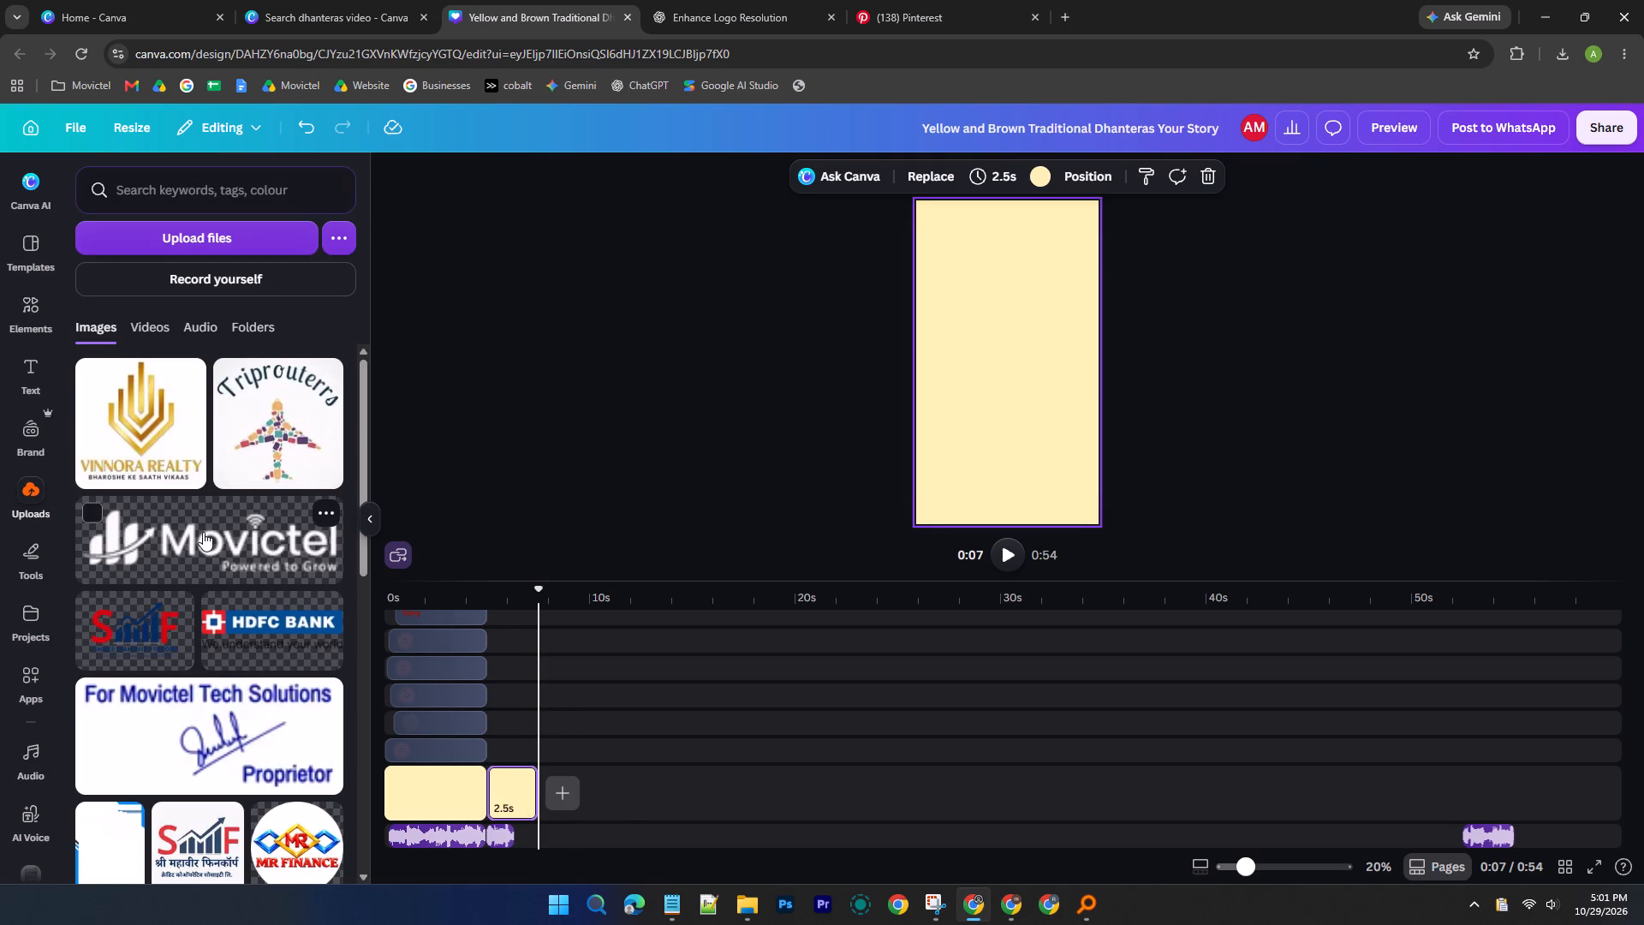
pyautogui.scroll(-3, 203, 532)
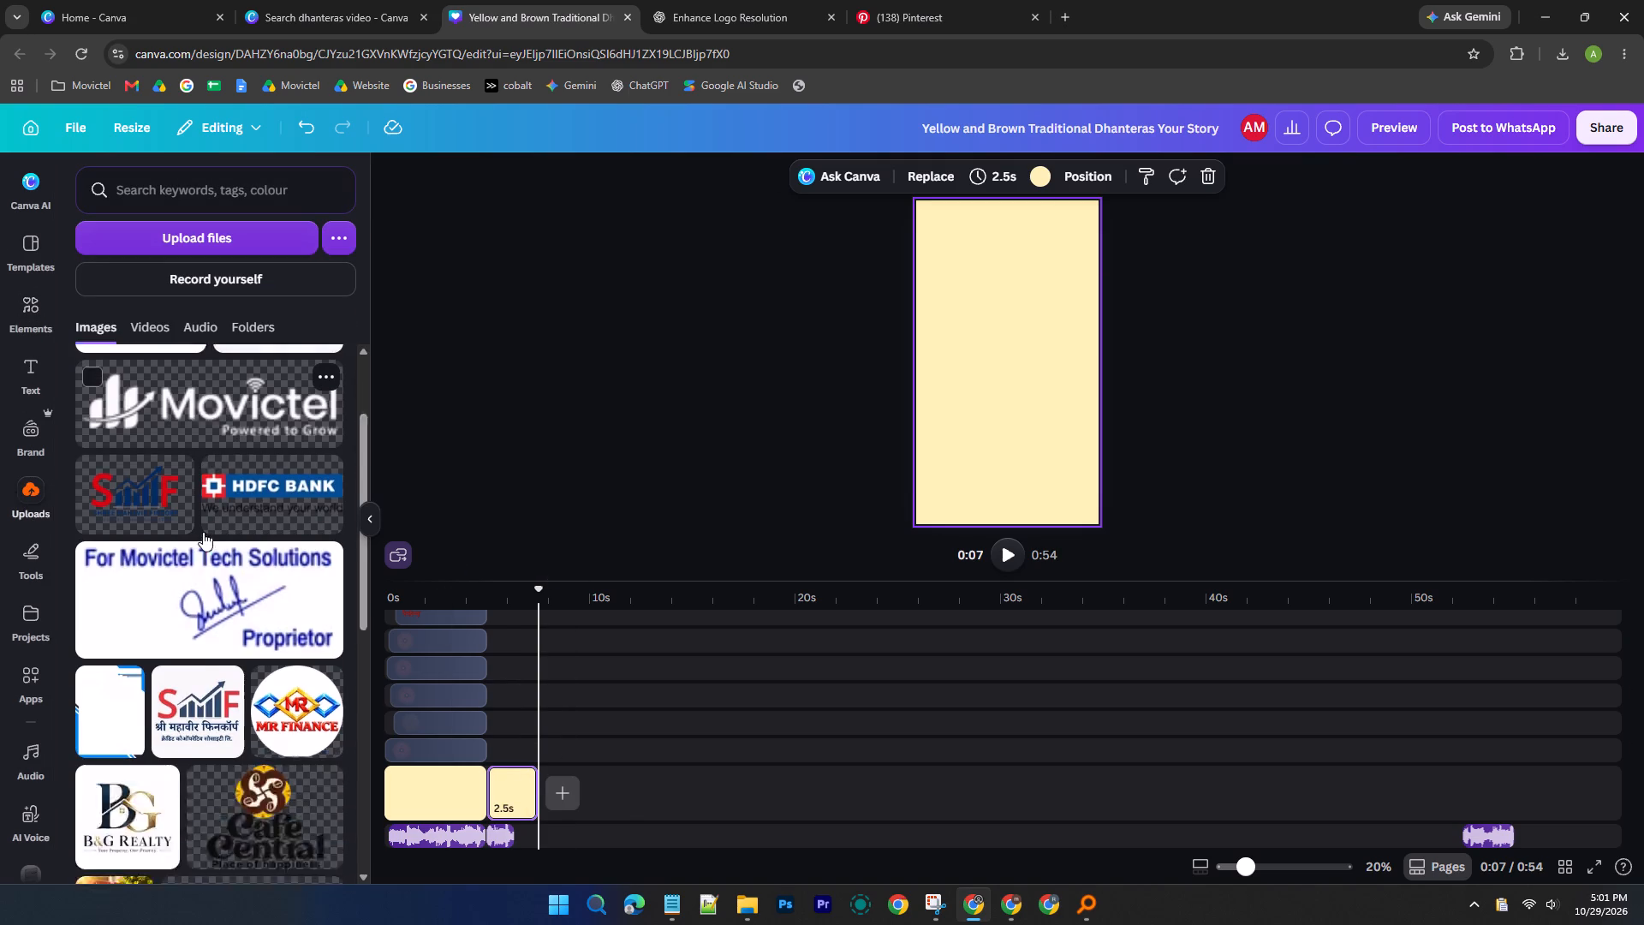
pyautogui.scroll(-3, 203, 532)
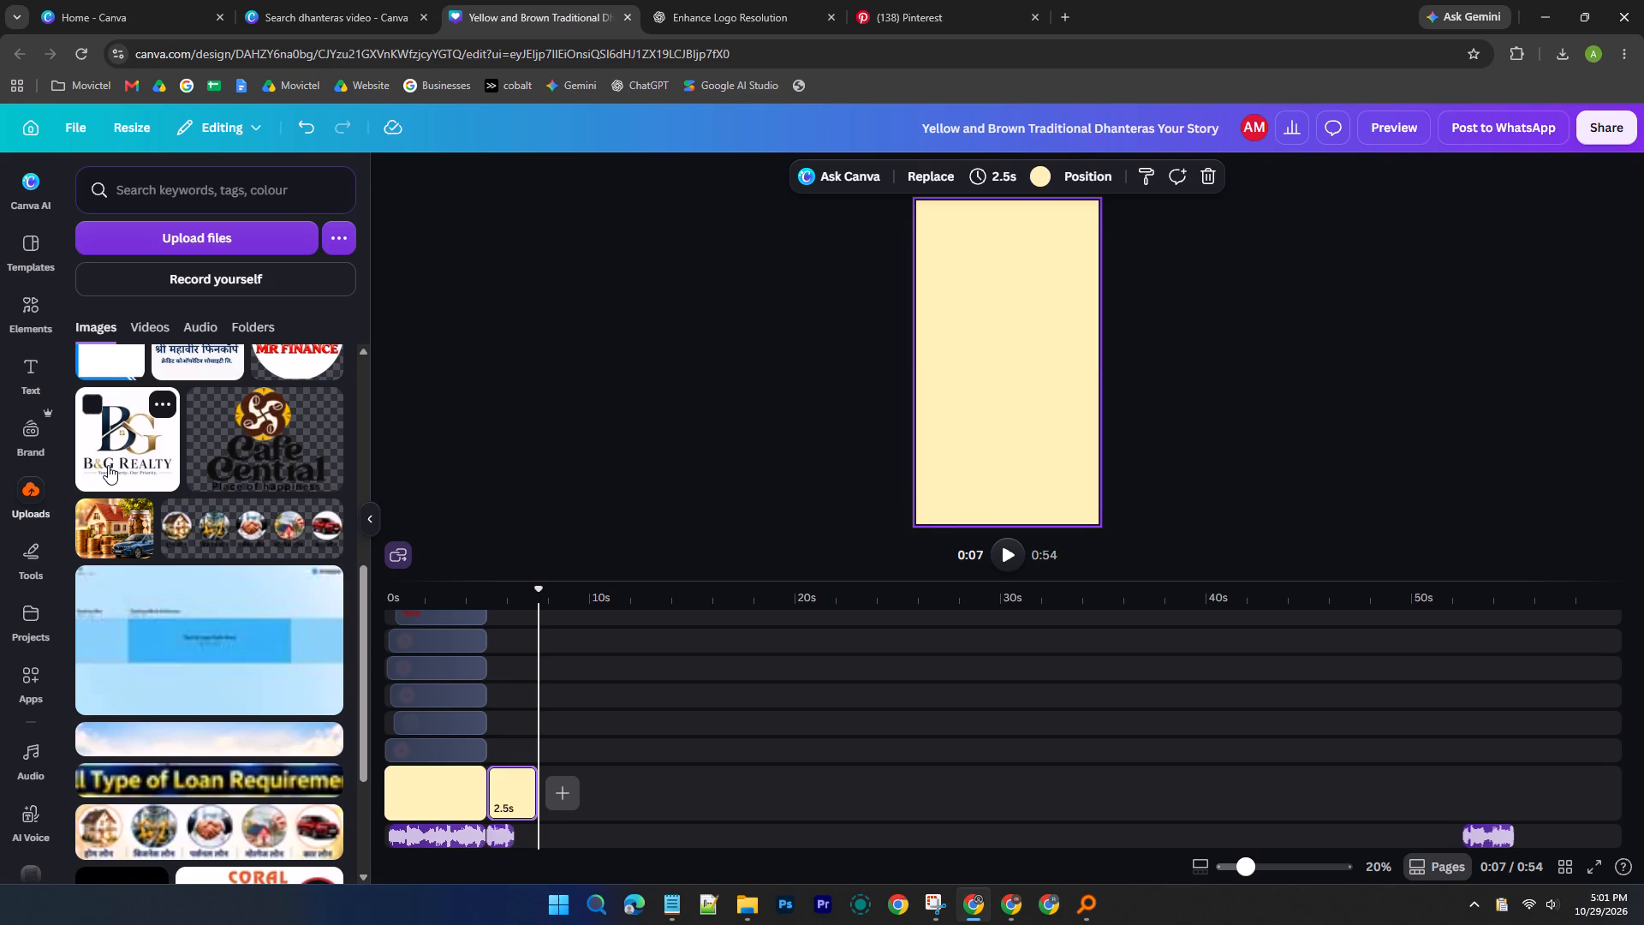
pyautogui.click(108, 465)
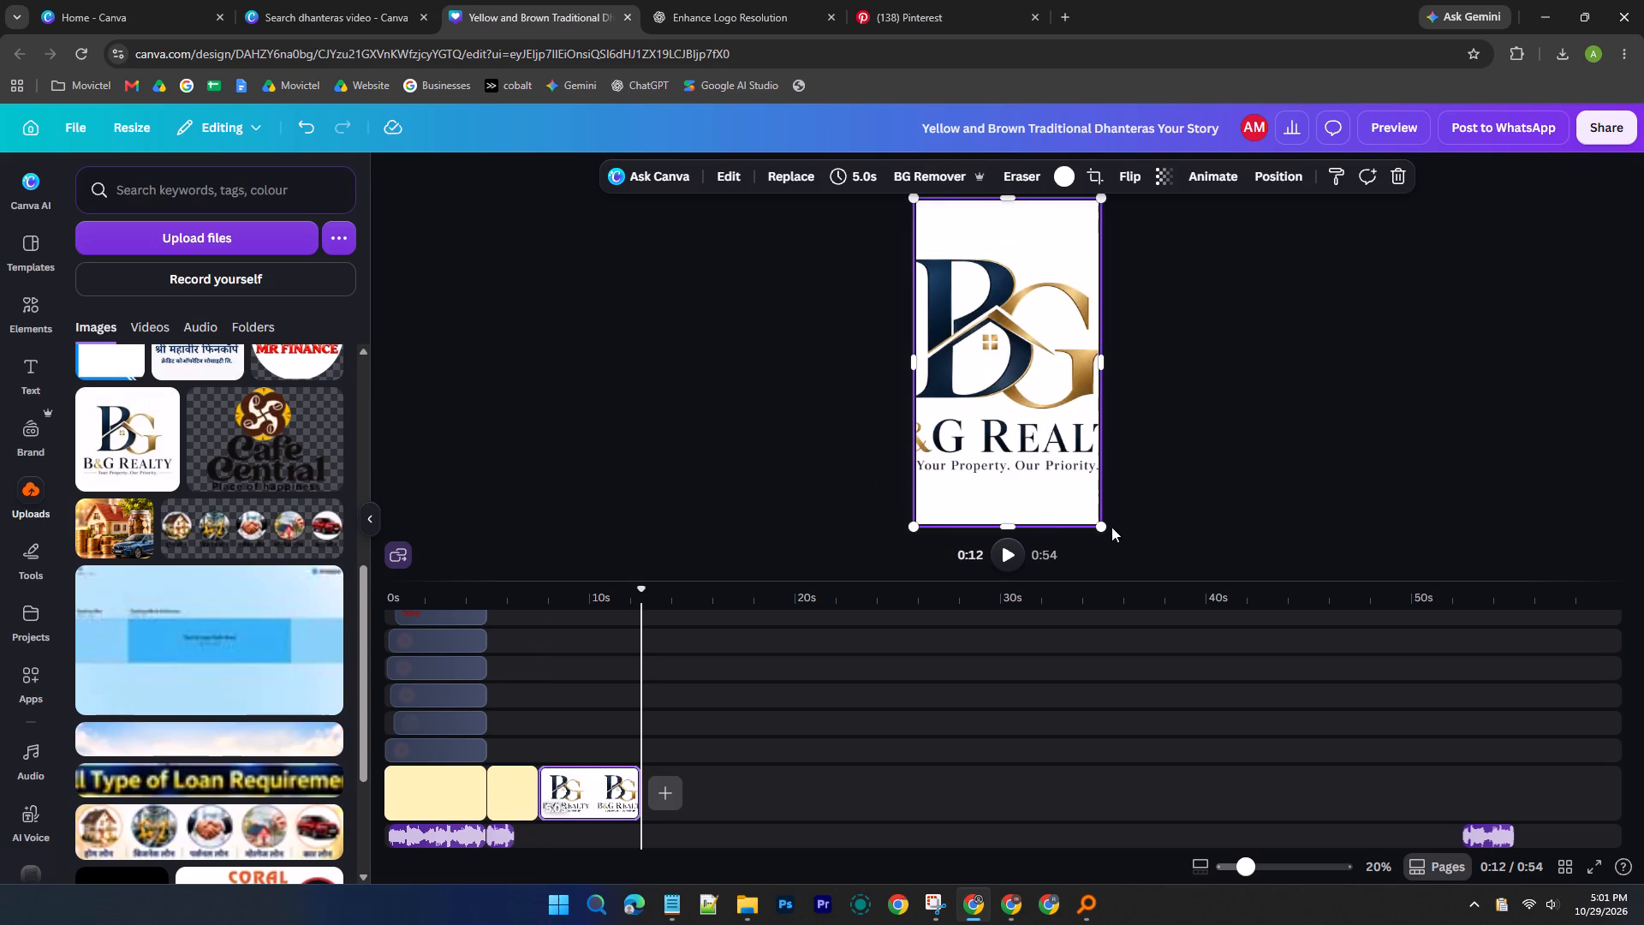
# Resize the B&G Realty image and widen its crop on both sides to show the whole logo at about four fifths of page width.
pyautogui.moveTo(1098, 524); pyautogui.dragTo(944, 337)
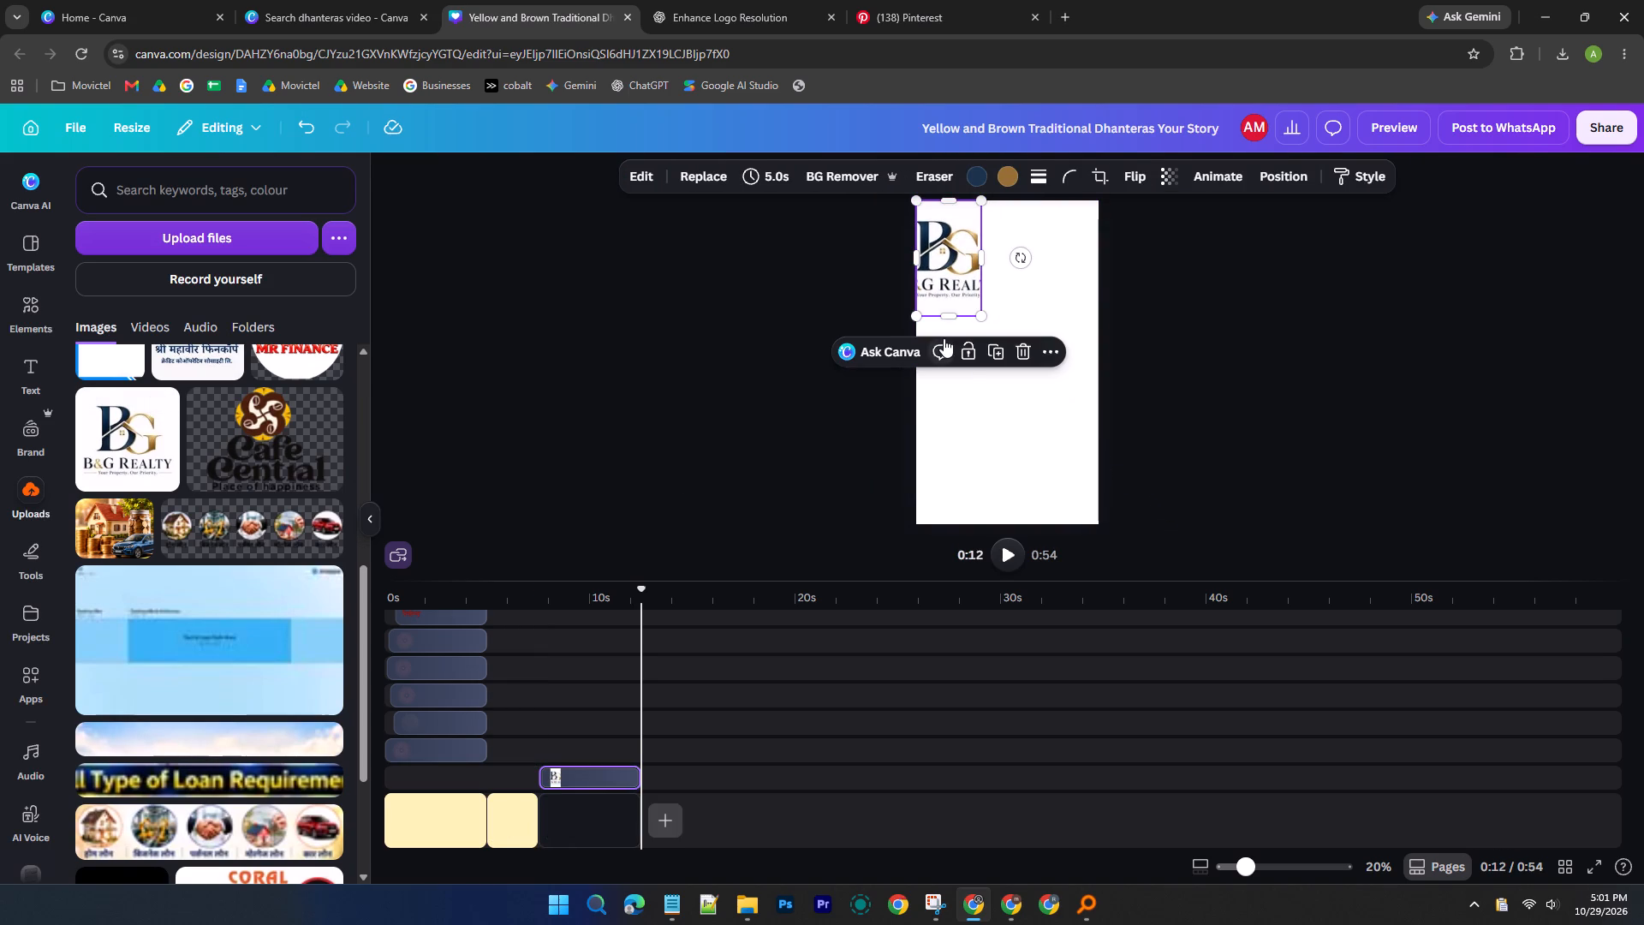
pyautogui.moveTo(962, 275); pyautogui.dragTo(1018, 337)
pyautogui.moveTo(969, 379); pyautogui.dragTo(921, 432)
pyautogui.moveTo(1039, 350); pyautogui.dragTo(1050, 352)
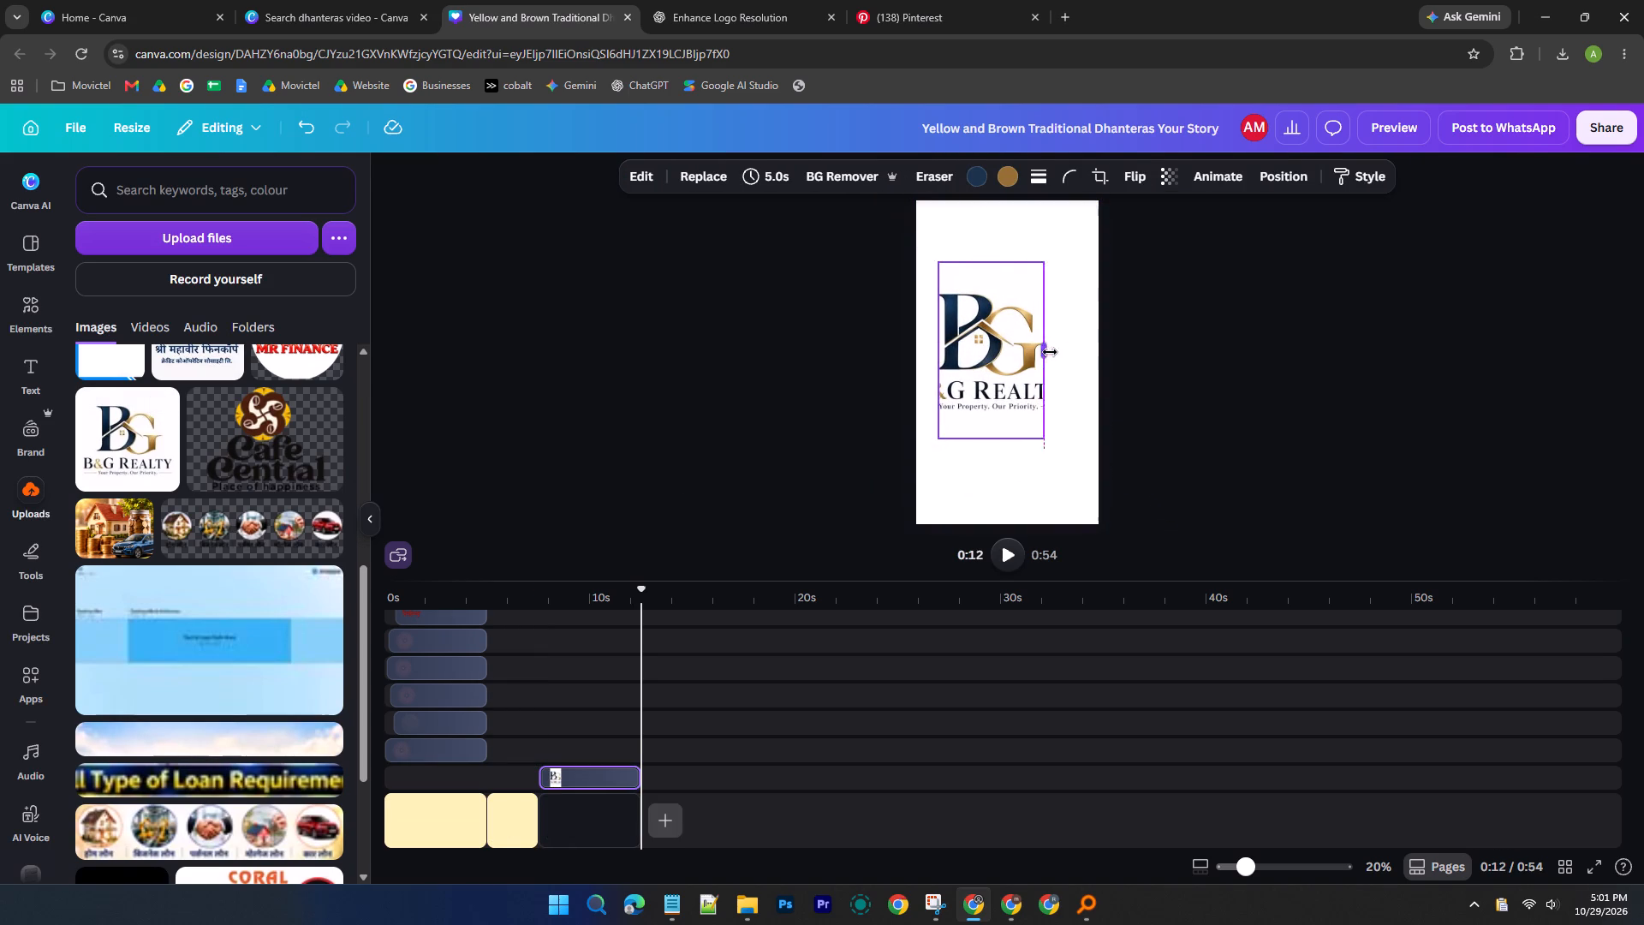
pyautogui.moveTo(1050, 352); pyautogui.dragTo(1085, 363)
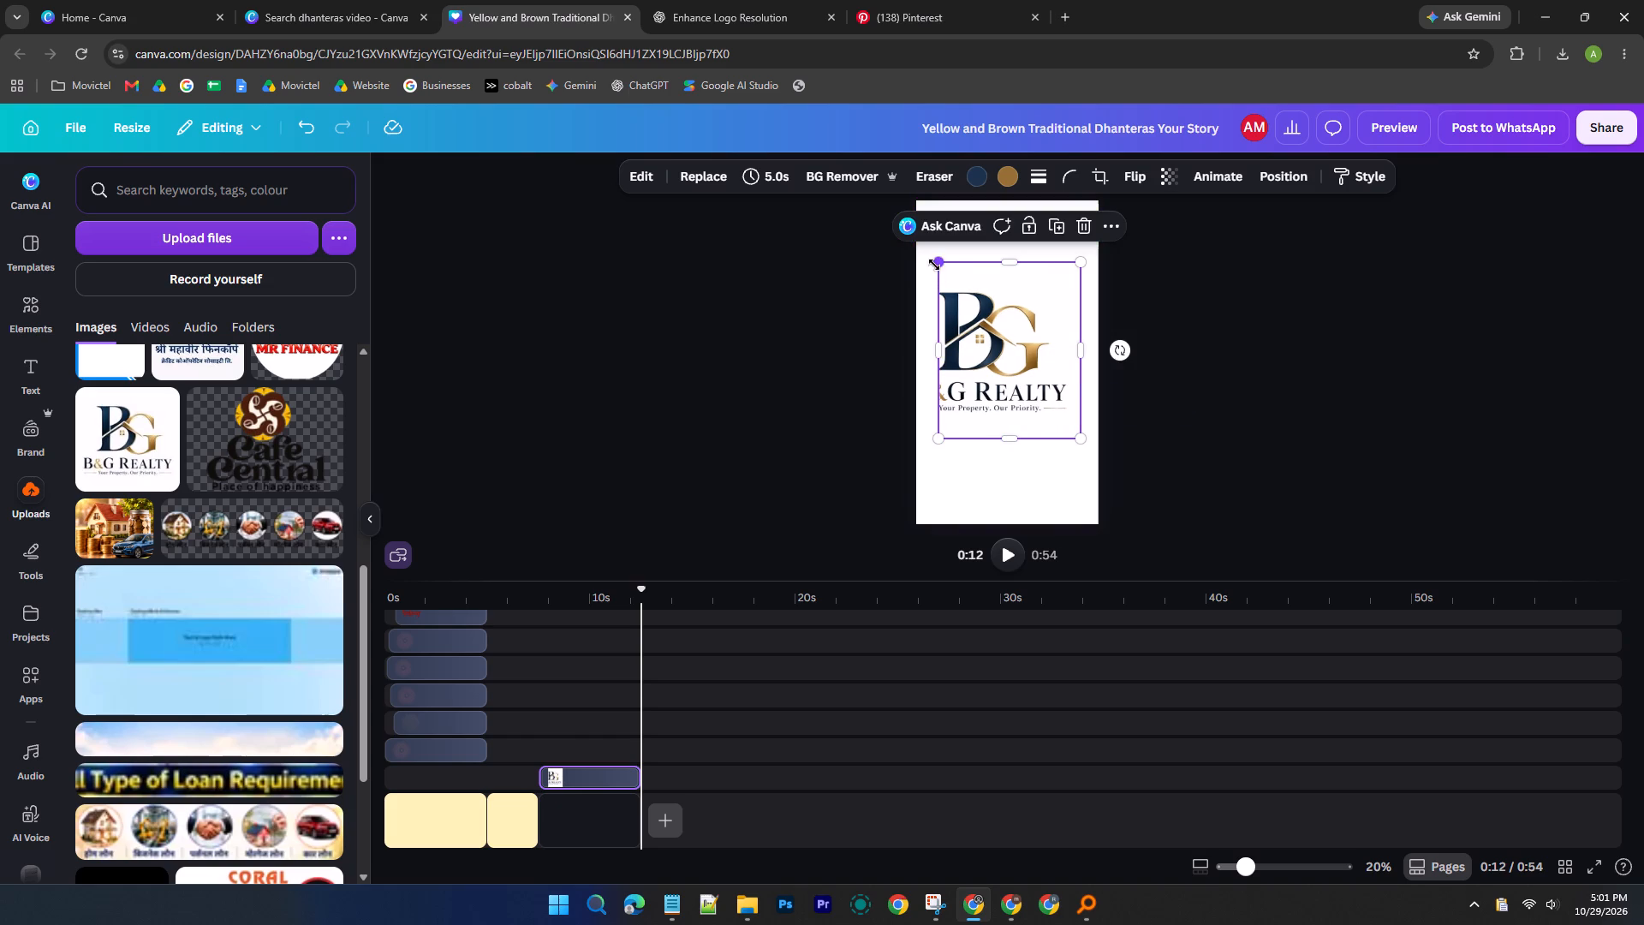
pyautogui.moveTo(934, 265); pyautogui.dragTo(1010, 348)
pyautogui.moveTo(1008, 396); pyautogui.dragTo(988, 396)
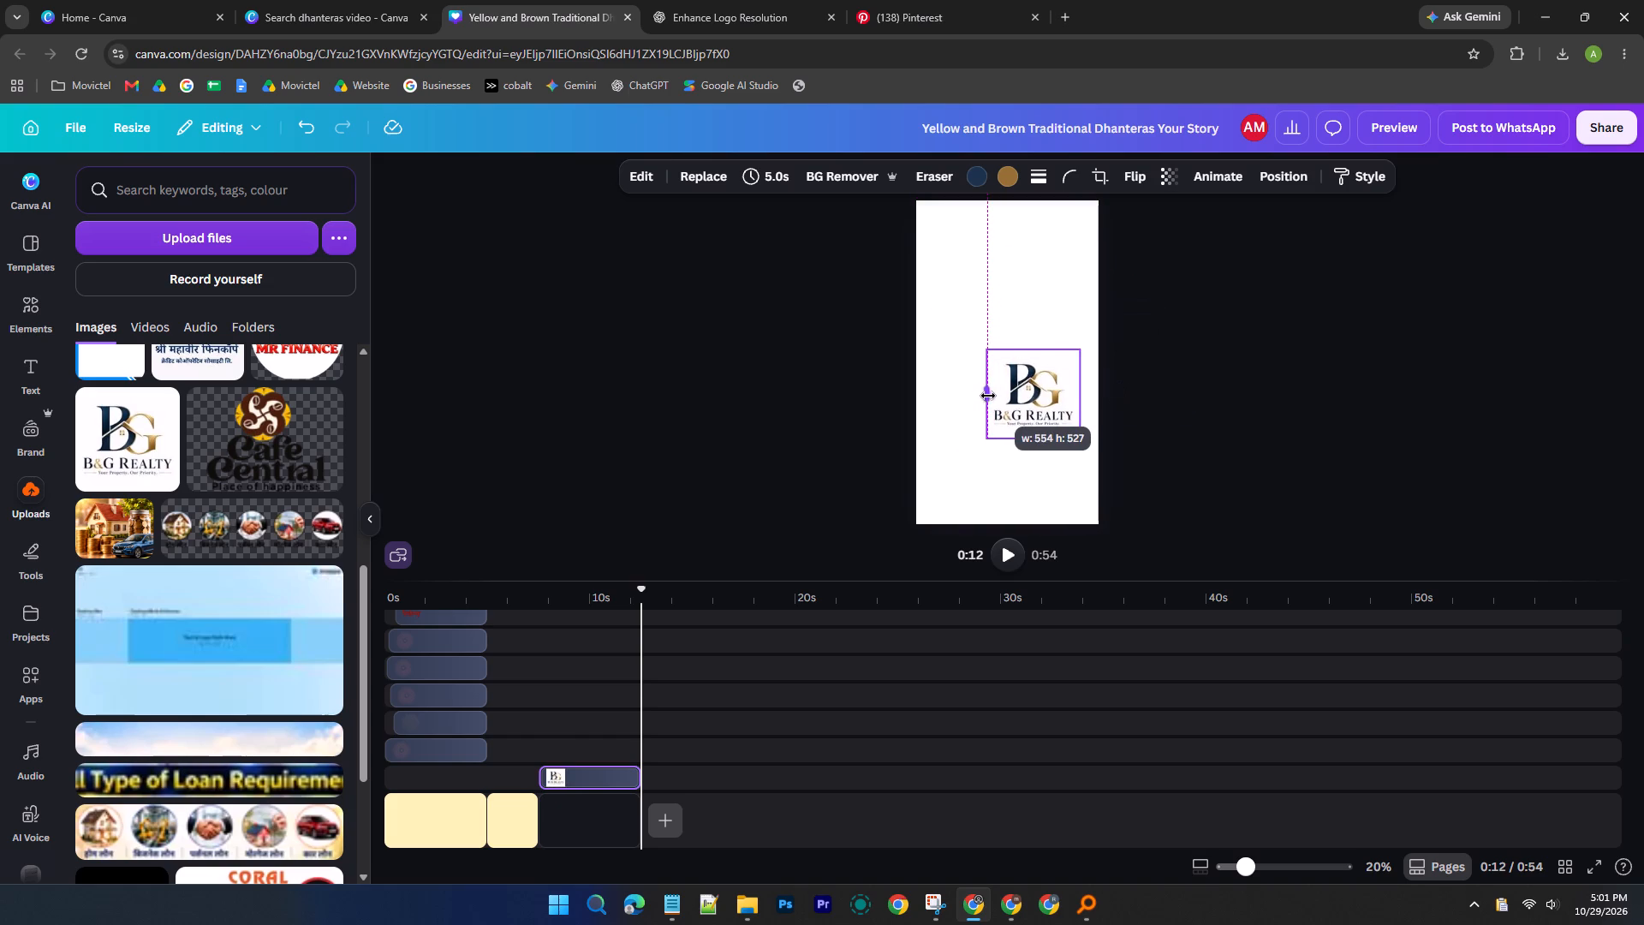
pyautogui.moveTo(988, 396); pyautogui.dragTo(992, 396)
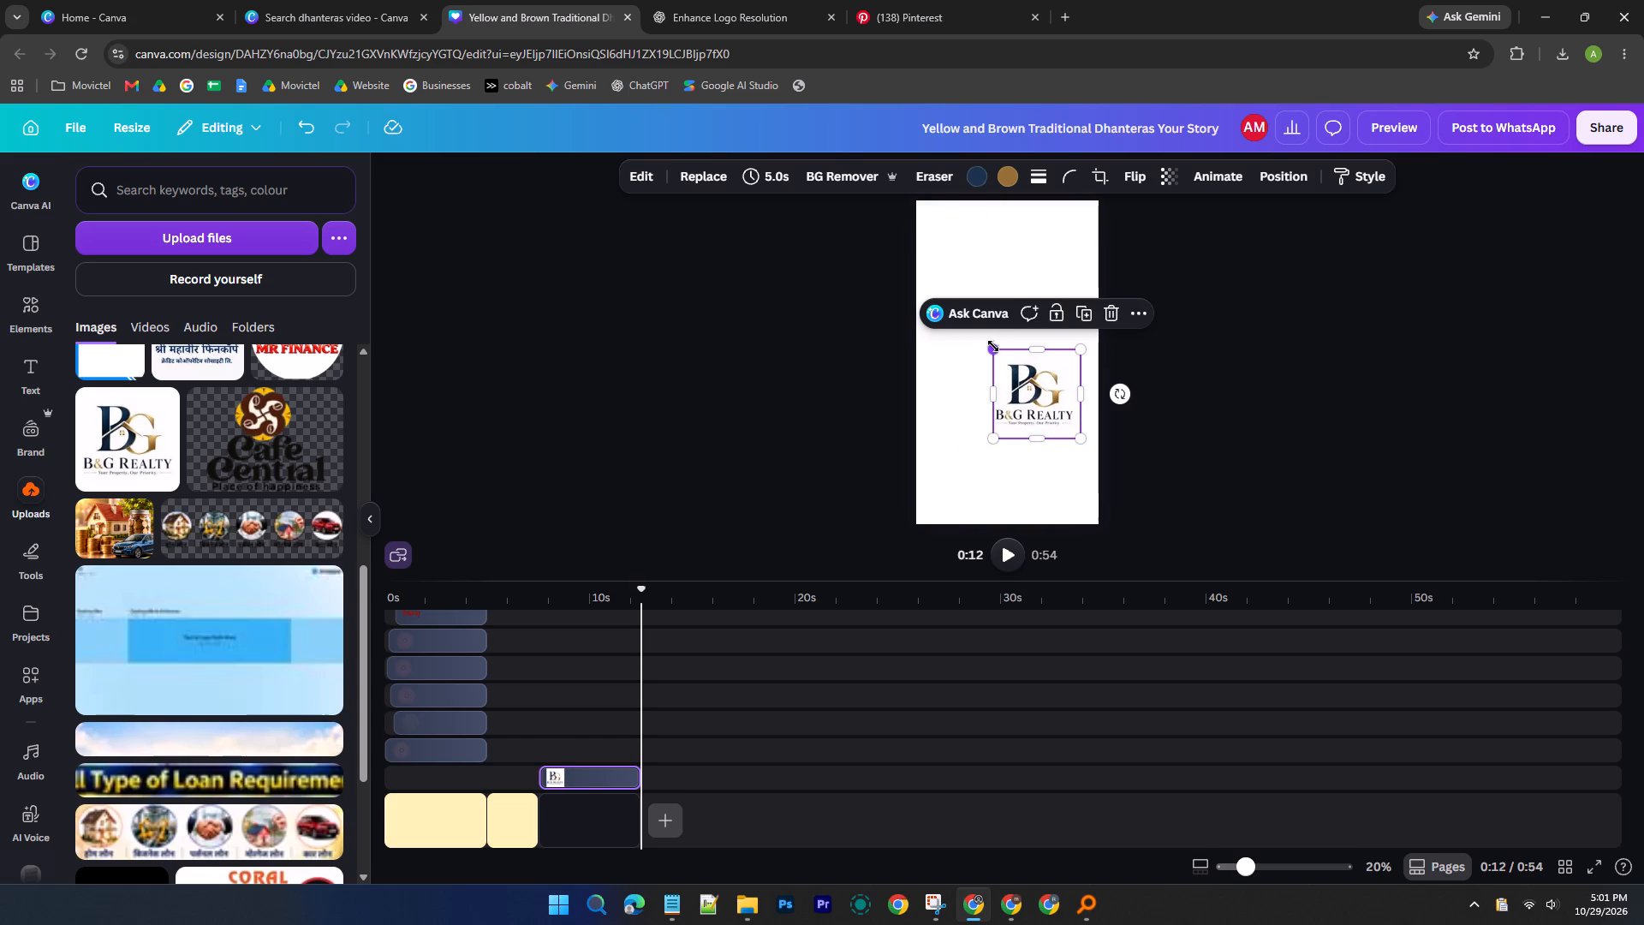
pyautogui.moveTo(993, 346); pyautogui.dragTo(925, 299)
# Move the B&G Realty logo to the centre of its white page.
pyautogui.moveTo(1029, 361); pyautogui.dragTo(1031, 329)
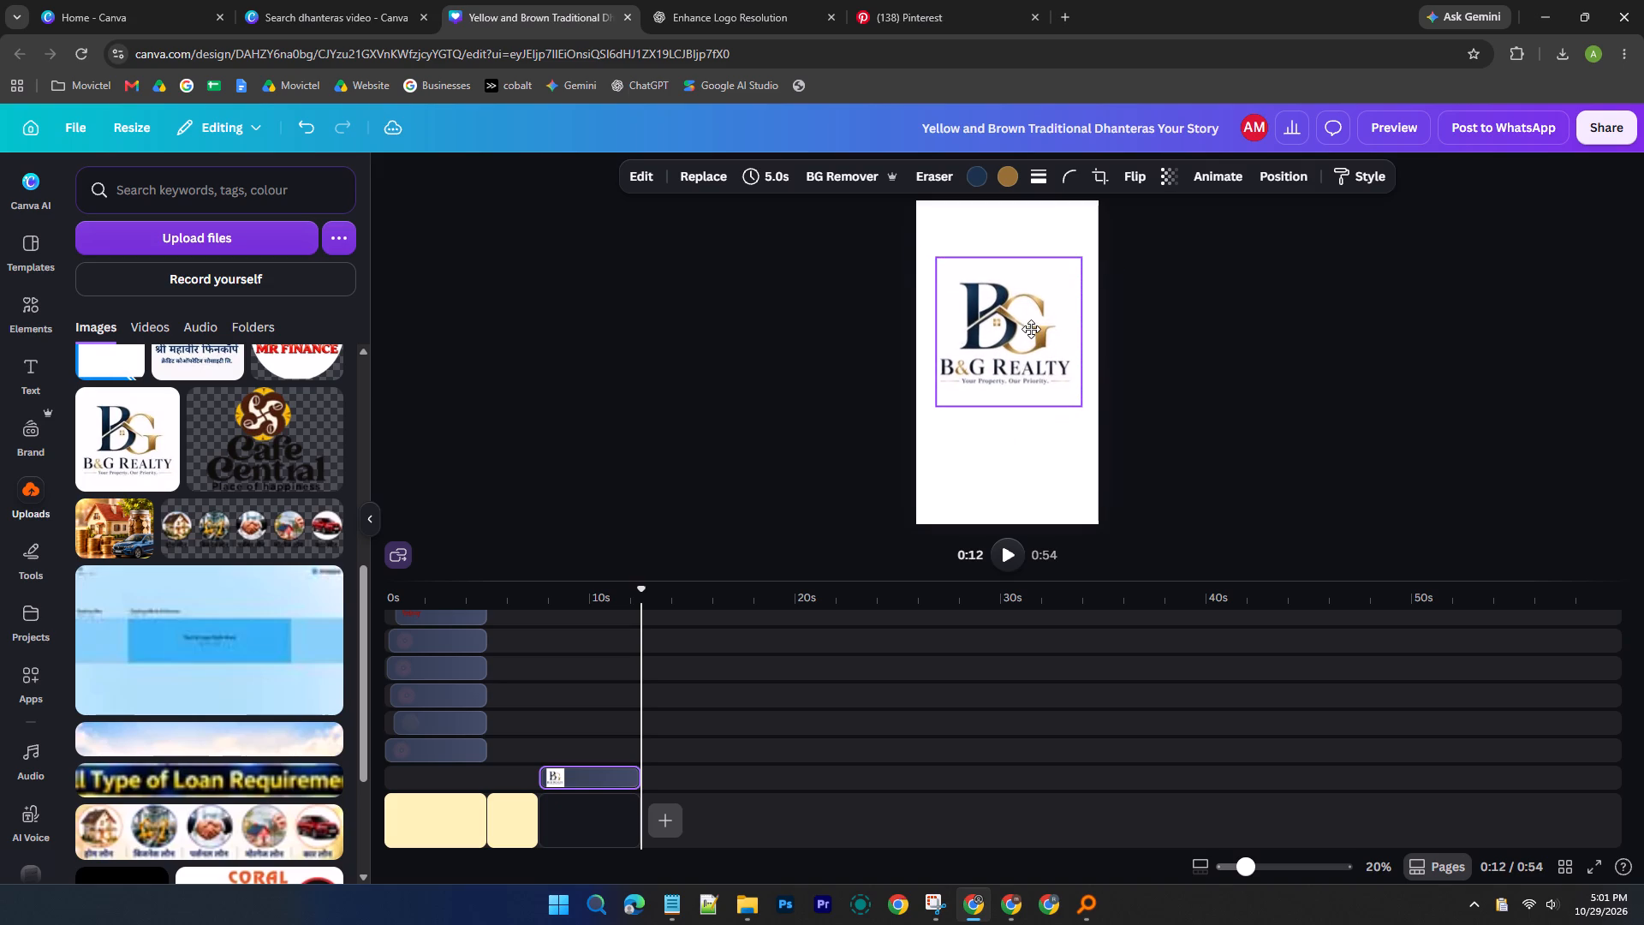
pyautogui.moveTo(1031, 329); pyautogui.dragTo(1023, 329)
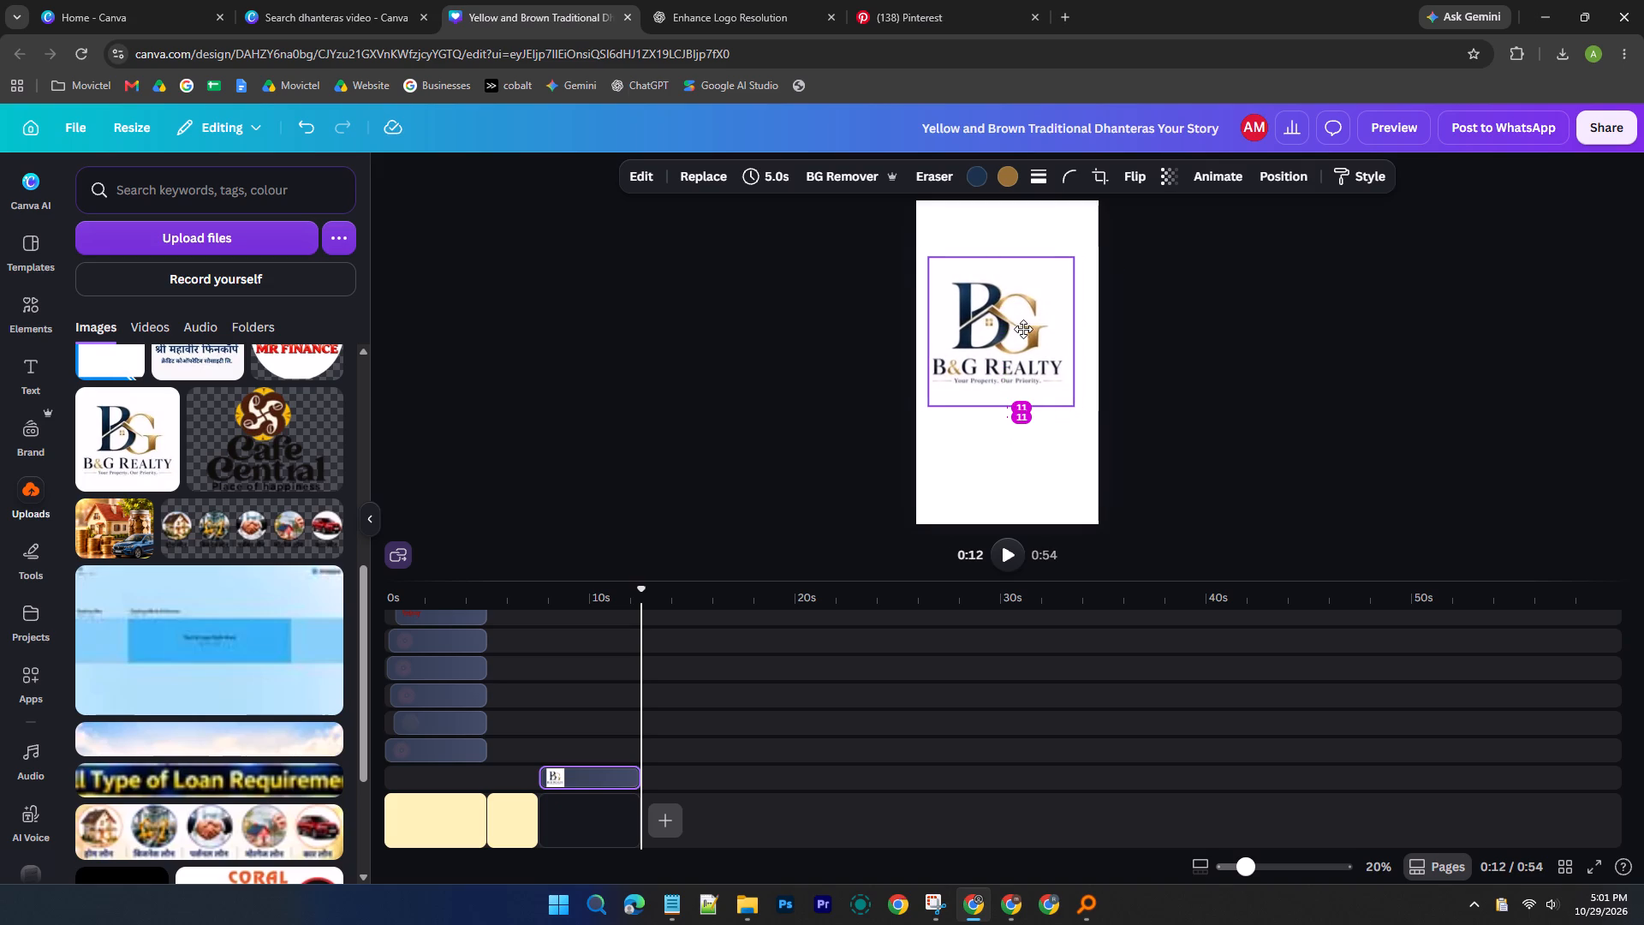
pyautogui.moveTo(1023, 329); pyautogui.dragTo(1025, 331)
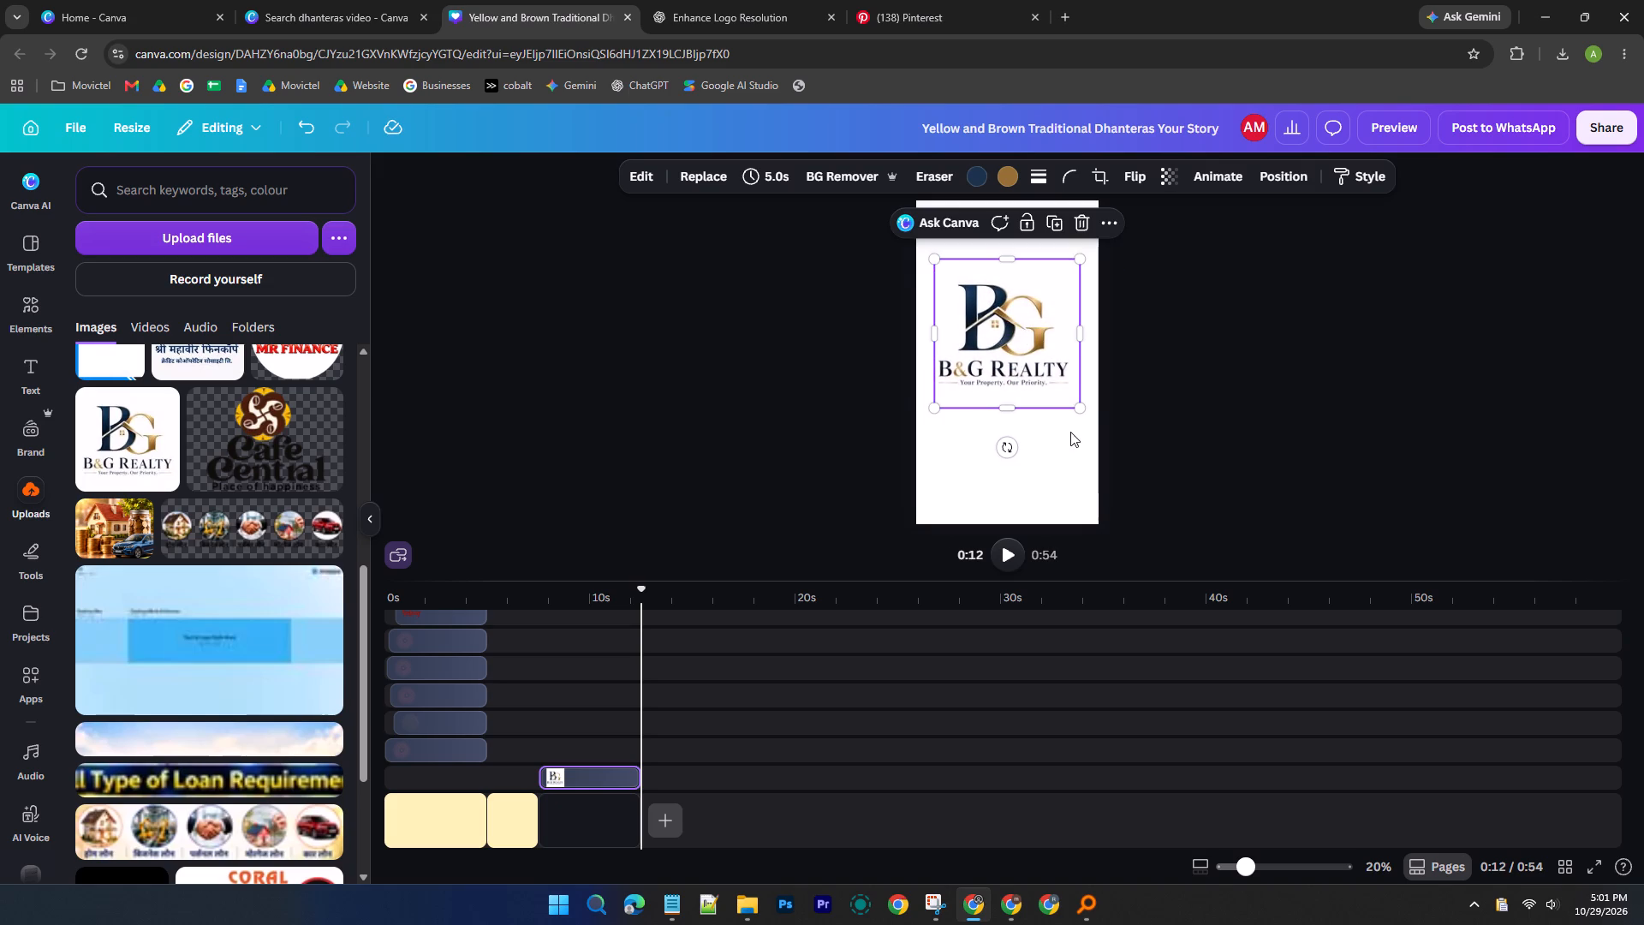
pyautogui.scroll(1, 1074, 433)
pyautogui.moveTo(1026, 335); pyautogui.dragTo(1022, 363)
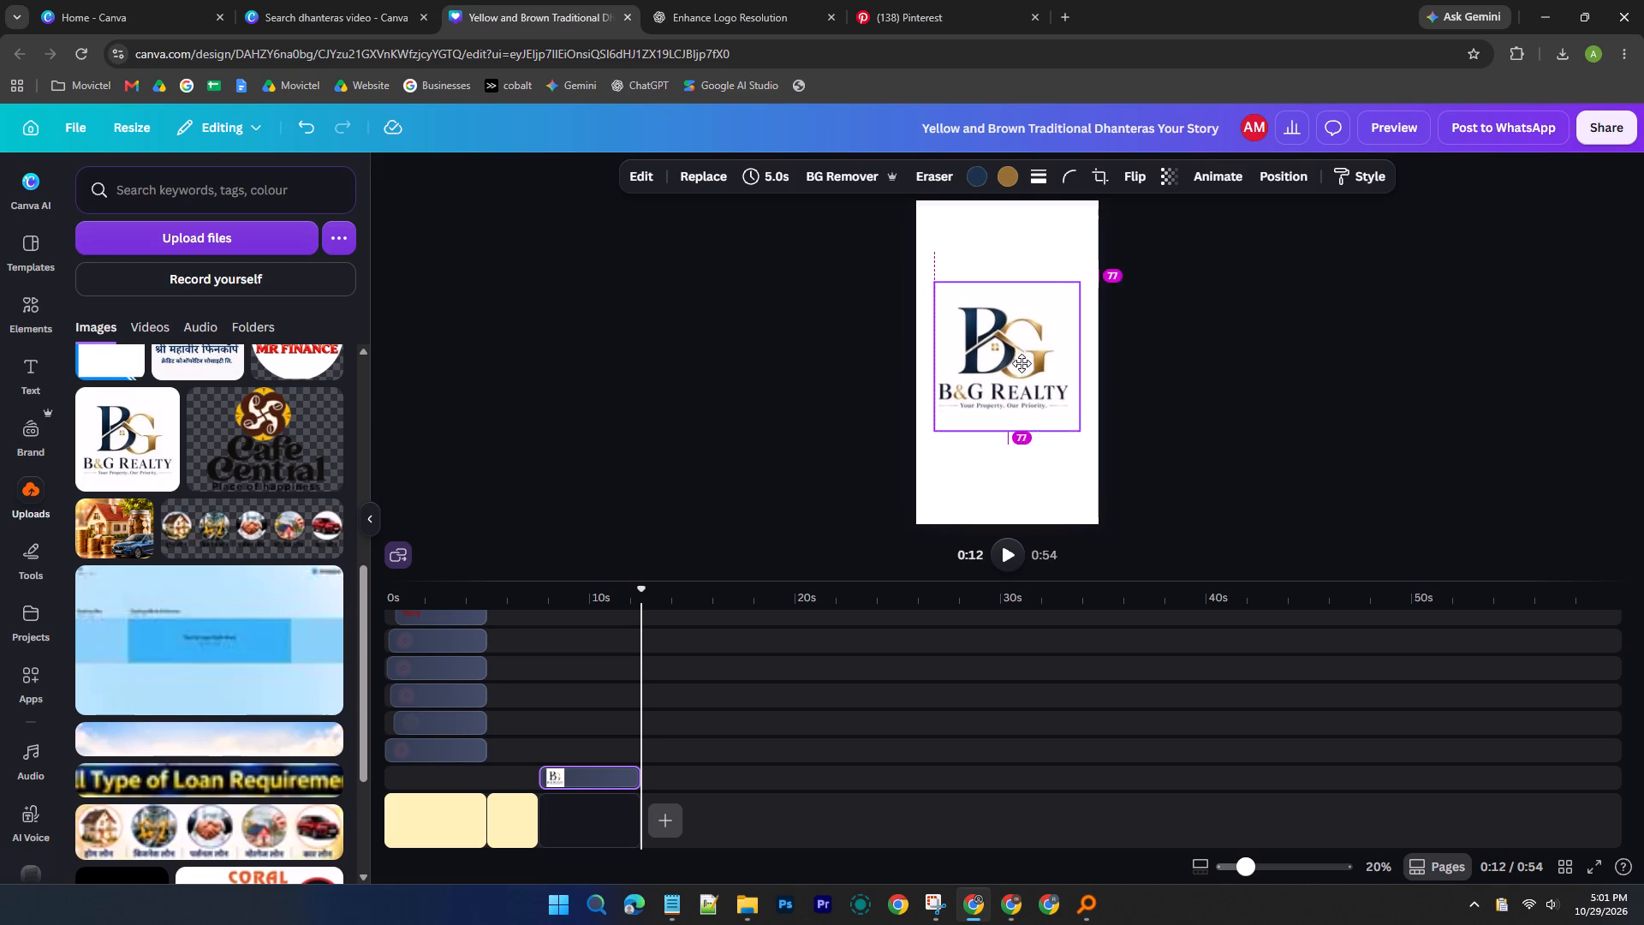
pyautogui.moveTo(1022, 363); pyautogui.dragTo(1022, 363)
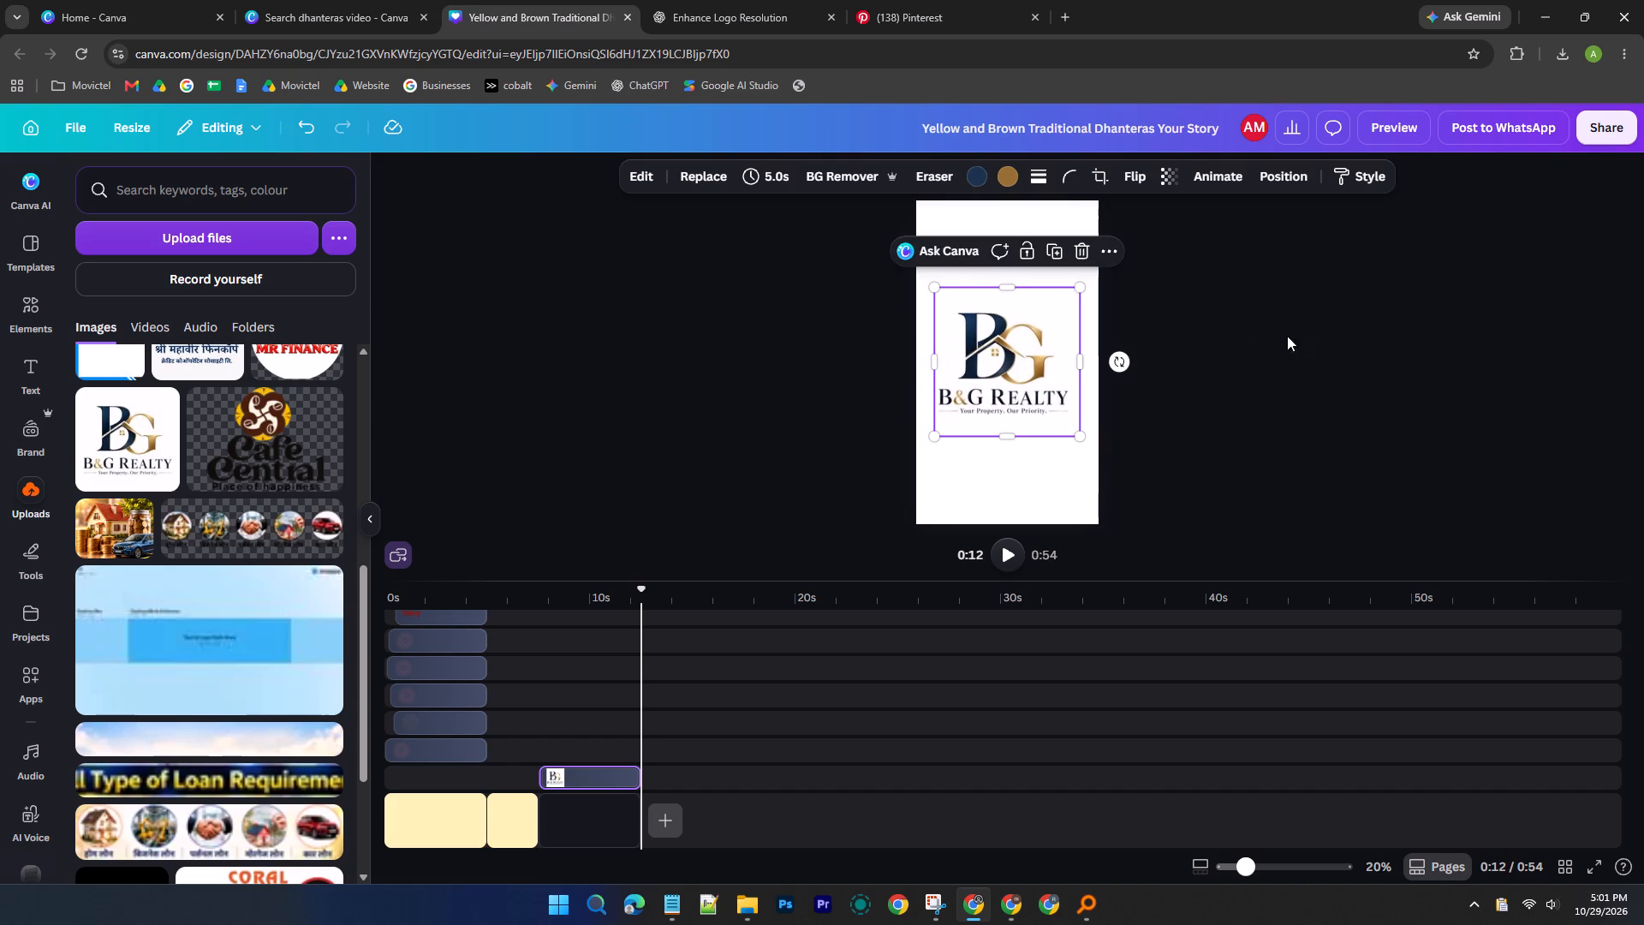
# Remove the background from the B&G Realty logo image.
pyautogui.click(844, 181)
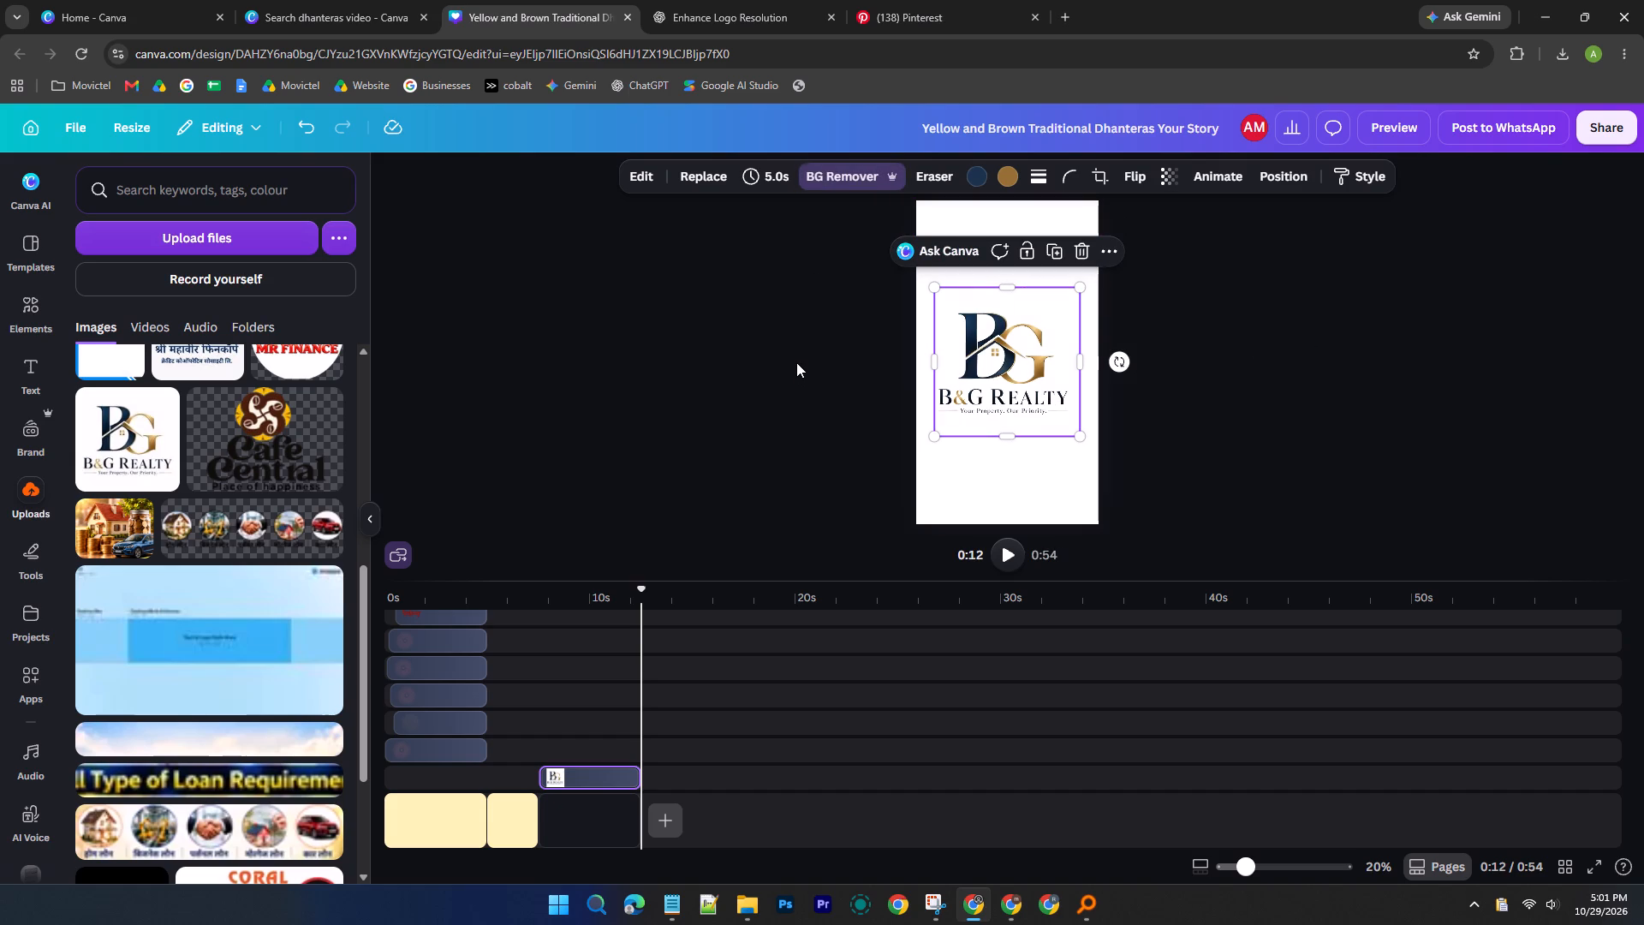
pyautogui.click(796, 362)
# Move the B&G Realty logo clip on the timeline from the white page to the start of the 2.5 s cream clip.
pyautogui.moveTo(581, 778); pyautogui.dragTo(563, 809)
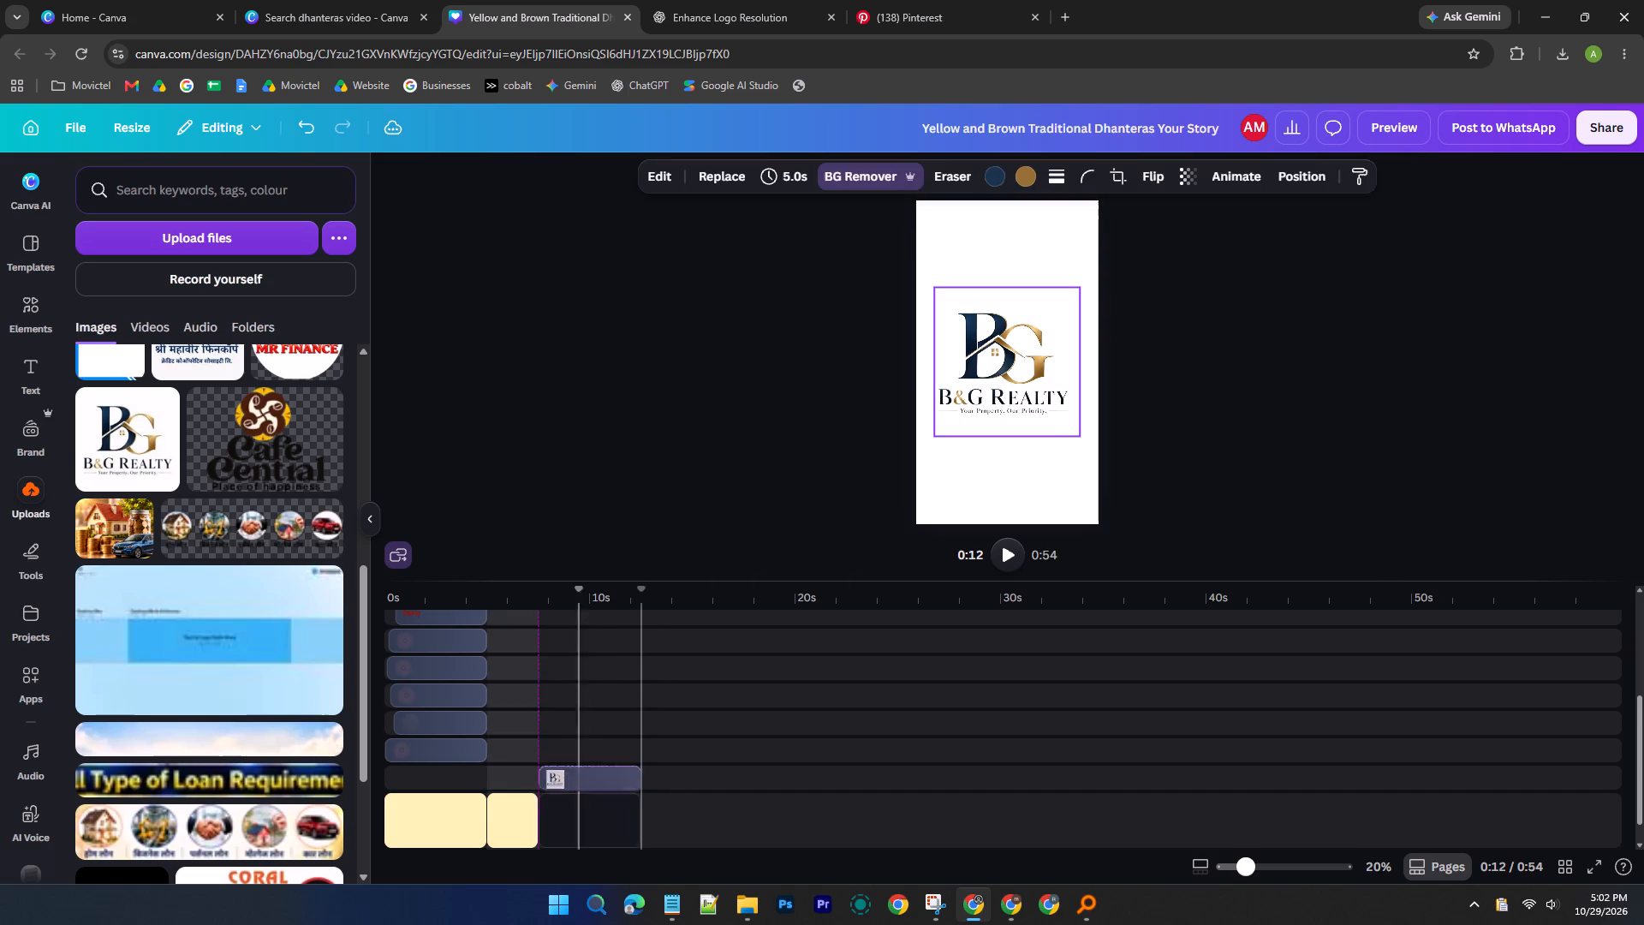
pyautogui.moveTo(563, 809); pyautogui.dragTo(521, 820)
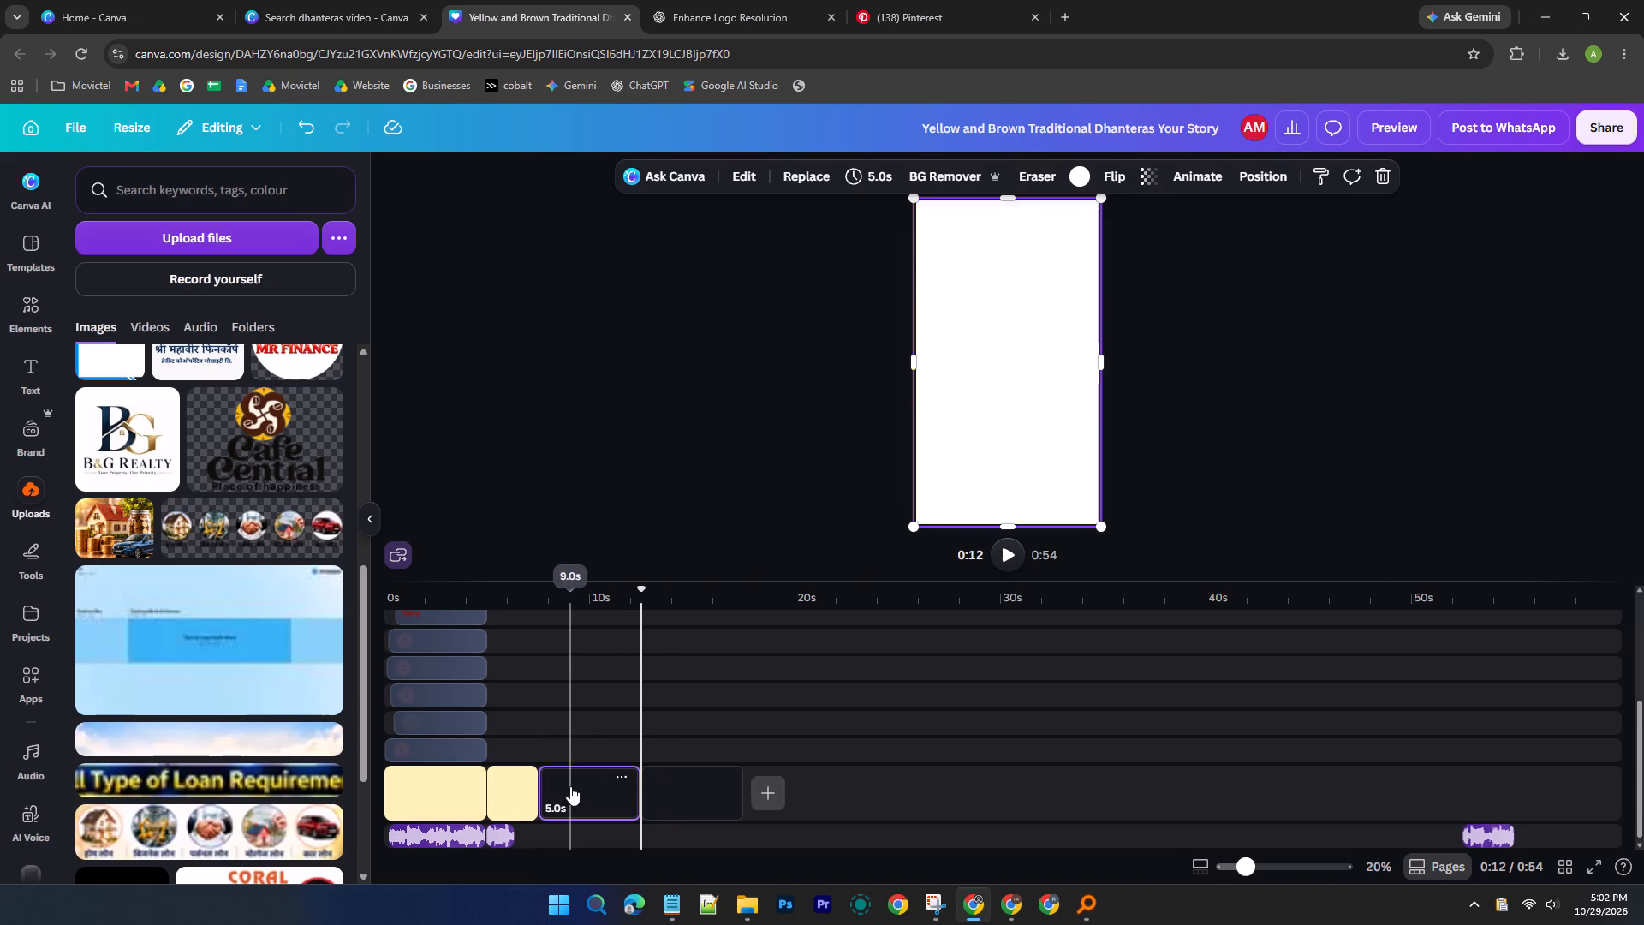
pyautogui.moveTo(571, 786); pyautogui.dragTo(521, 746)
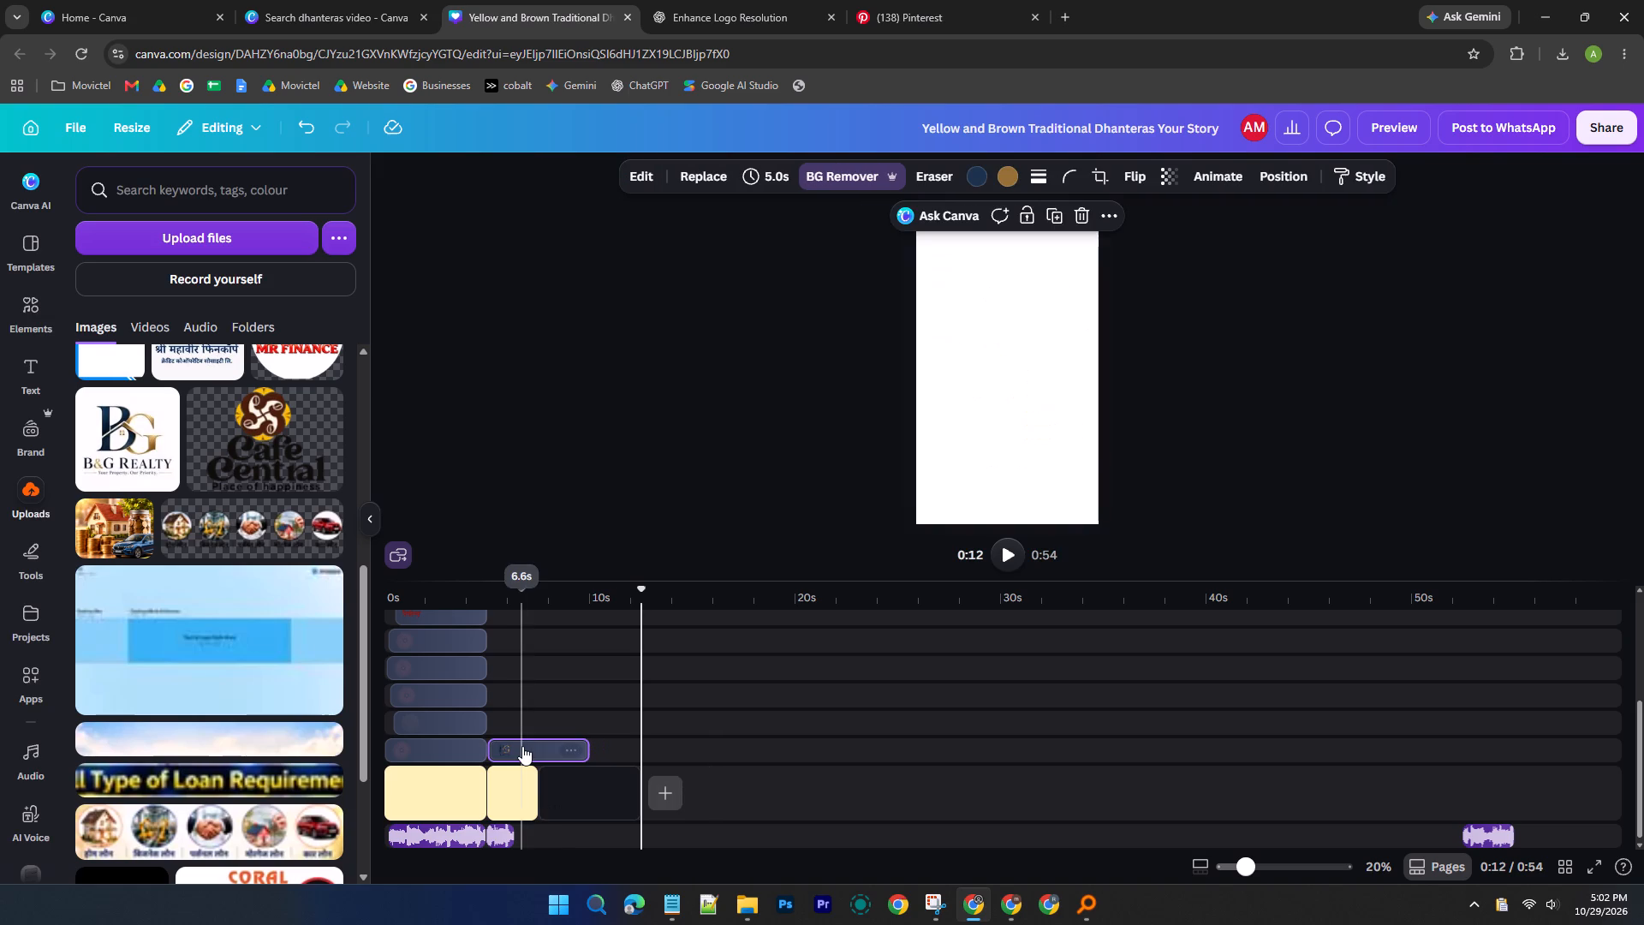
pyautogui.click(500, 804)
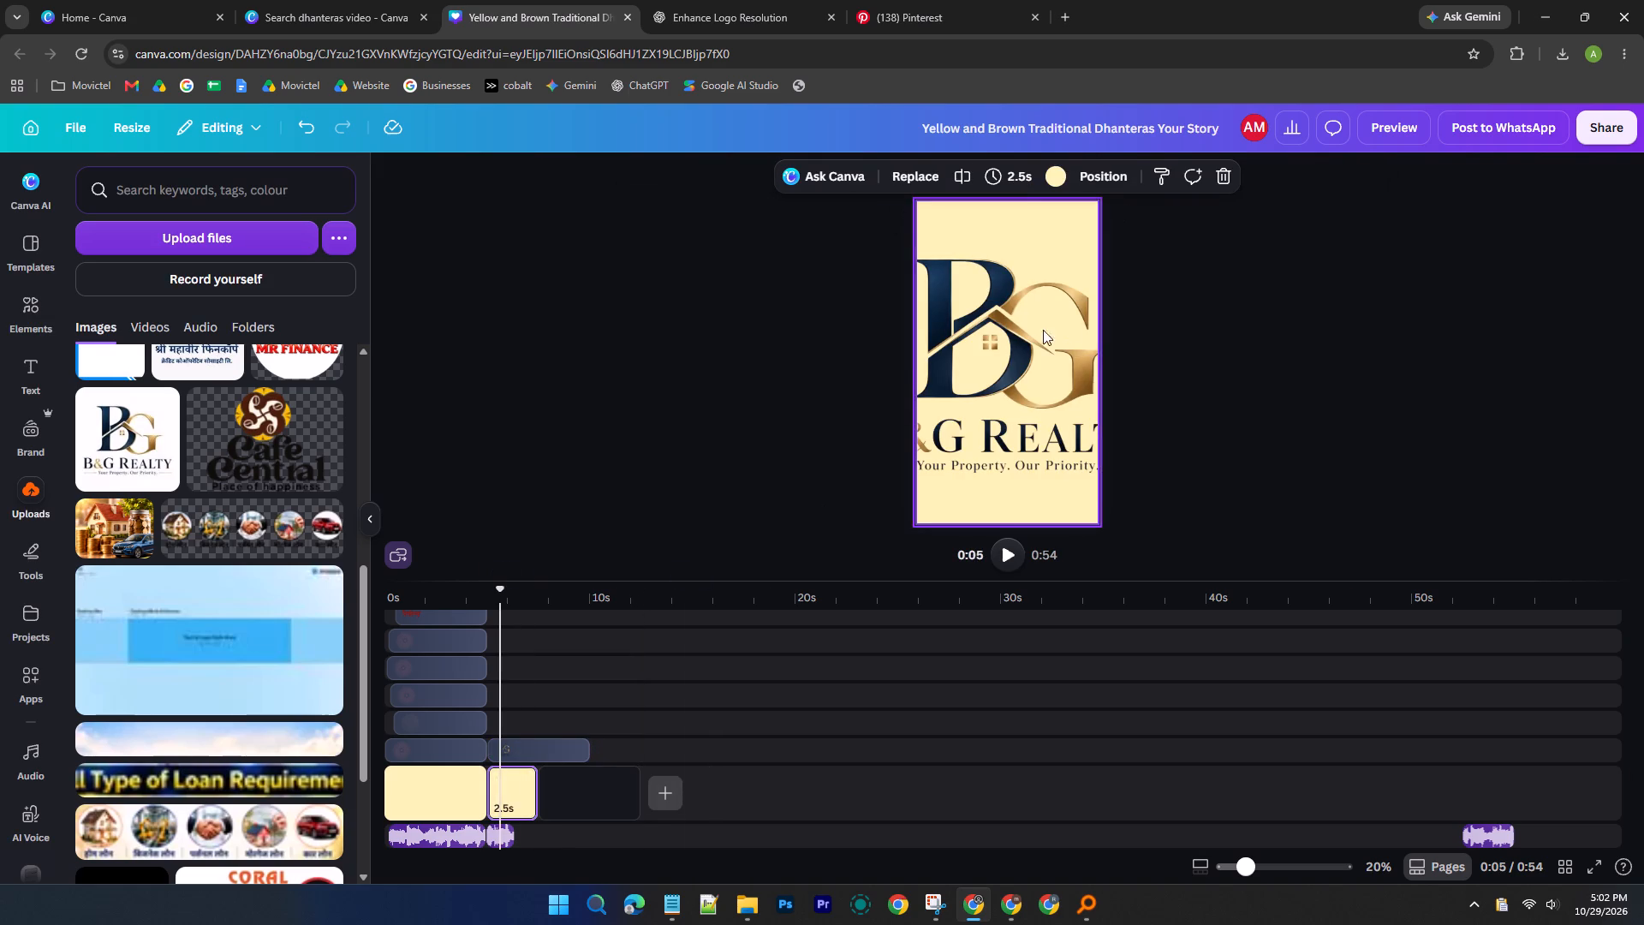
# Shrink the oversized B&G Realty logo to about a third of the cream page's width and move it away from the page edges.
pyautogui.click(992, 337)
pyautogui.click(1010, 421)
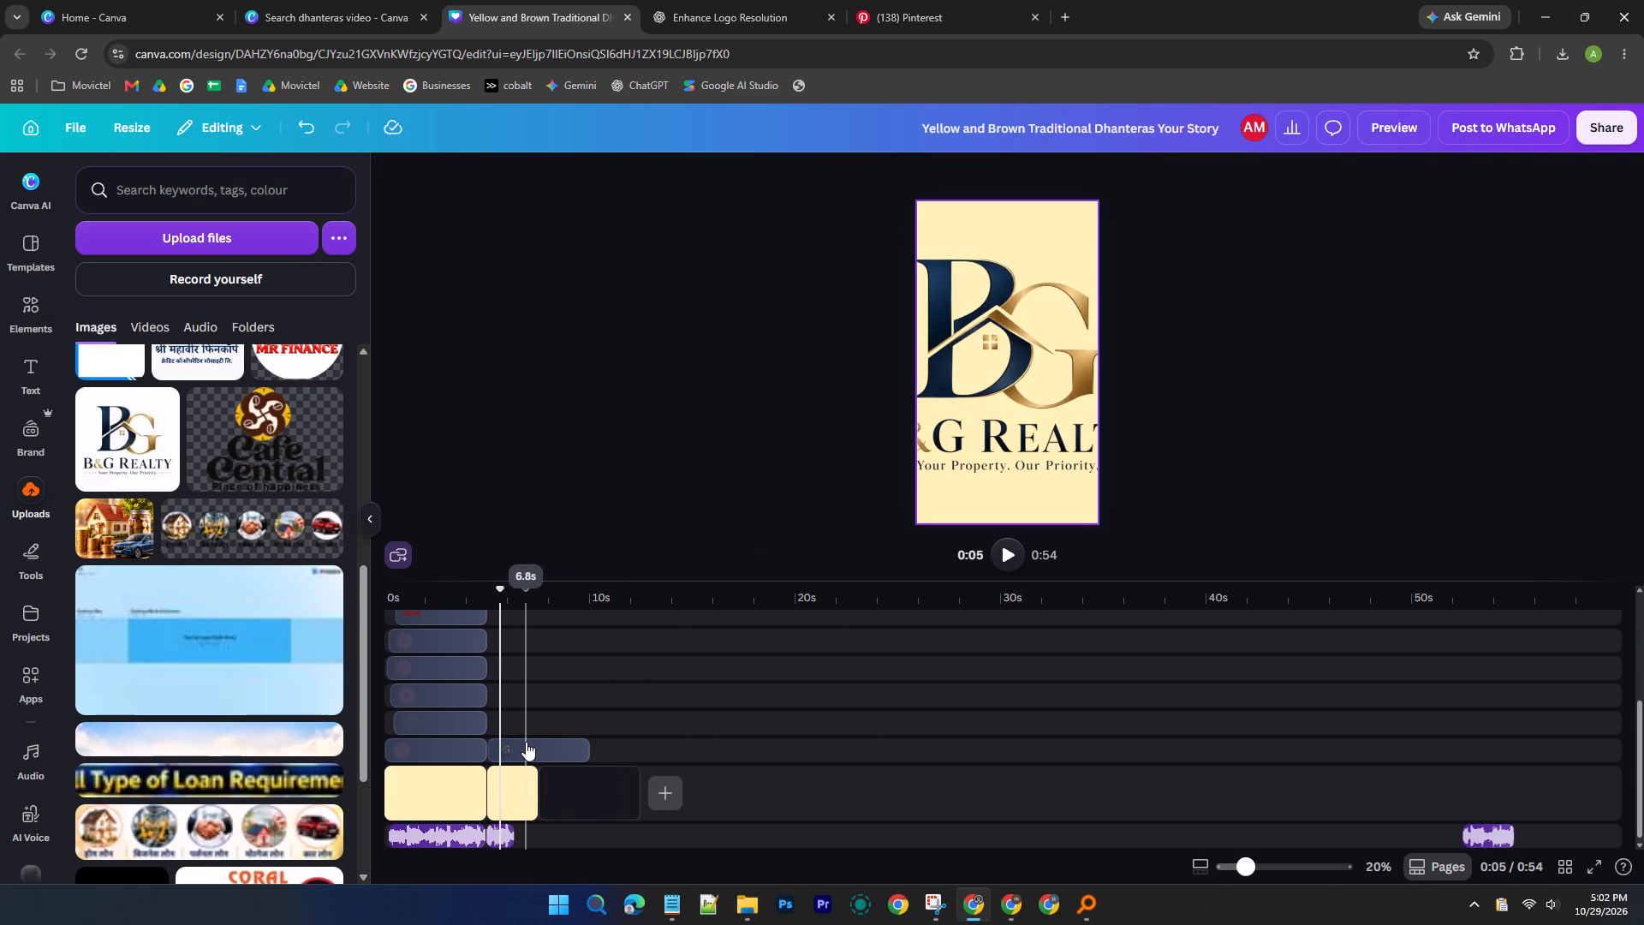
pyautogui.moveTo(1023, 372); pyautogui.dragTo(1047, 392)
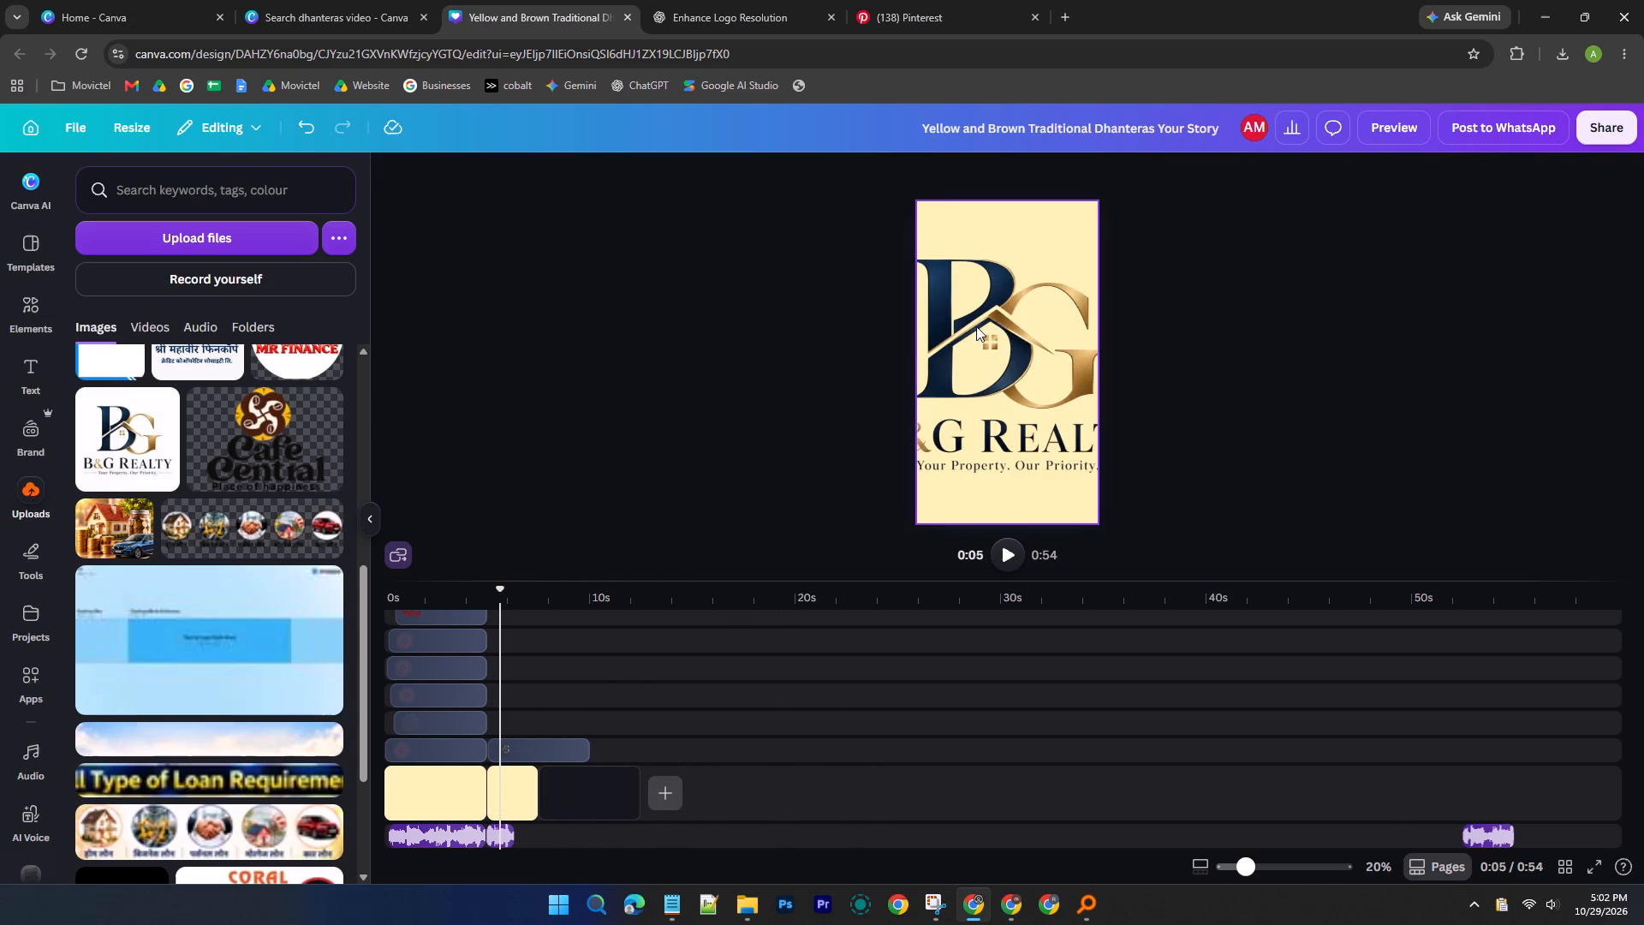
pyautogui.click(973, 298)
pyautogui.moveTo(1093, 527); pyautogui.dragTo(1013, 379)
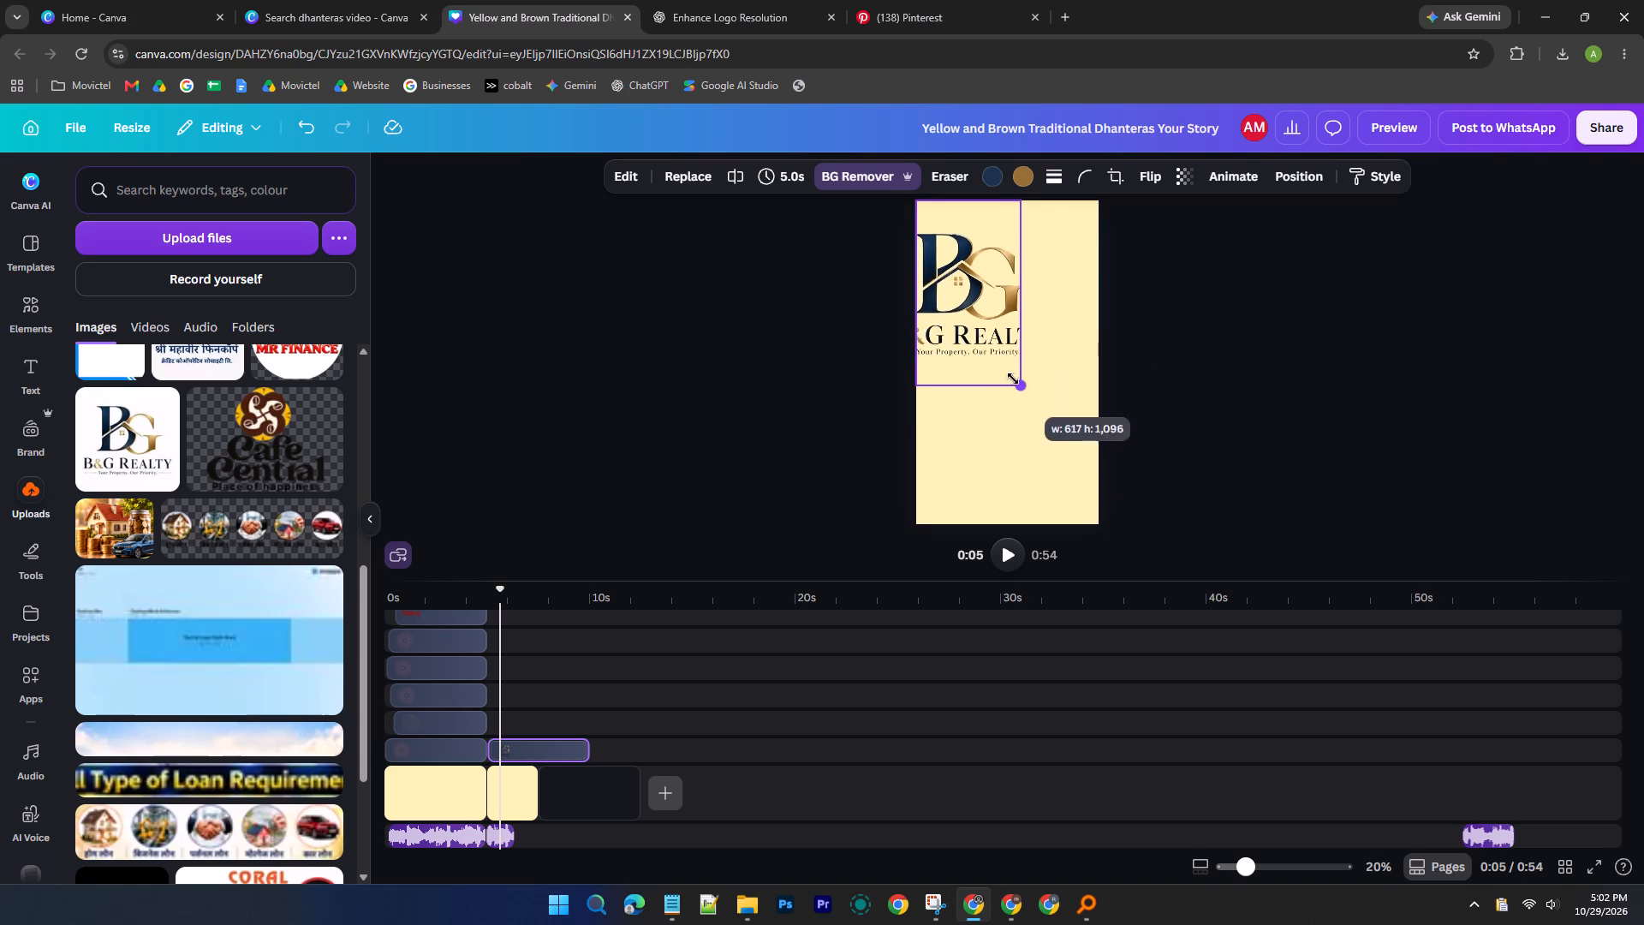
pyautogui.moveTo(1013, 379); pyautogui.dragTo(978, 315)
pyautogui.moveTo(965, 288); pyautogui.dragTo(1048, 356)
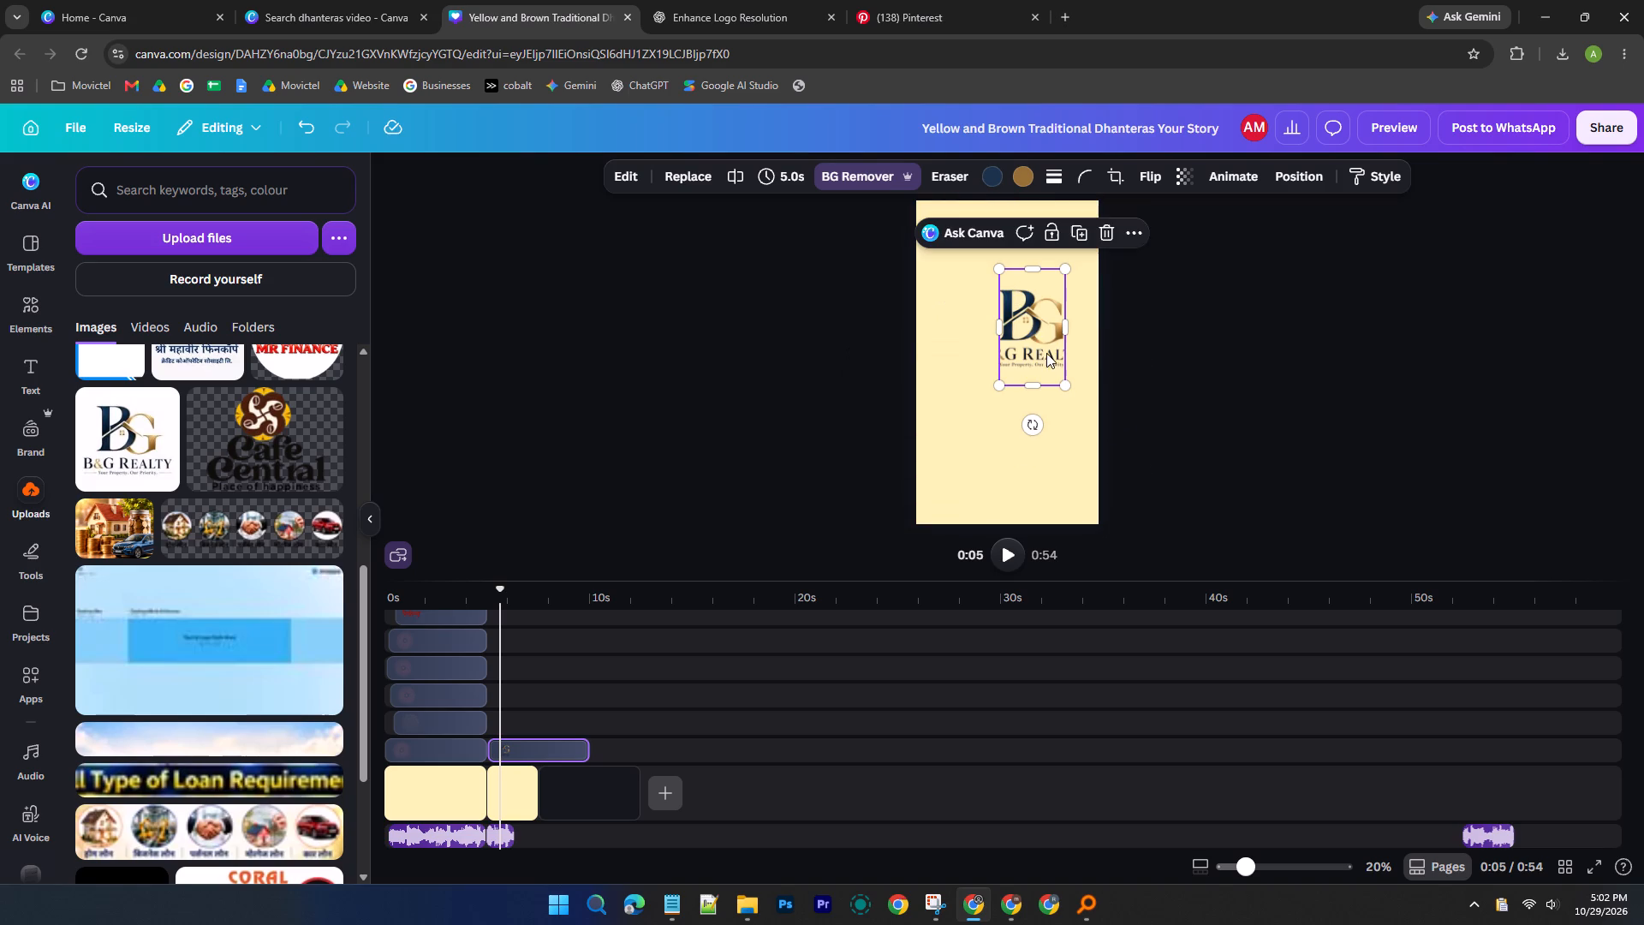
# Widen the B&G Realty logo's crop on both sides until the full logo and its name show.
pyautogui.moveTo(995, 320); pyautogui.dragTo(977, 317)
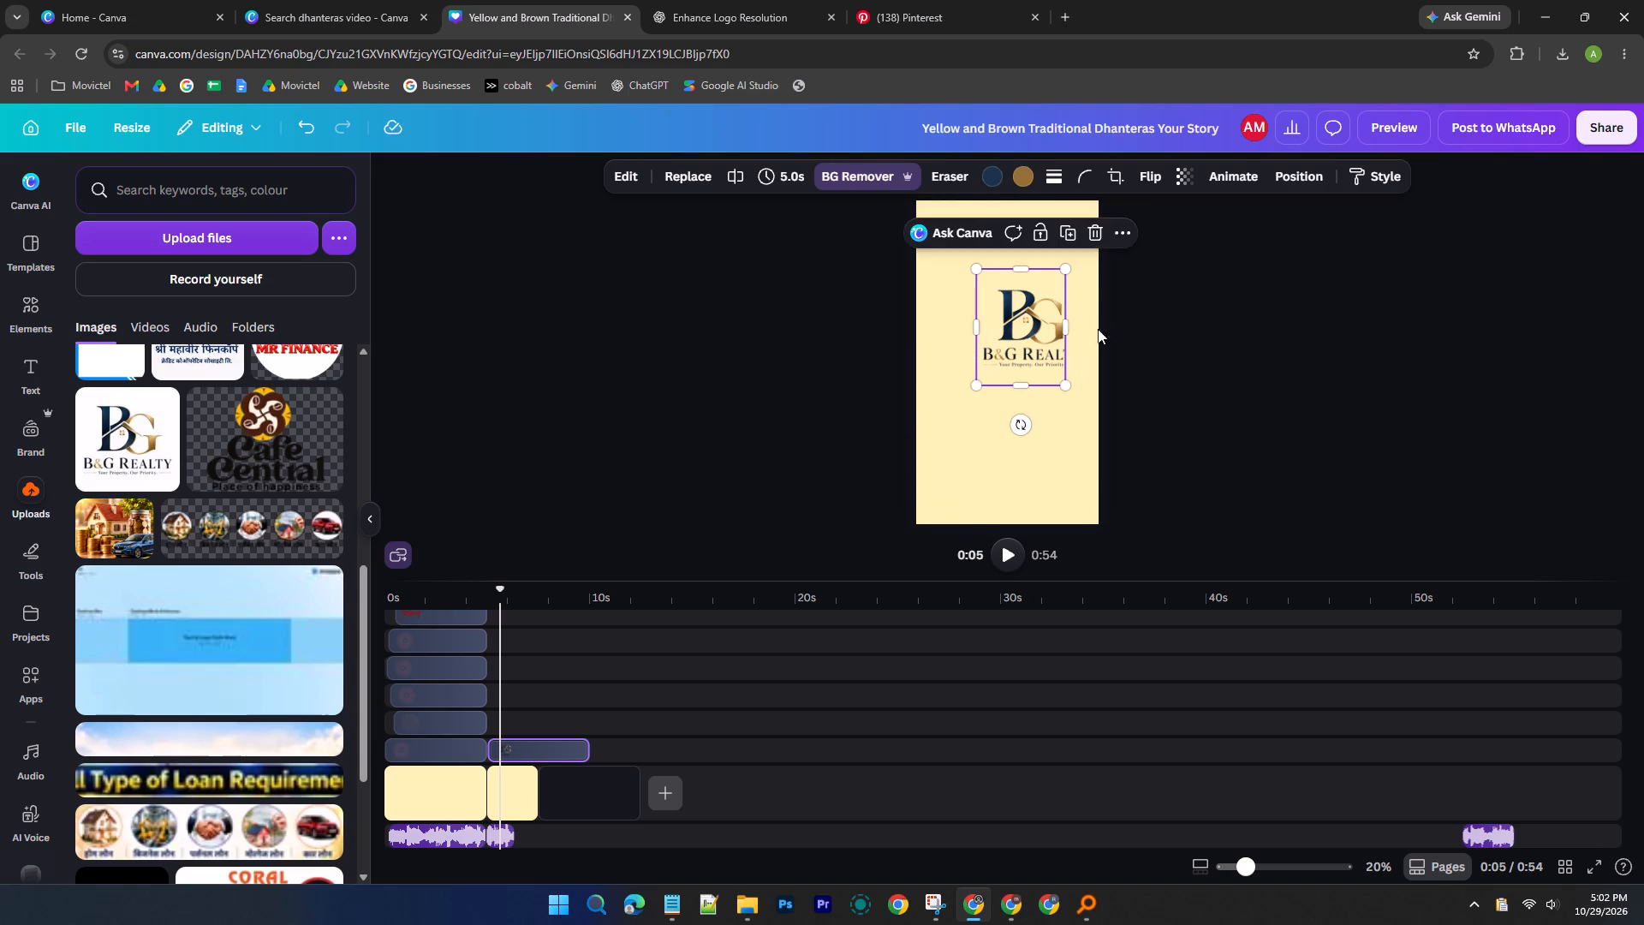
pyautogui.moveTo(1034, 328); pyautogui.dragTo(986, 329)
pyautogui.moveTo(1018, 330); pyautogui.dragTo(1044, 335)
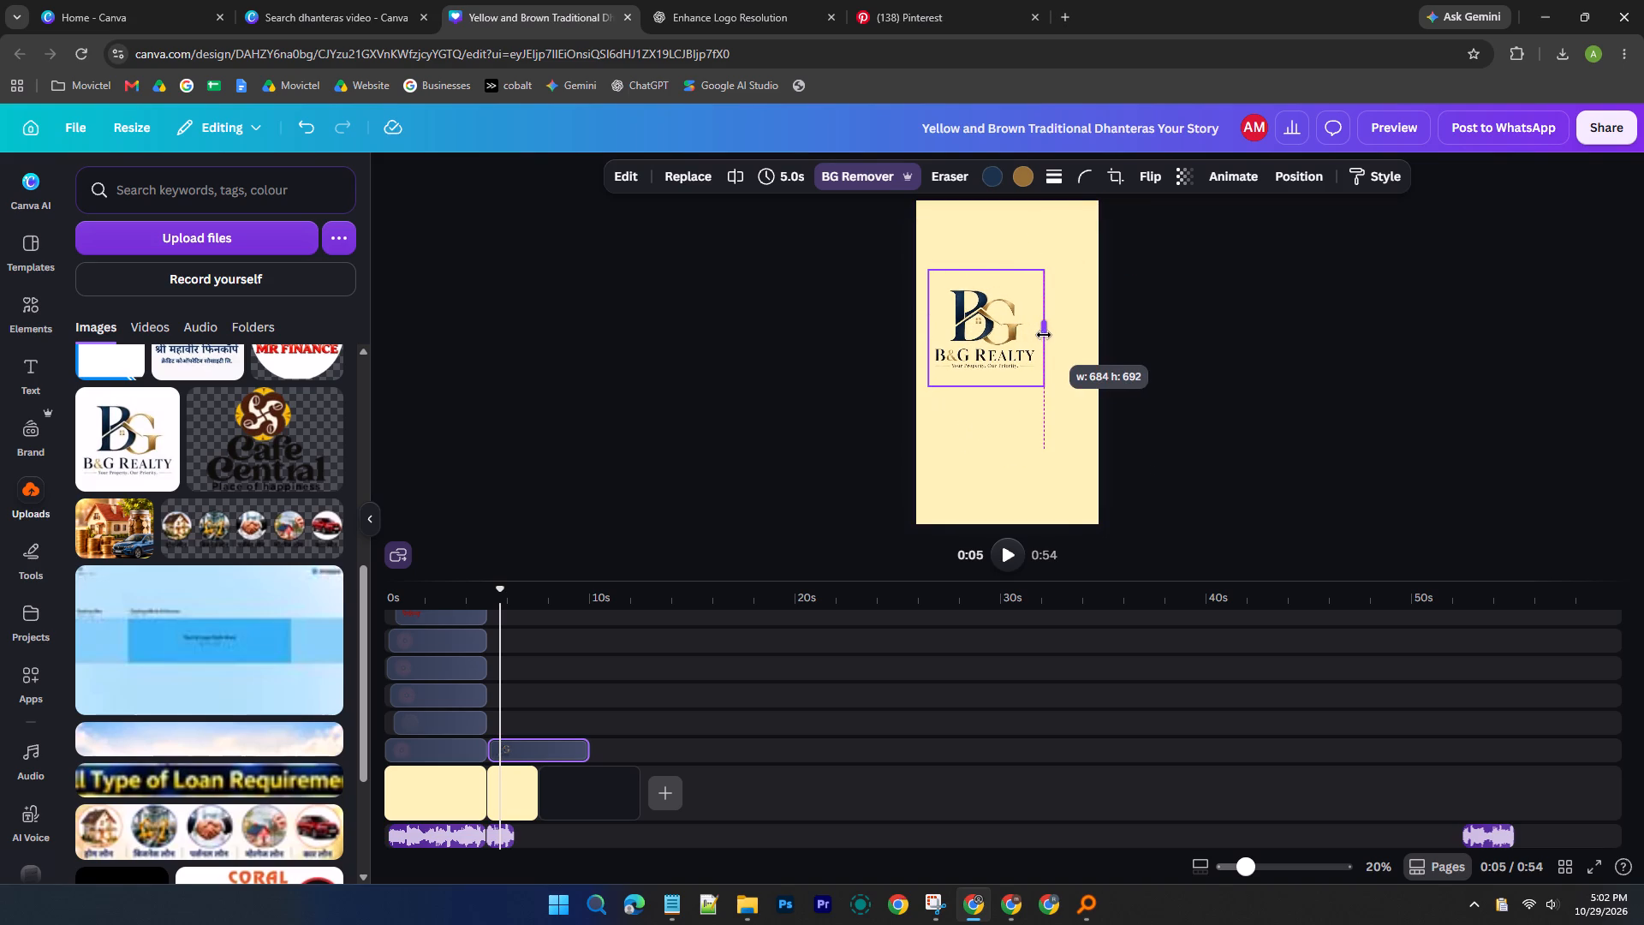
pyautogui.moveTo(1044, 335); pyautogui.dragTo(1040, 335)
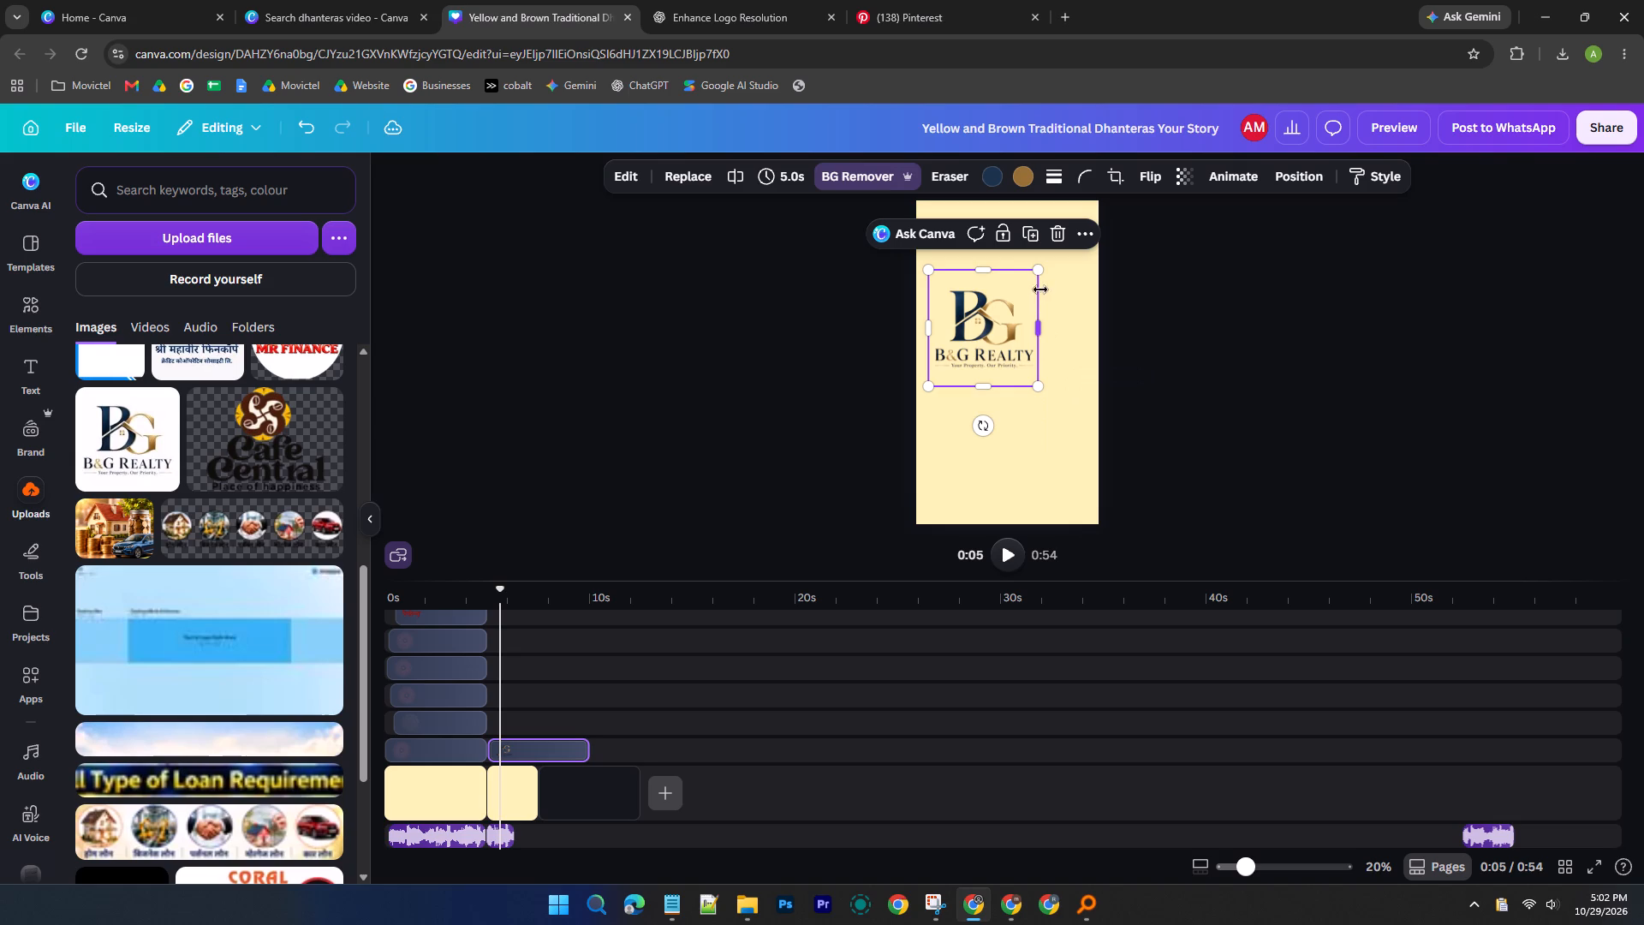
# Enlarge the B&G Realty logo to about 920 px wide and centre it on the cream page.
pyautogui.moveTo(1036, 385); pyautogui.dragTo(1074, 442)
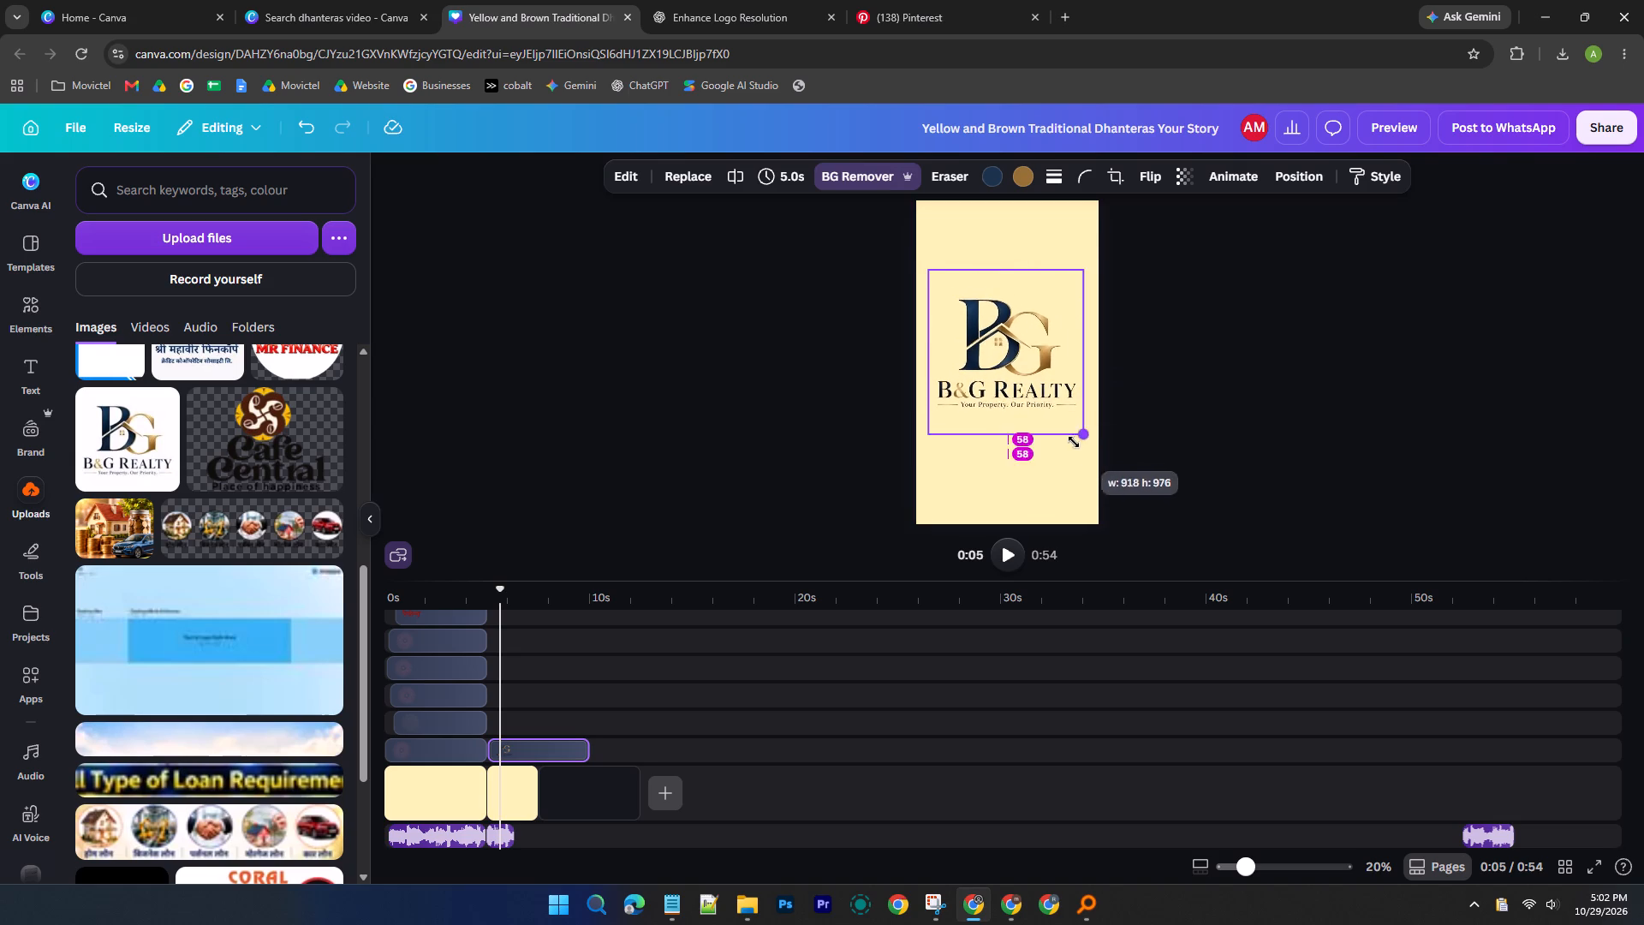
pyautogui.moveTo(1074, 442); pyautogui.dragTo(1075, 445)
pyautogui.moveTo(1004, 353); pyautogui.dragTo(1004, 361)
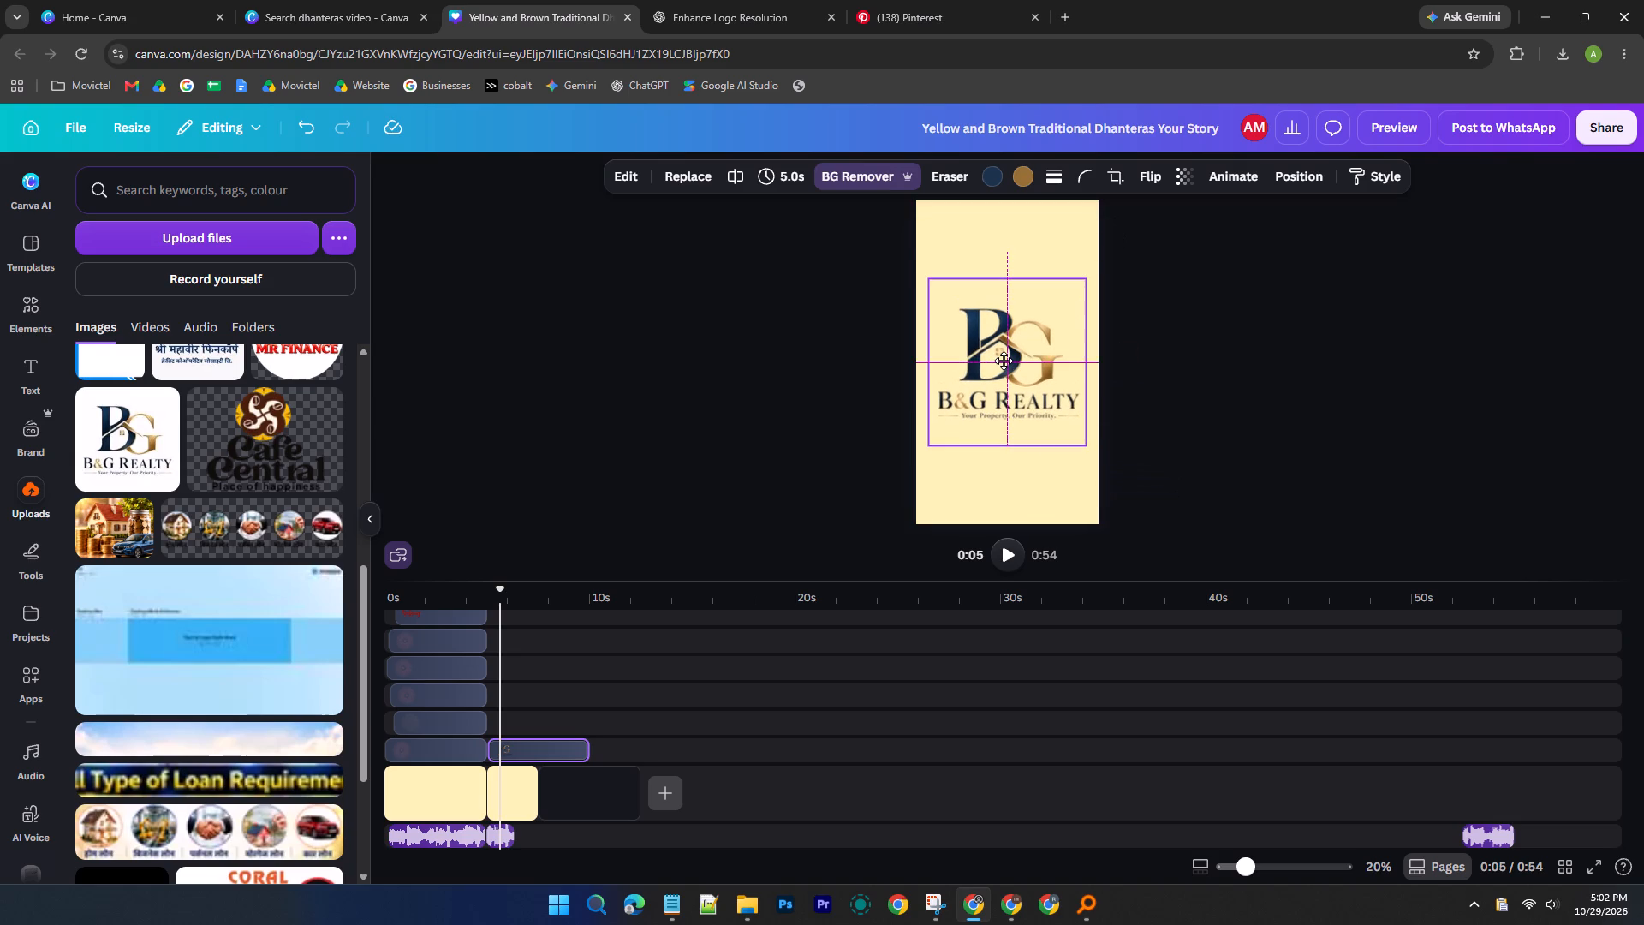
pyautogui.moveTo(1004, 361); pyautogui.dragTo(1003, 362)
pyautogui.click(1413, 326)
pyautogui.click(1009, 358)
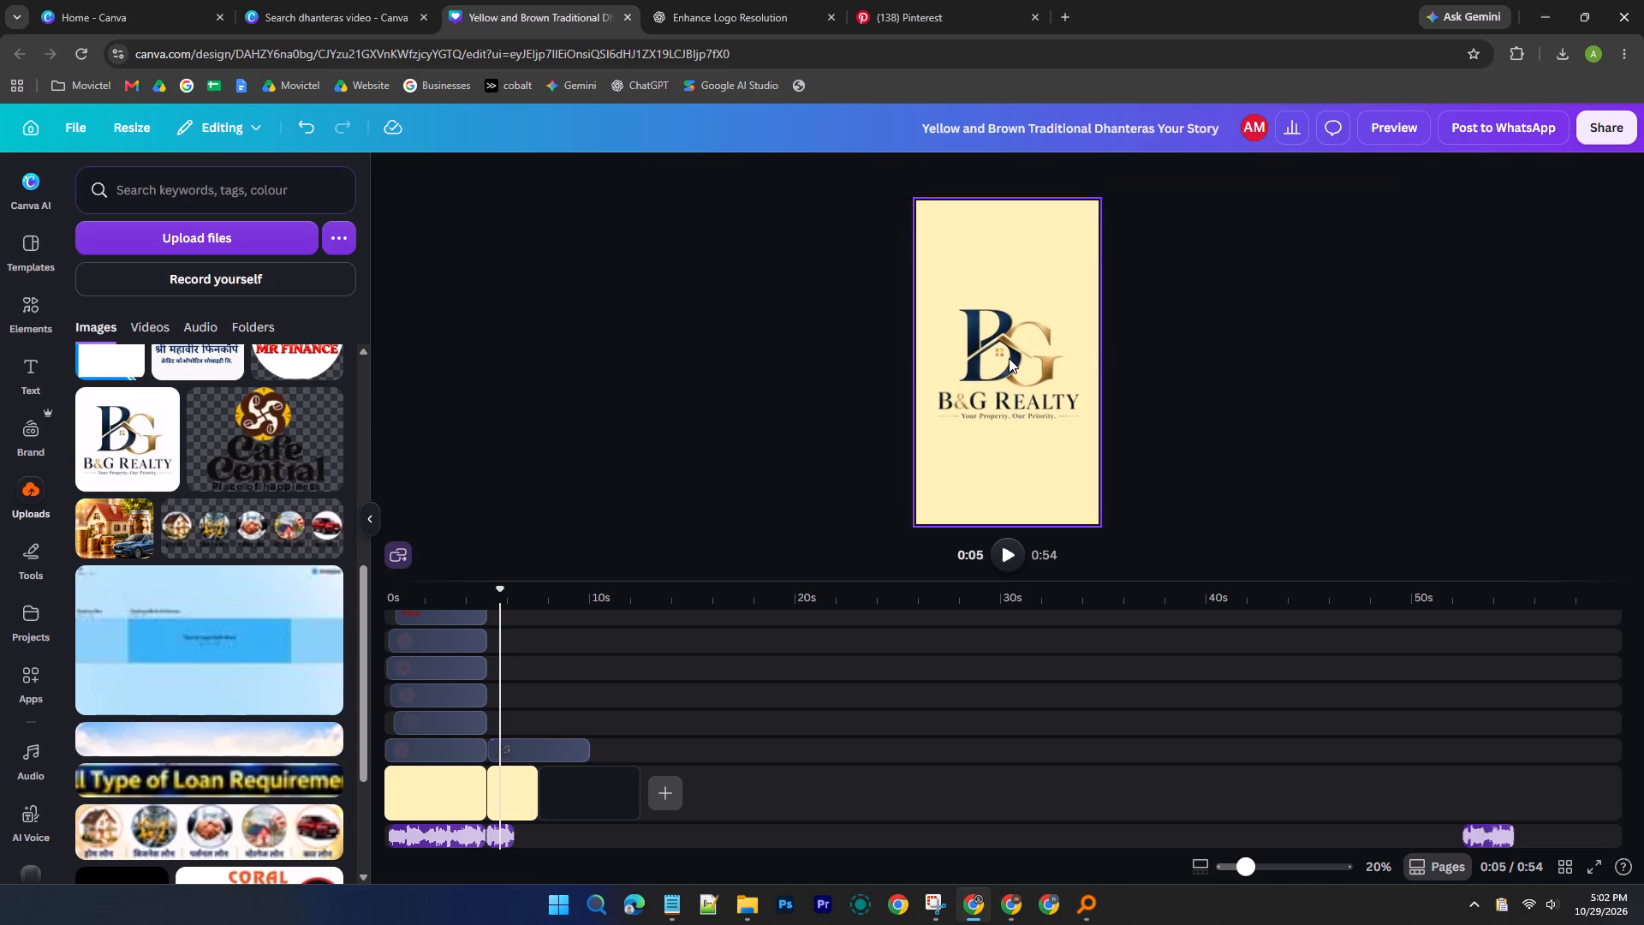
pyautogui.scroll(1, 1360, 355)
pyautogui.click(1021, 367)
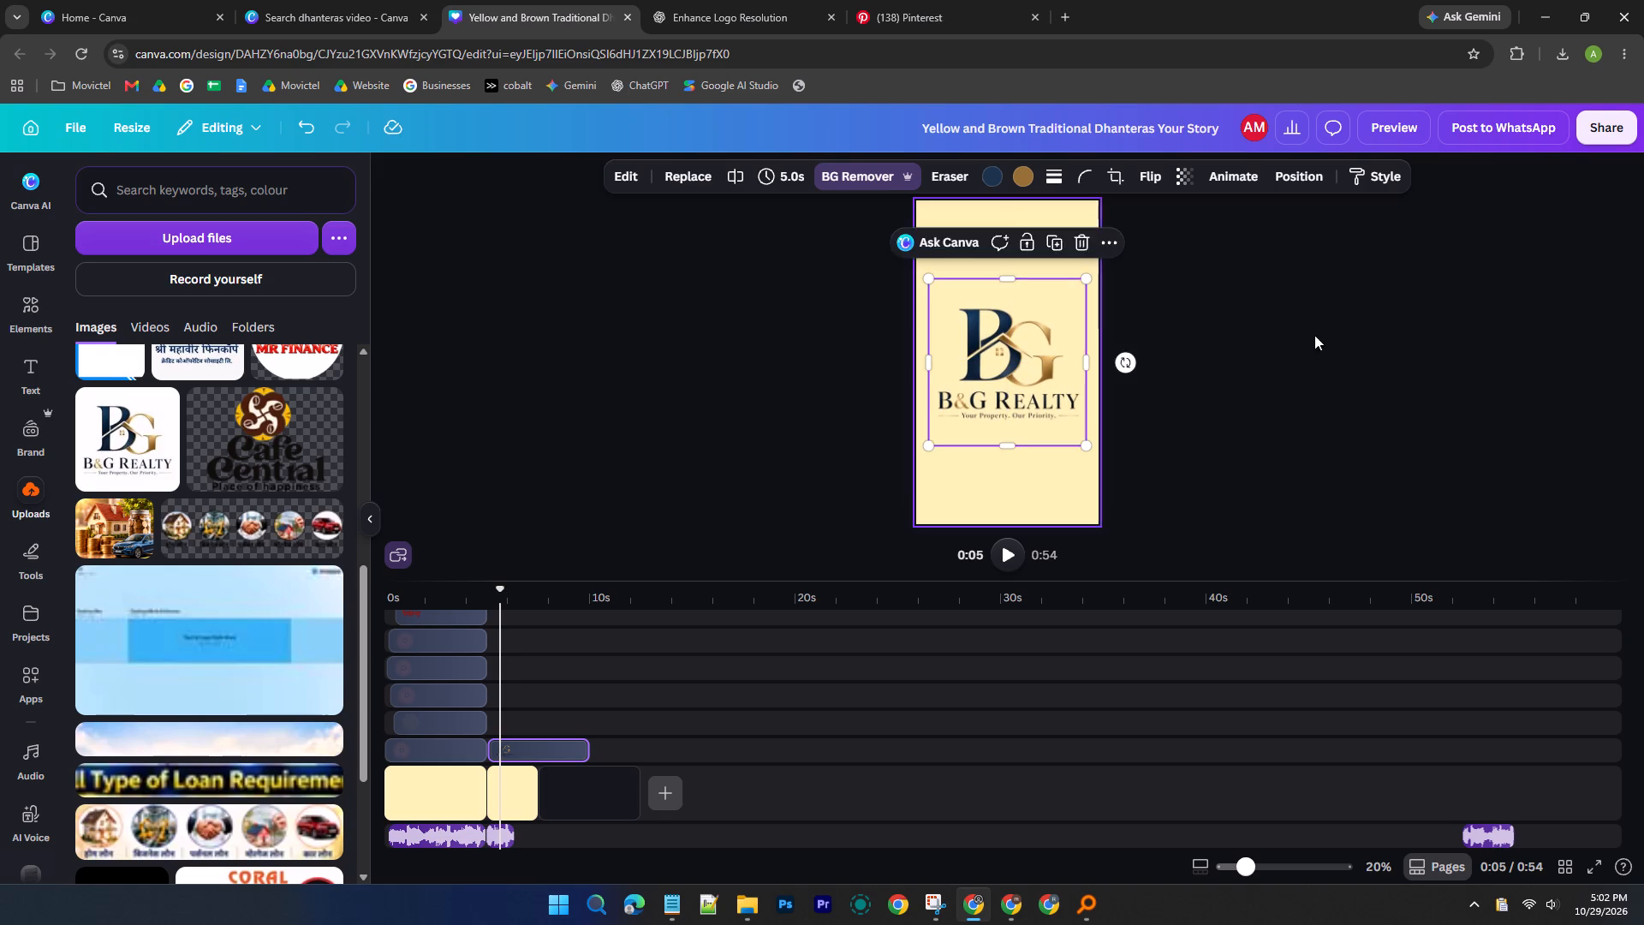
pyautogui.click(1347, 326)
# Apply the Succession animation to the B&G Realty logo on both enter and exit, at medium speed and maximum intensity.
pyautogui.click(1007, 343)
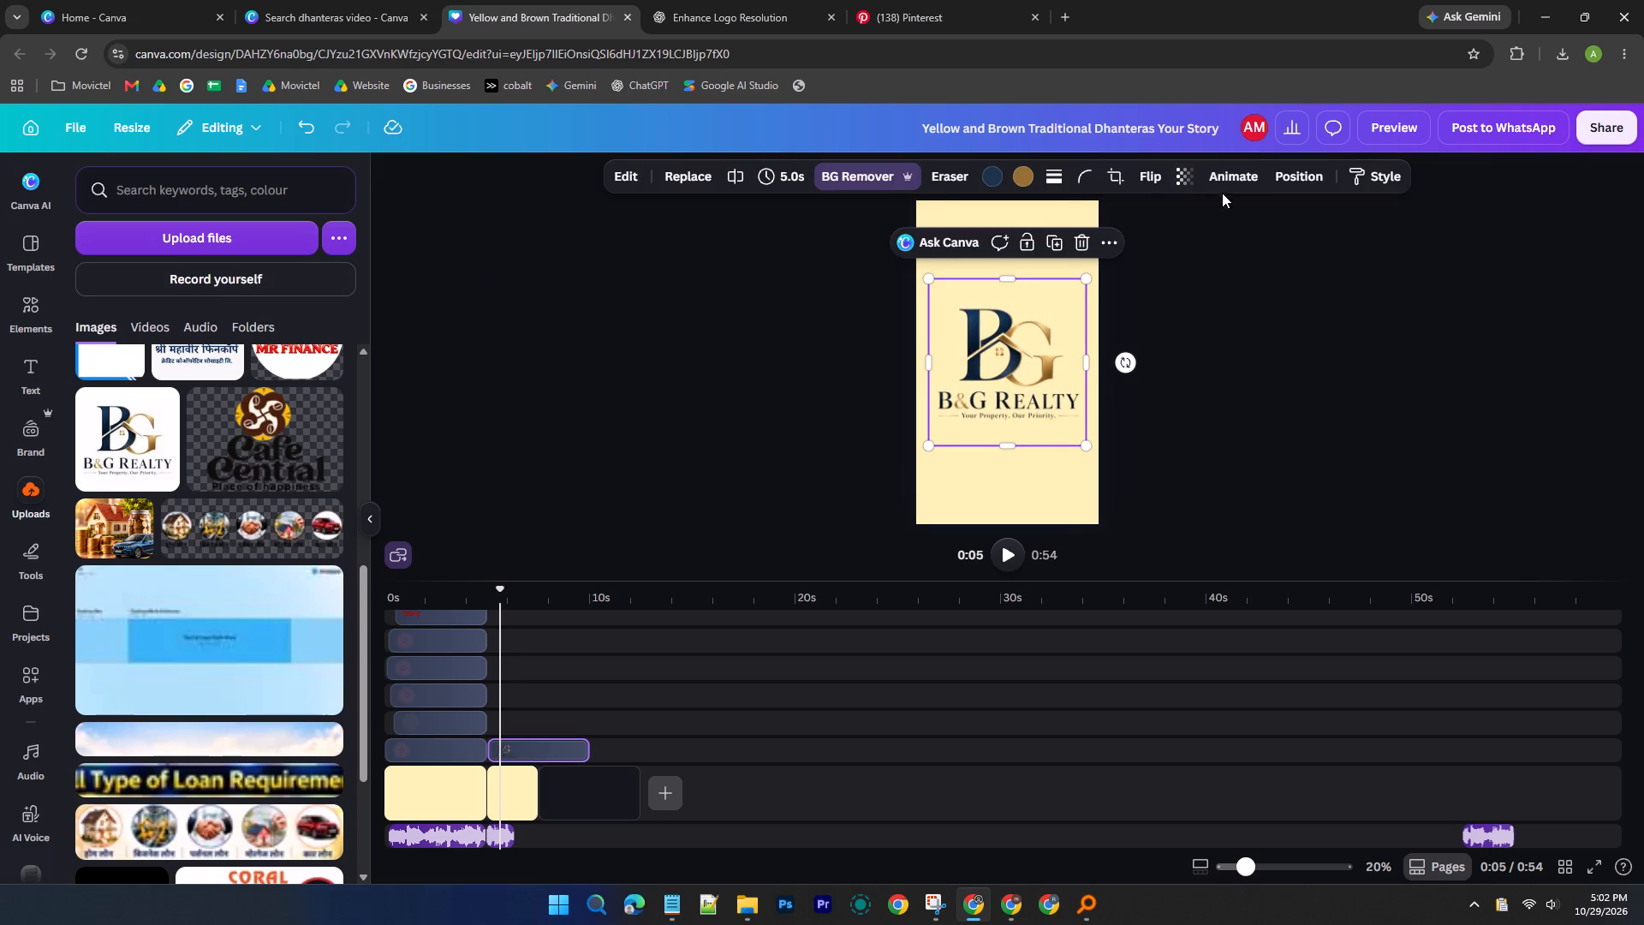
pyautogui.click(1224, 186)
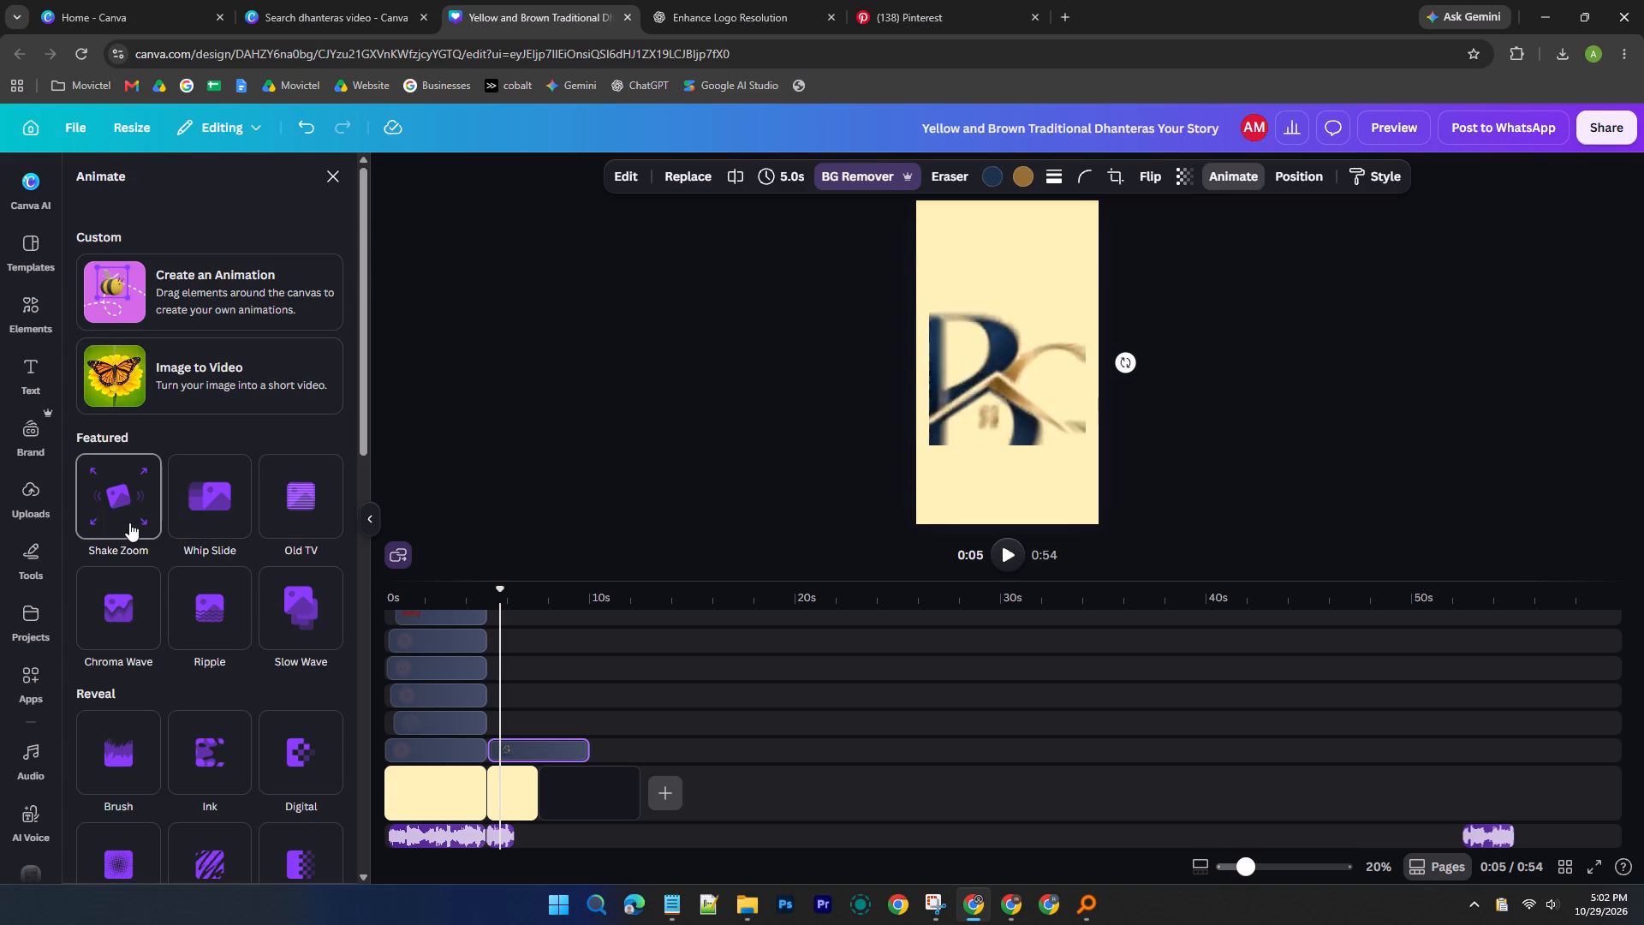
pyautogui.scroll(-7, 129, 522)
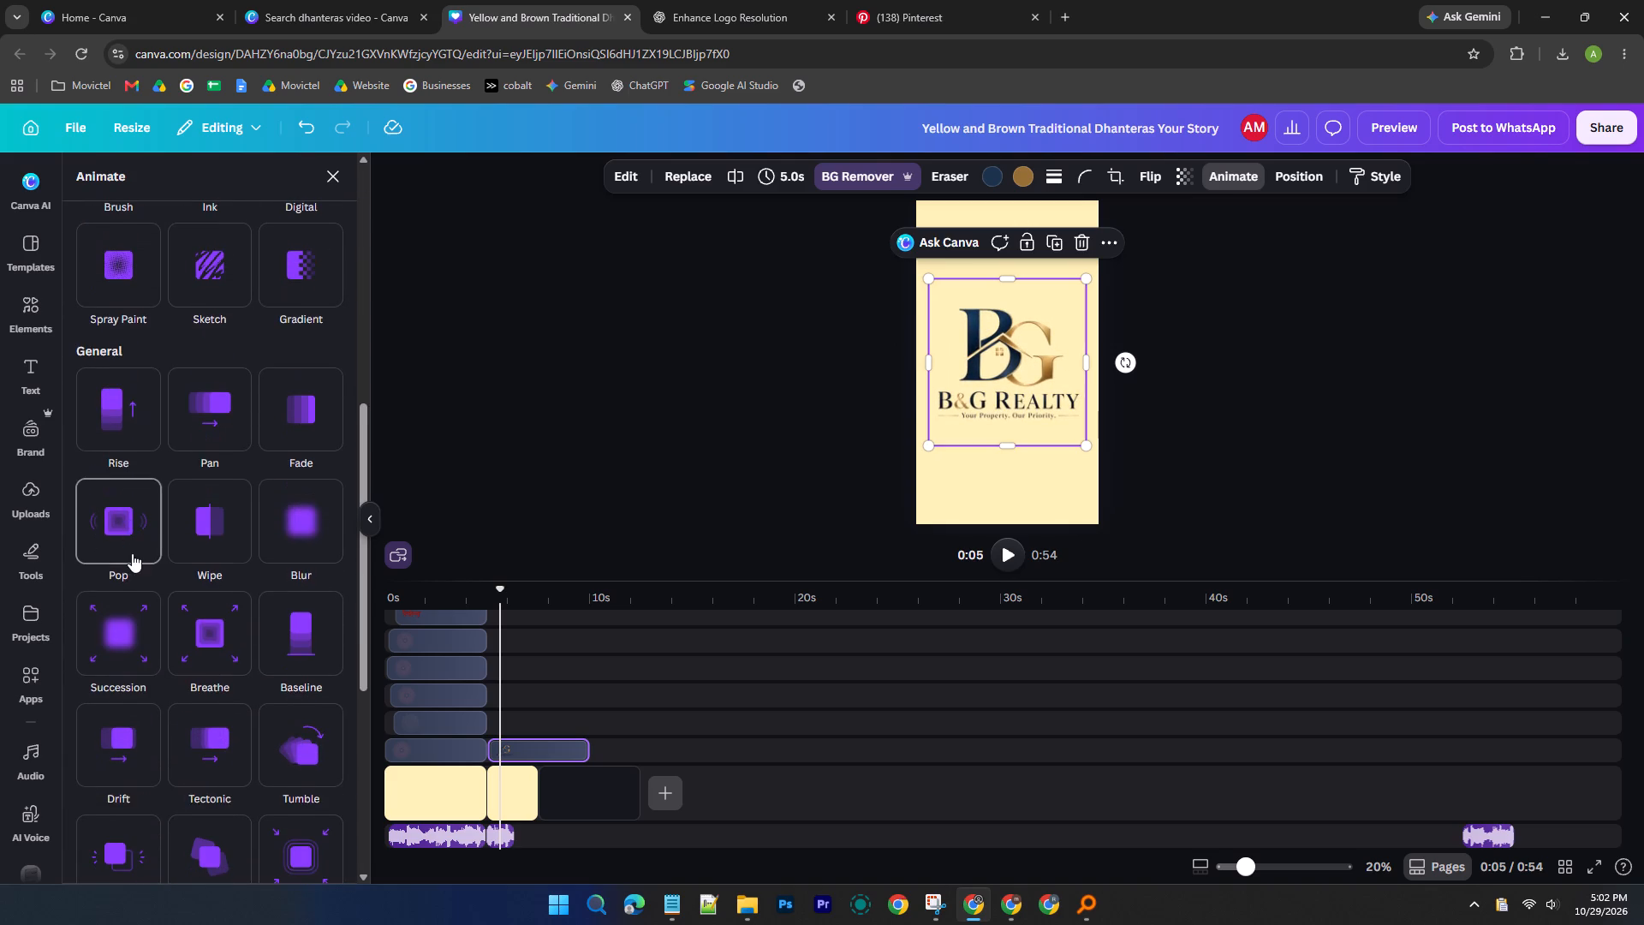
pyautogui.scroll(-3, 133, 550)
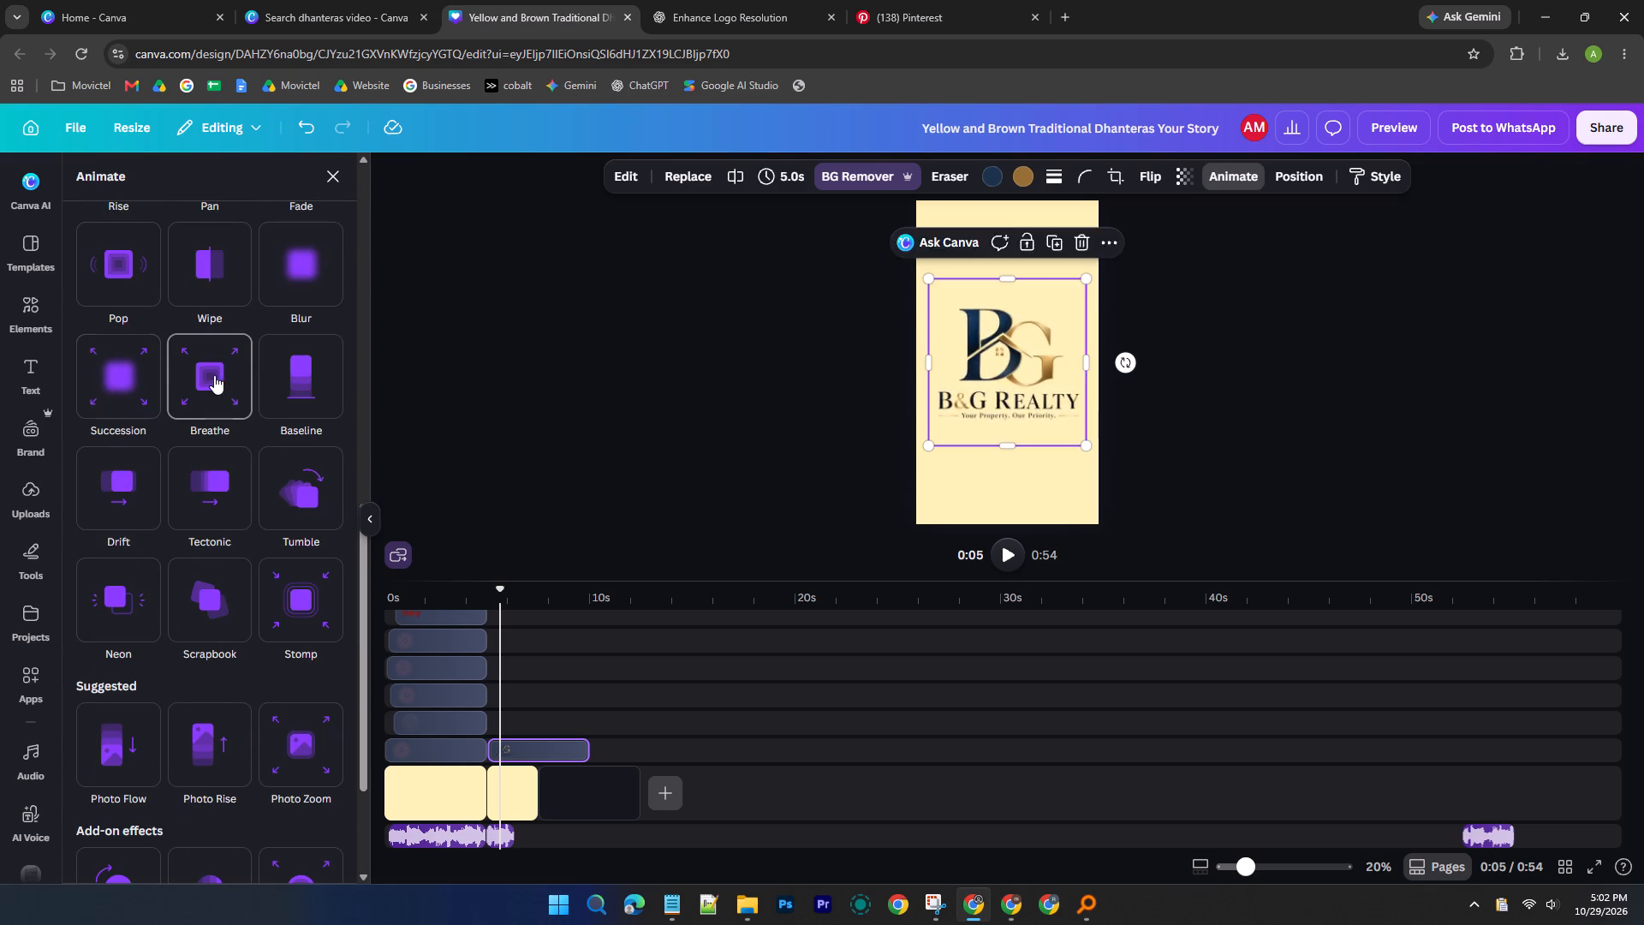
pyautogui.click(120, 395)
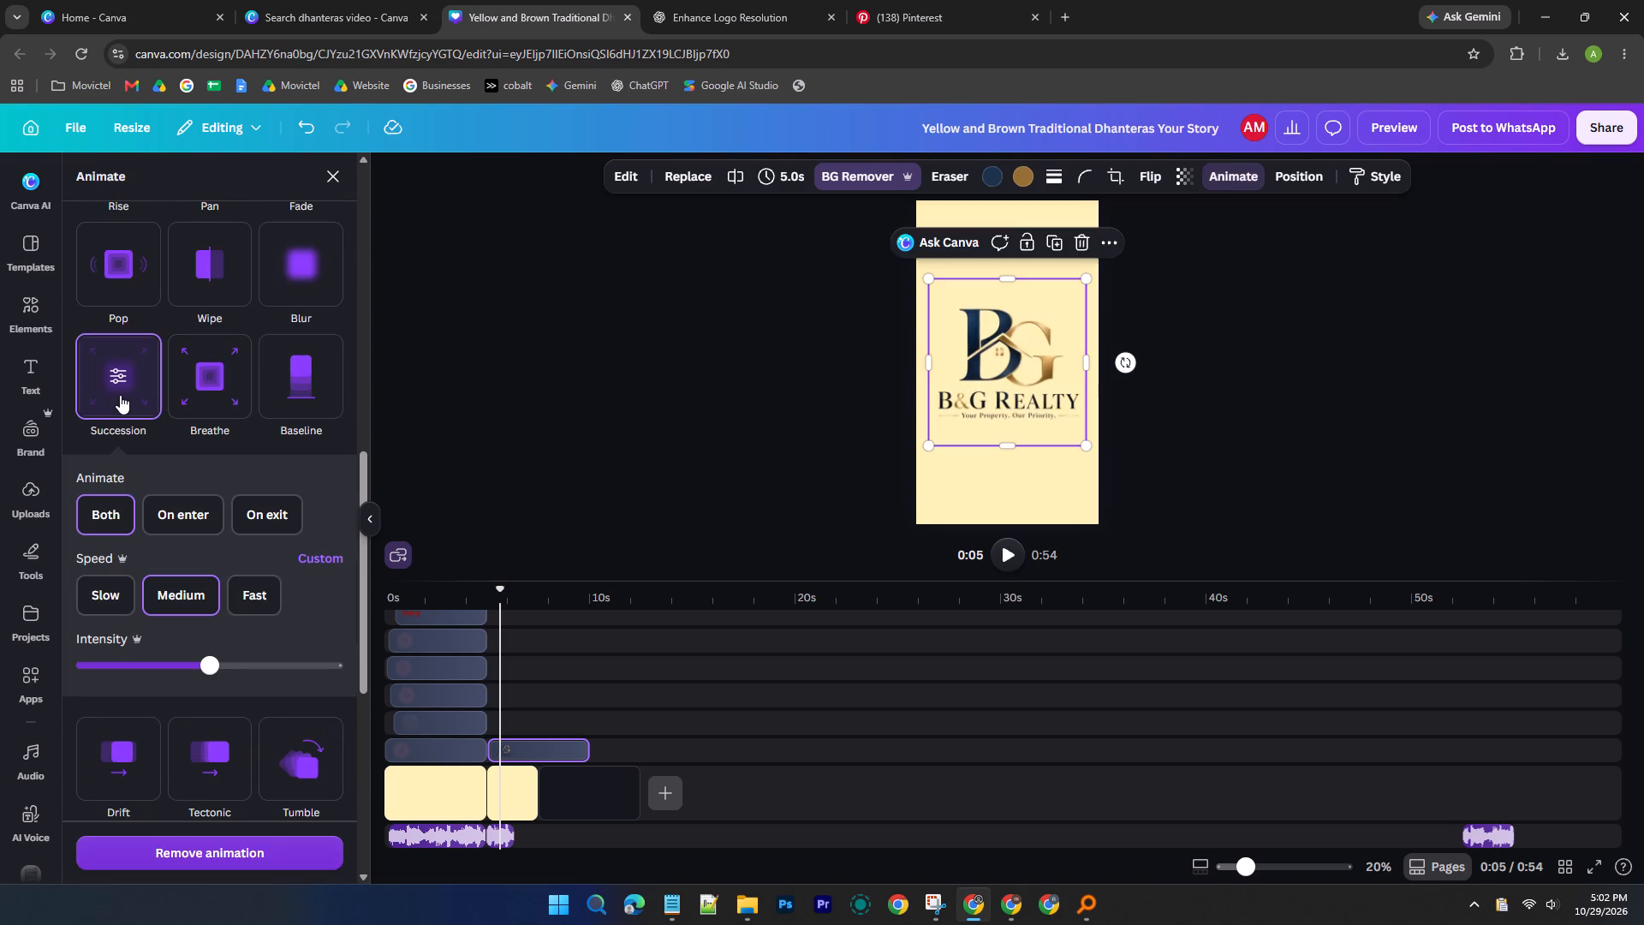
pyautogui.moveTo(213, 663); pyautogui.dragTo(392, 690)
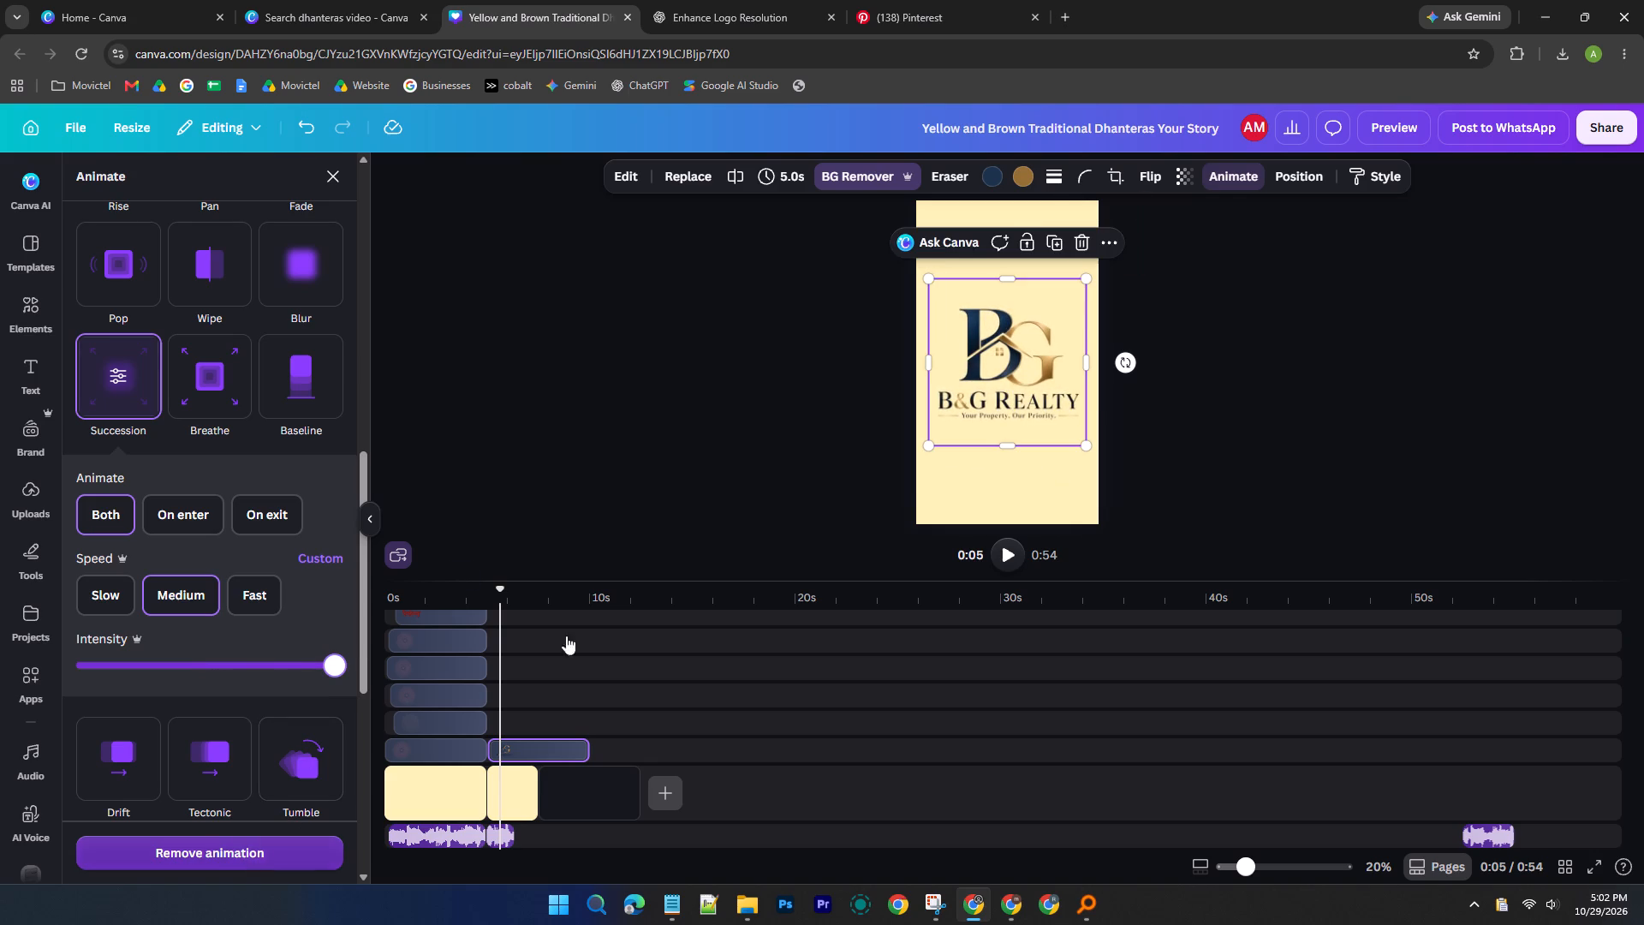
pyautogui.click(1212, 283)
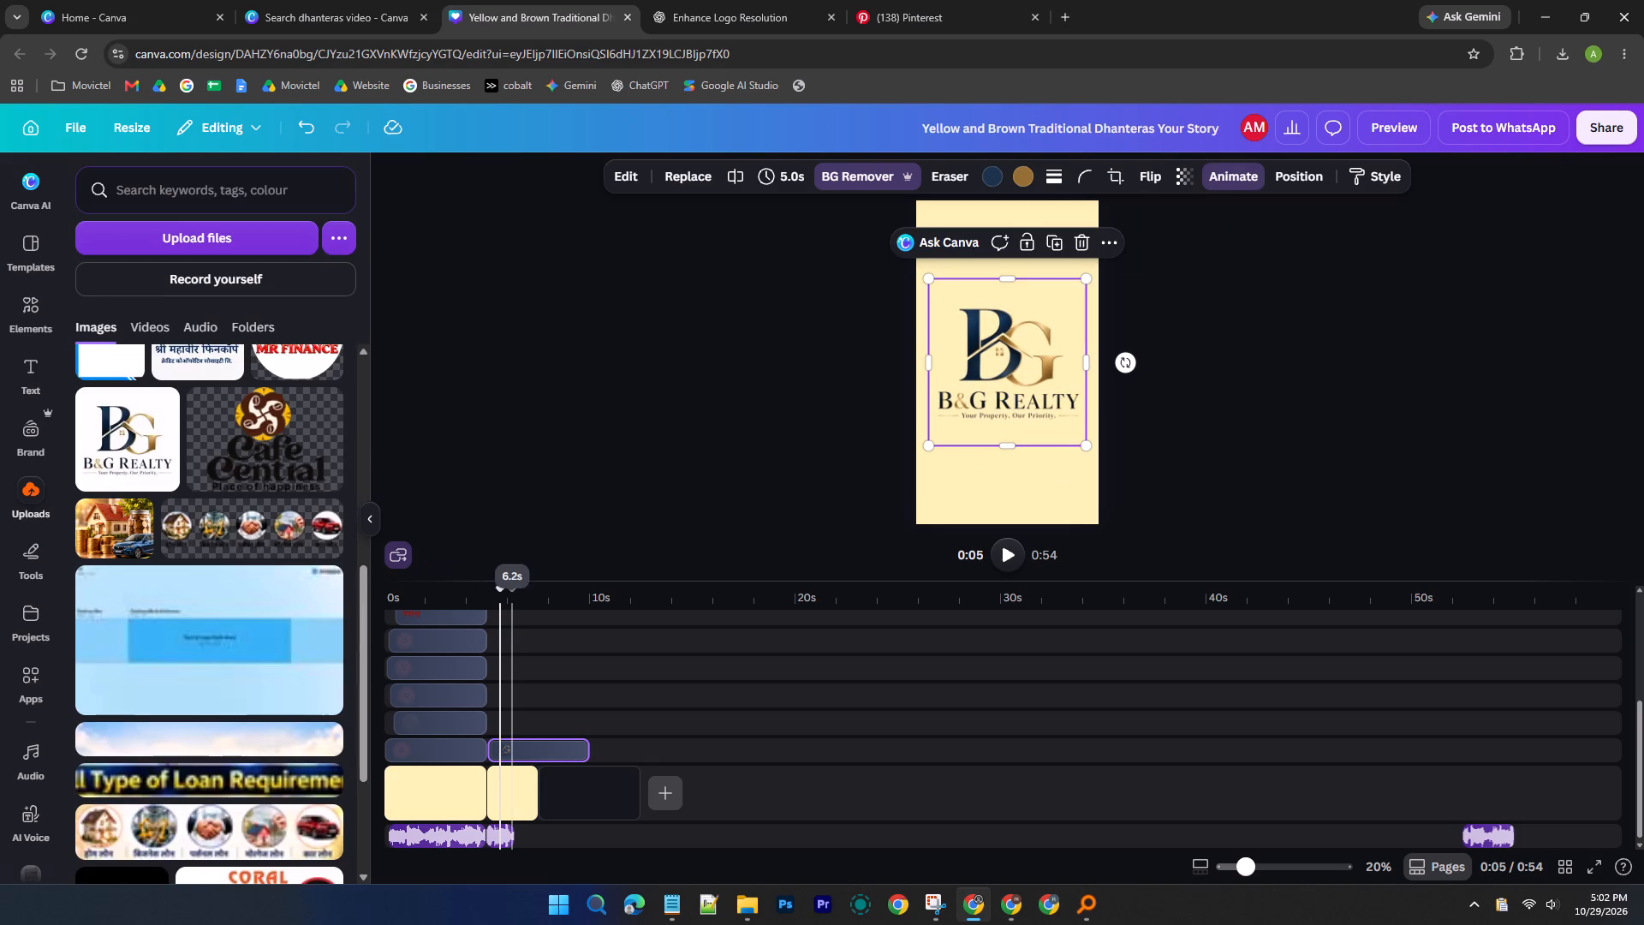
# Play the video from the start to review the greeting and the logo ending.
pyautogui.moveTo(494, 590); pyautogui.dragTo(375, 572)
pyautogui.click(1004, 542)
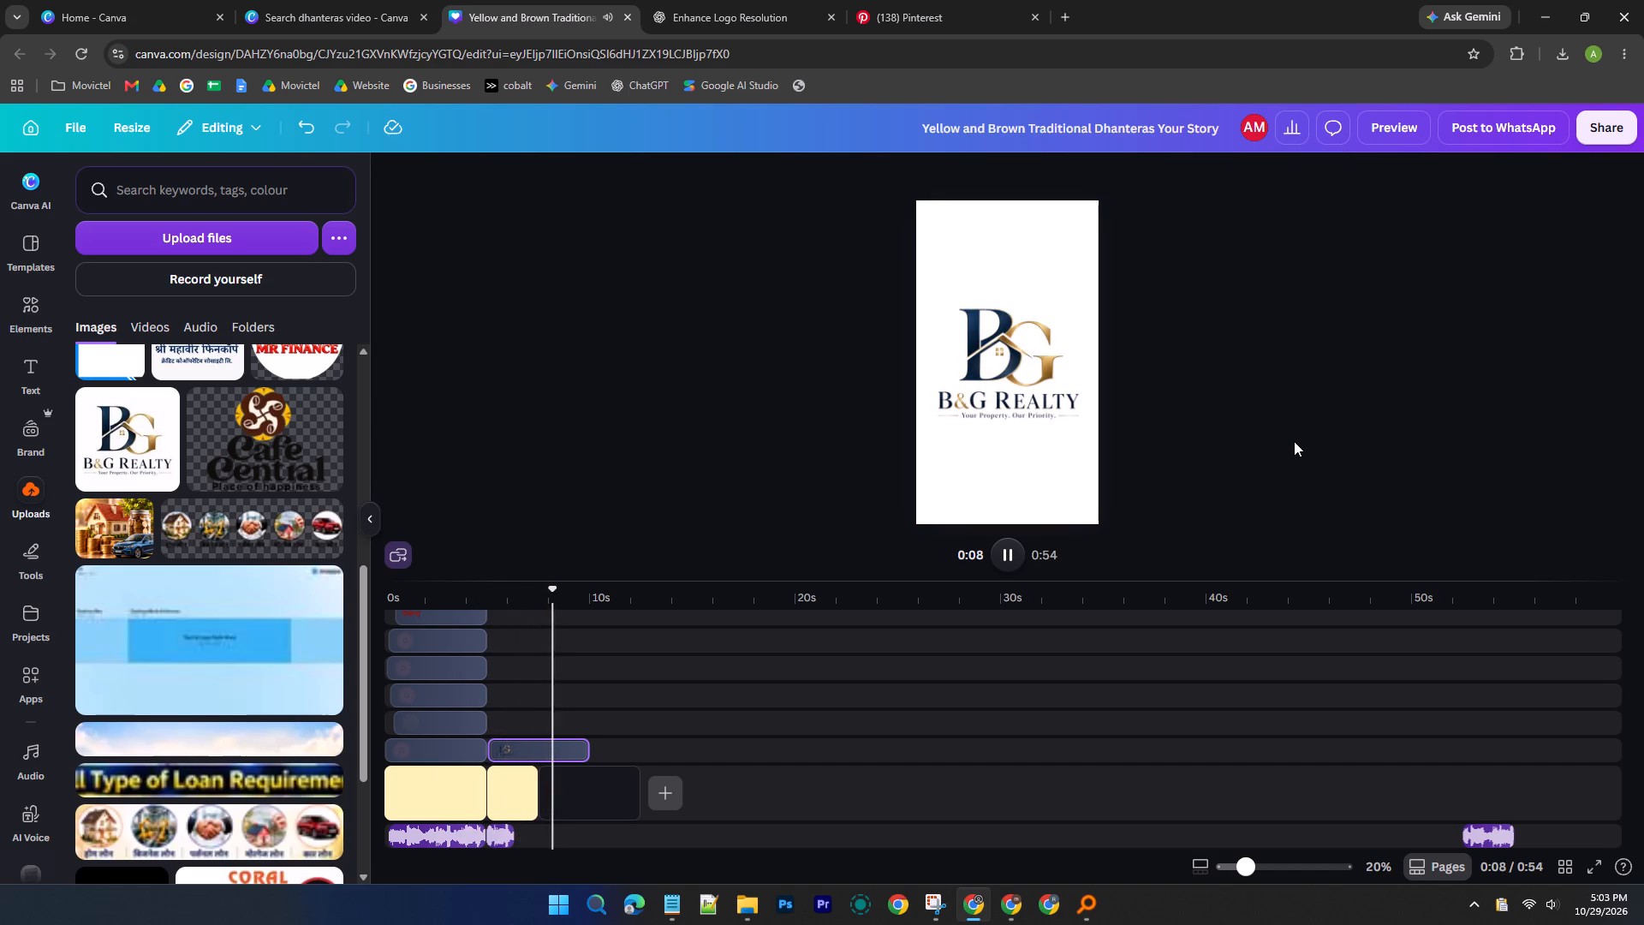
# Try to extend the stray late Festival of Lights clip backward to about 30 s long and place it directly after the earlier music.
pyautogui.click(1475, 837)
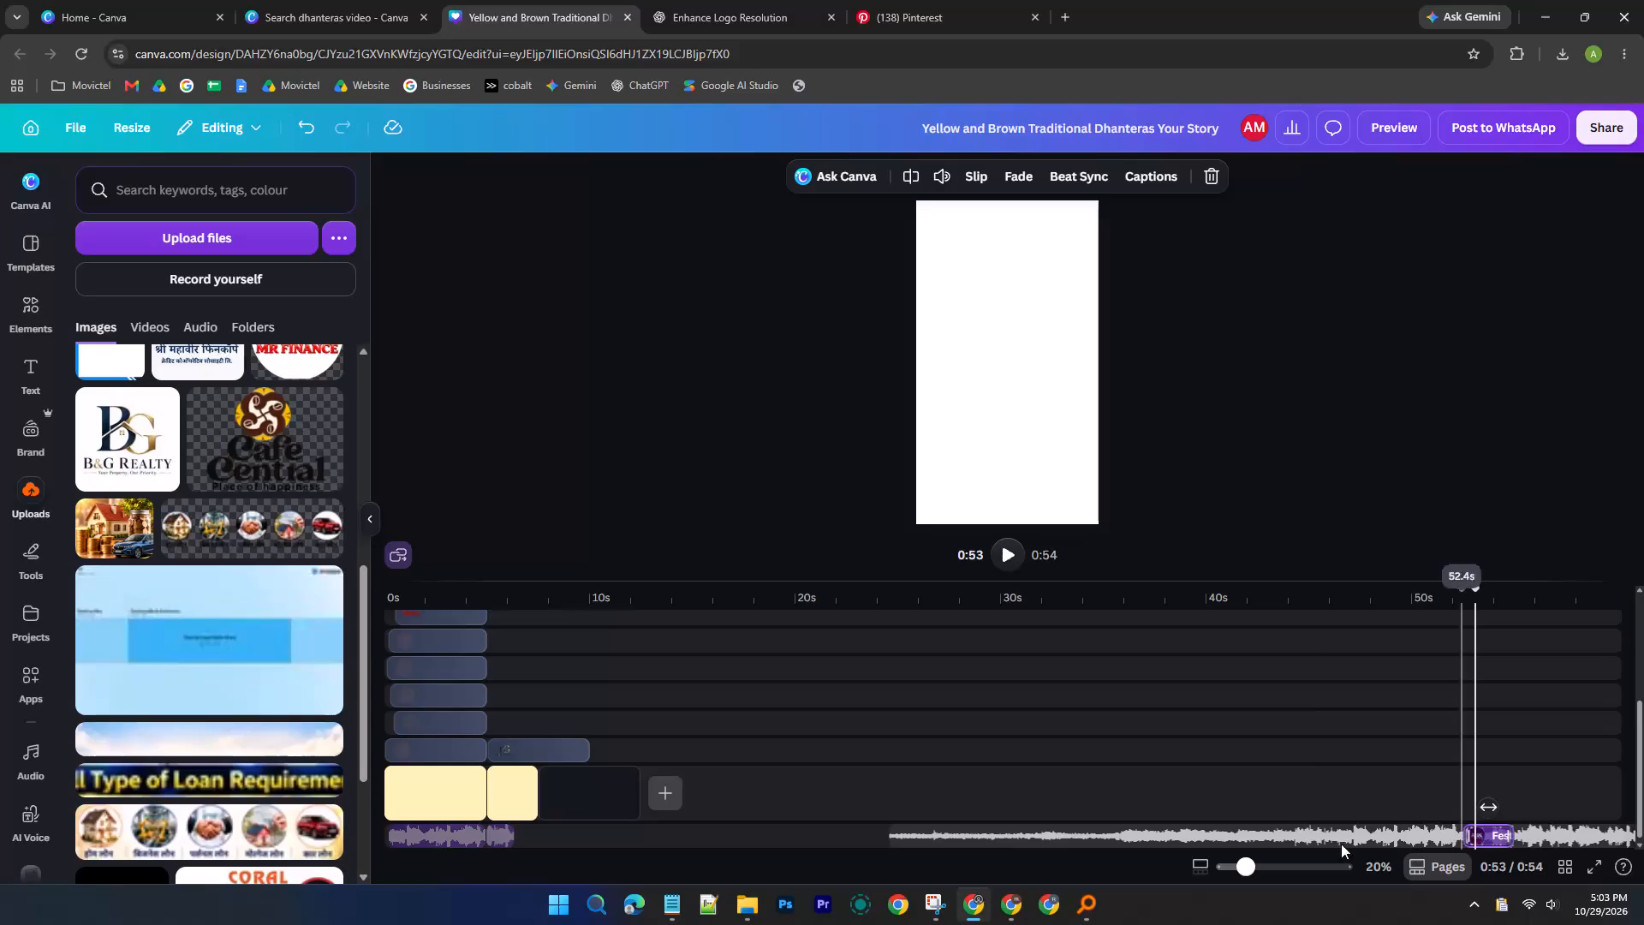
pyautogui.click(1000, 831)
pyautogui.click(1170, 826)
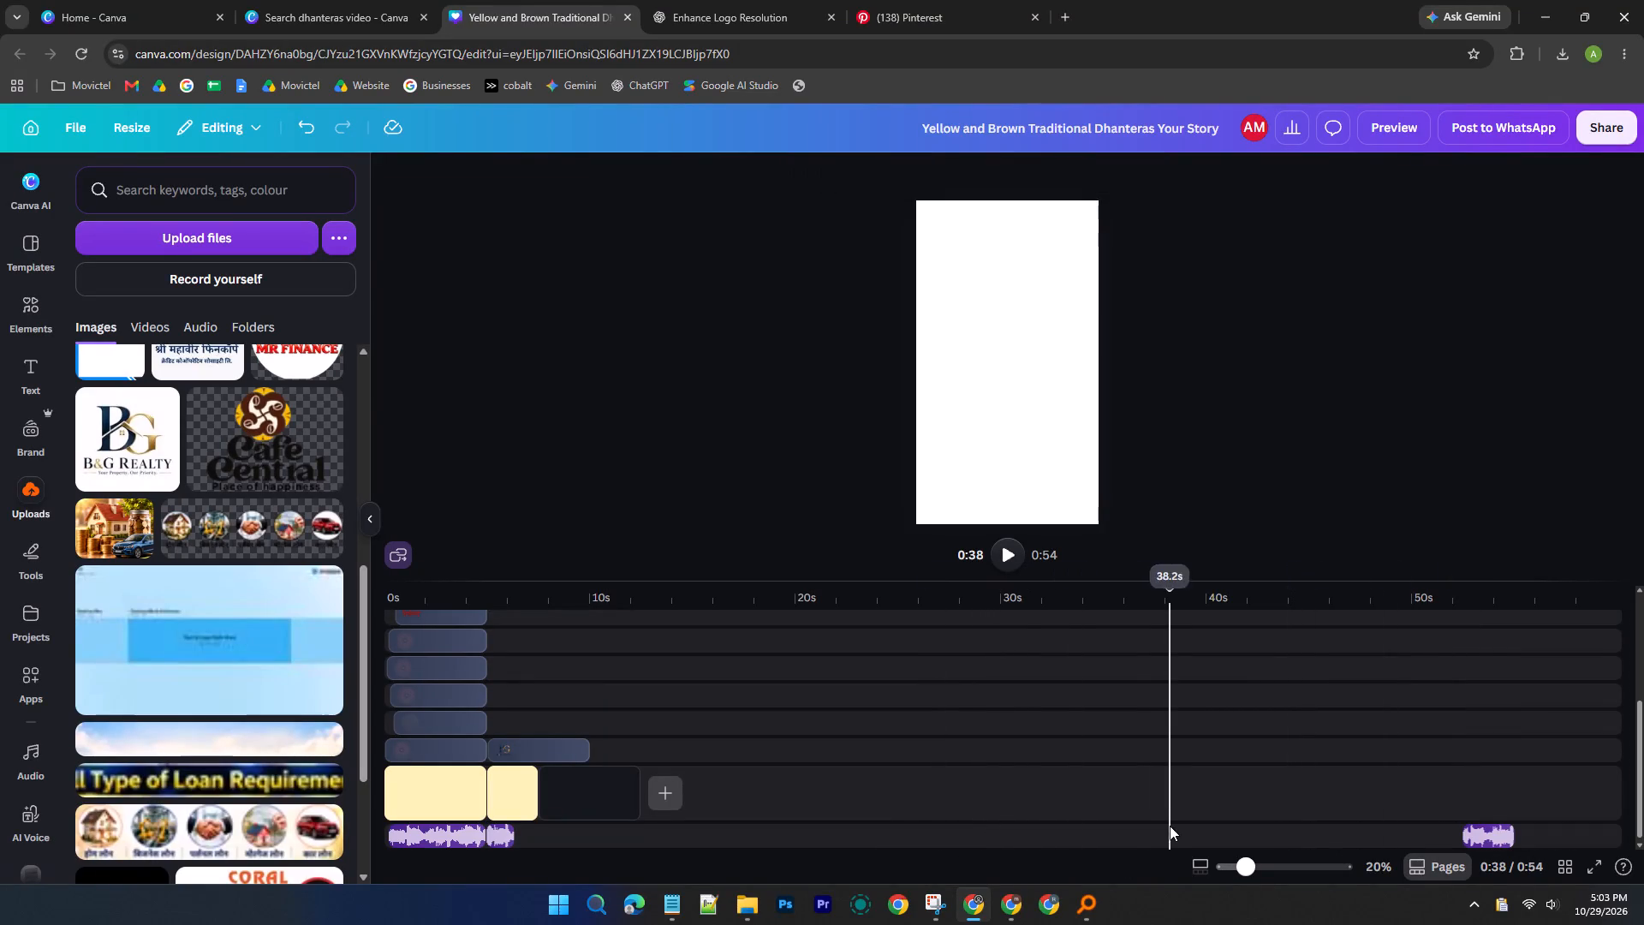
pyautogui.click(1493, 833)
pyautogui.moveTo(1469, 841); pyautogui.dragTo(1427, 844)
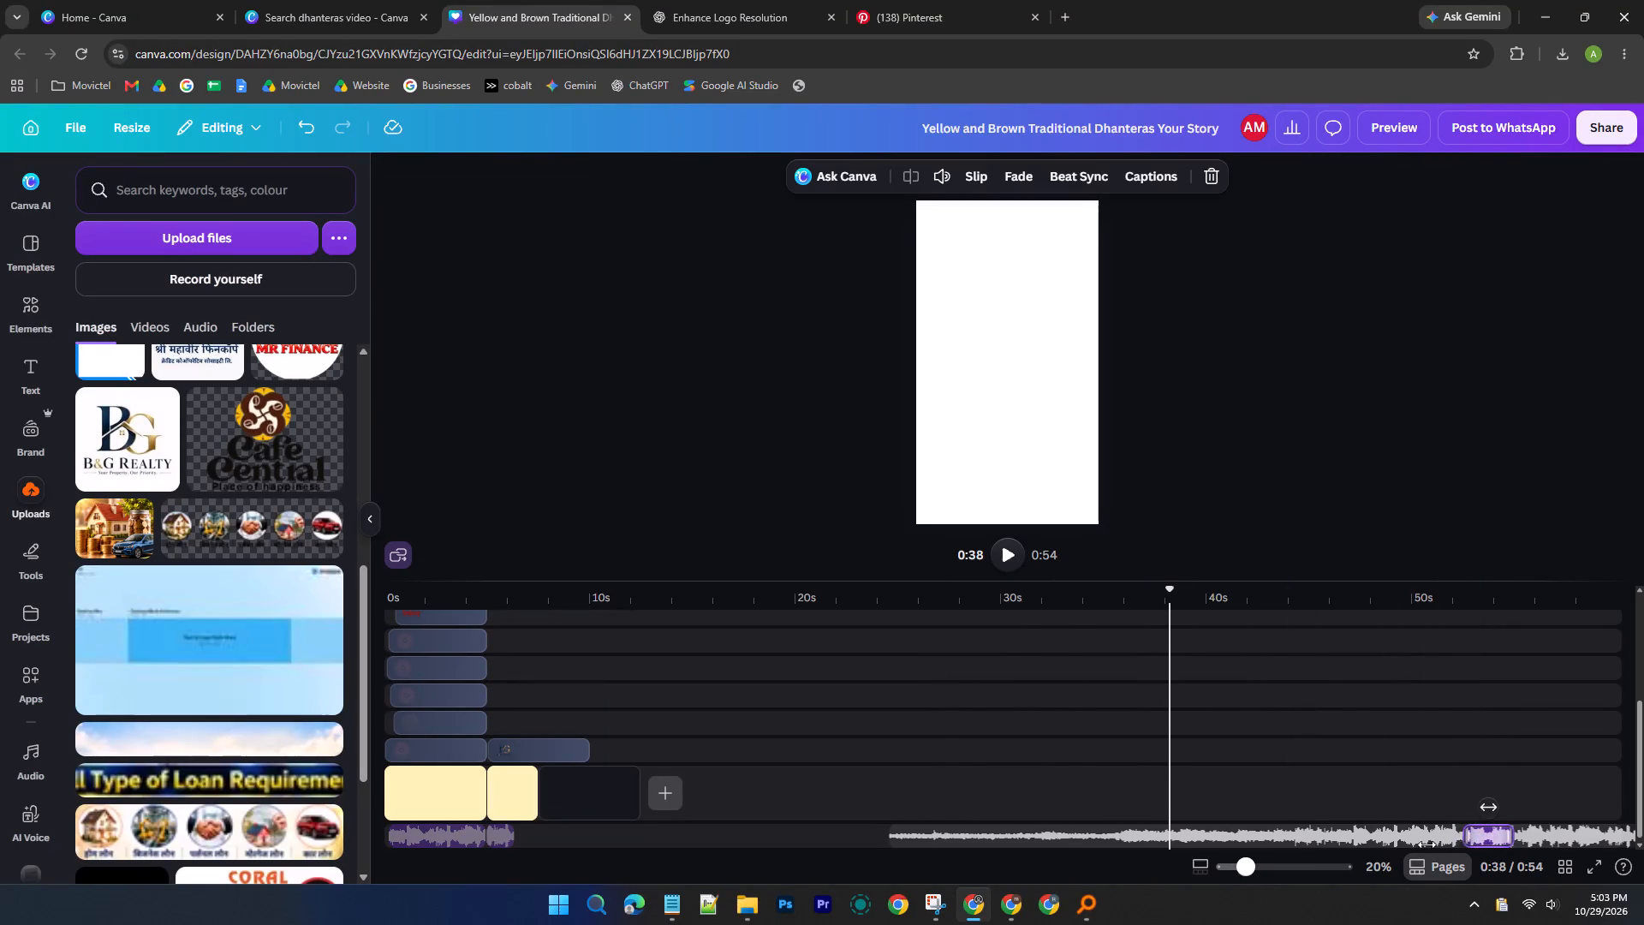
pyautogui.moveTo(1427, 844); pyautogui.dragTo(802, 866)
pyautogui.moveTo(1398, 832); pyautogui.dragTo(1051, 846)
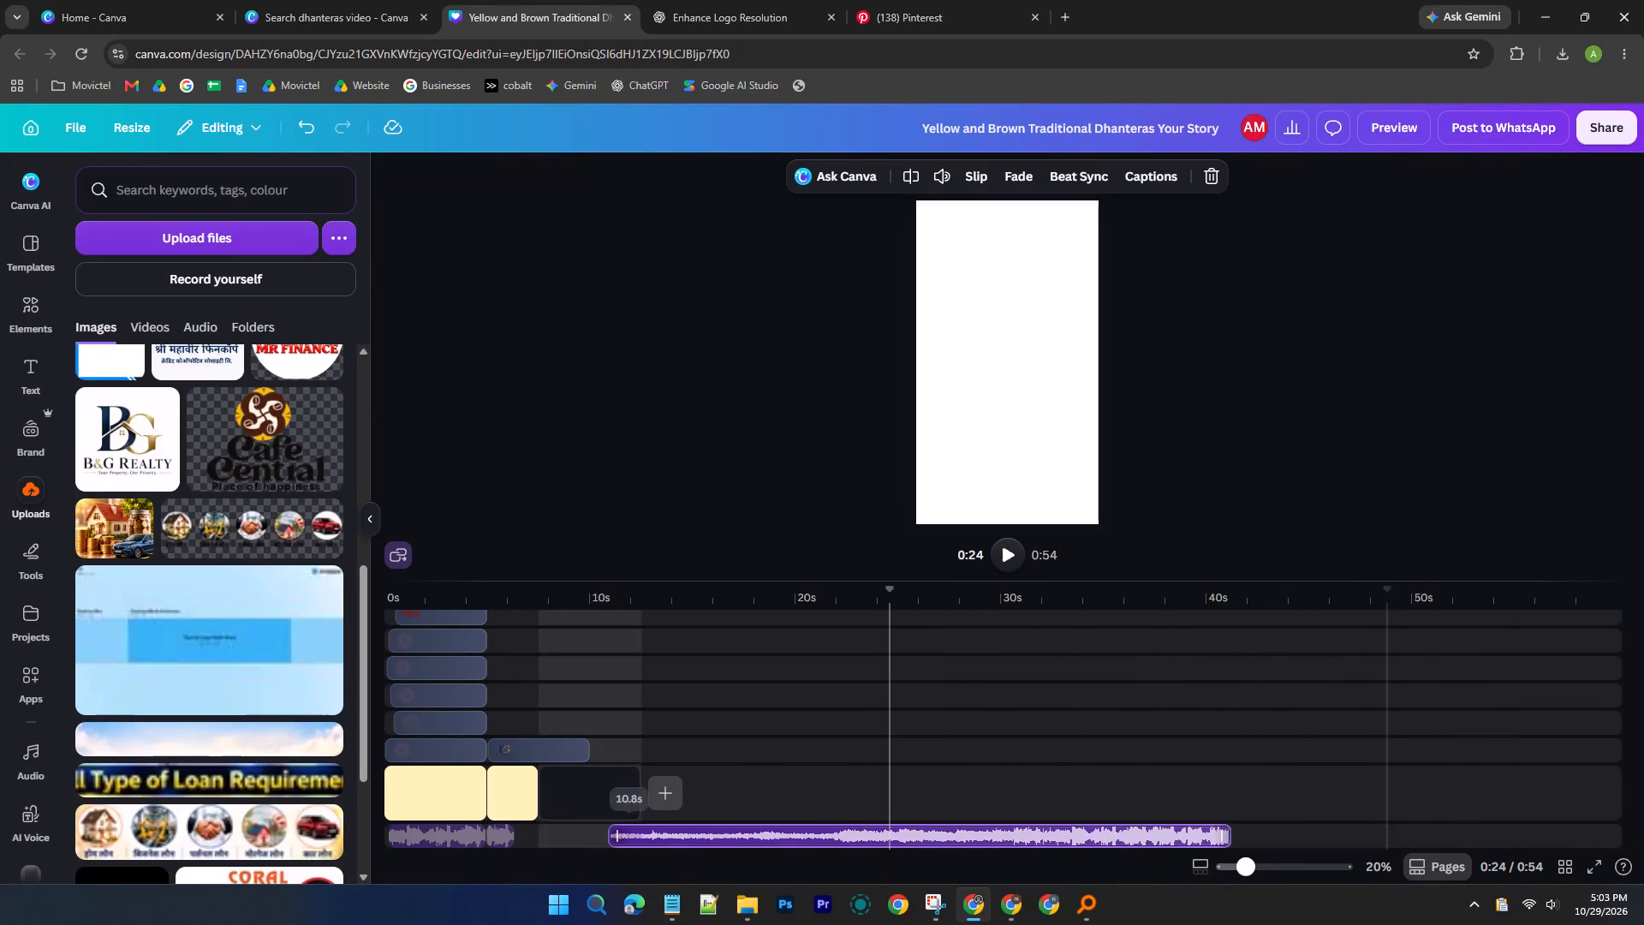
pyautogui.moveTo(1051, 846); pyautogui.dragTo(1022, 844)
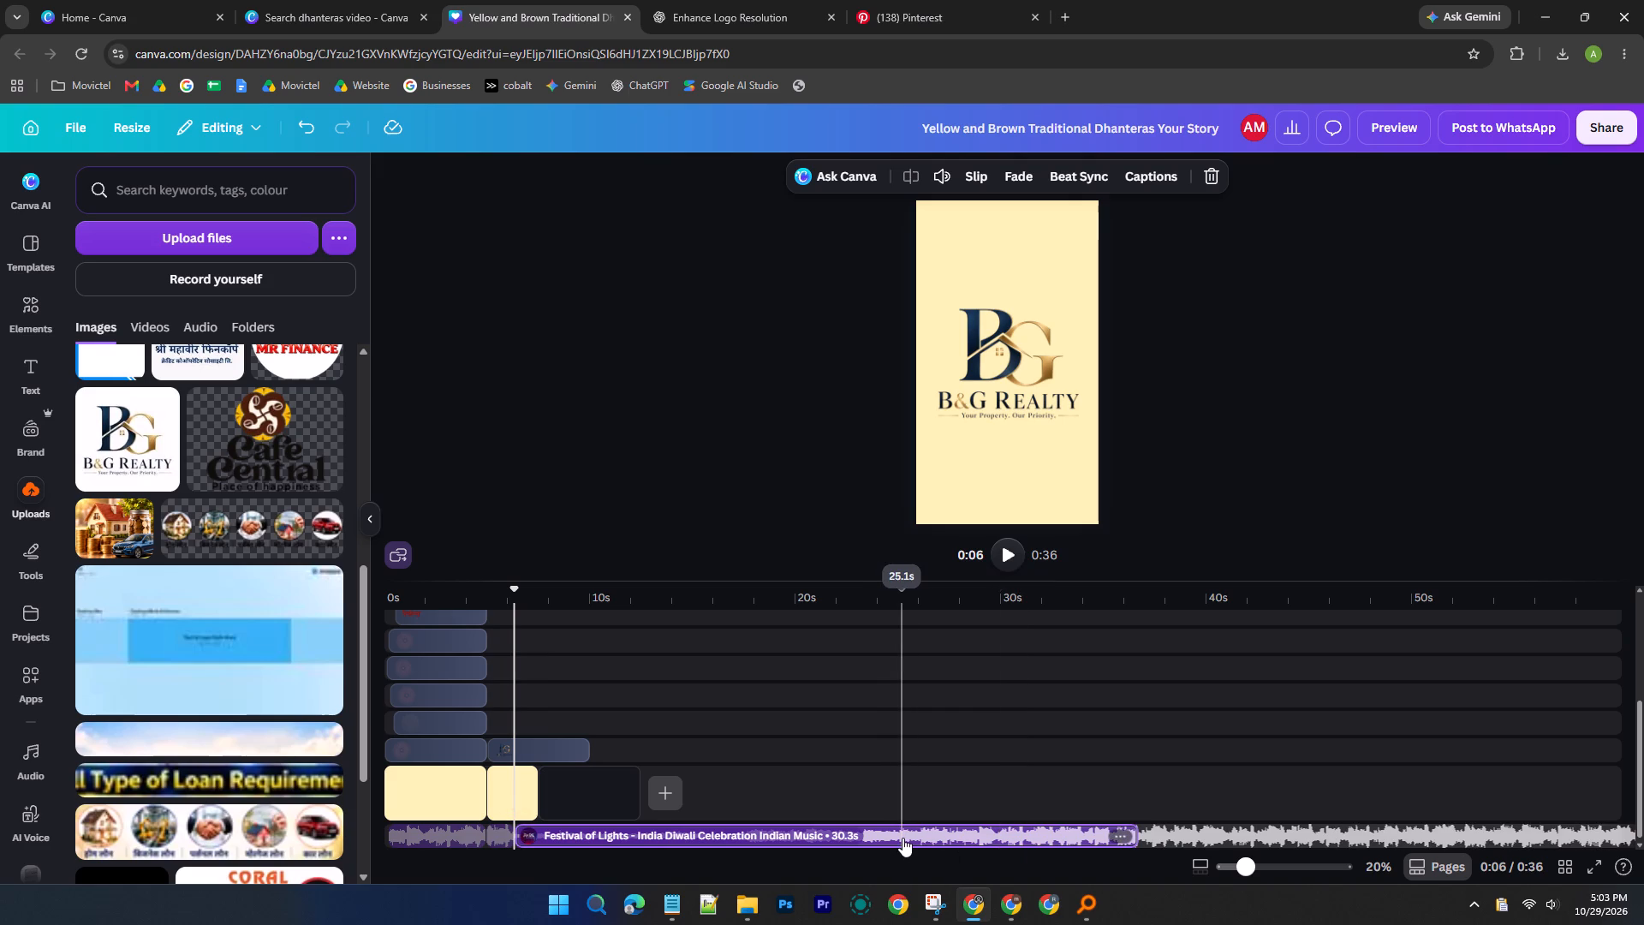
# Delete all the Festival of Lights music clips from the audio track.
pyautogui.press('Delete')
pyautogui.click(485, 842)
pyautogui.press('Delete')
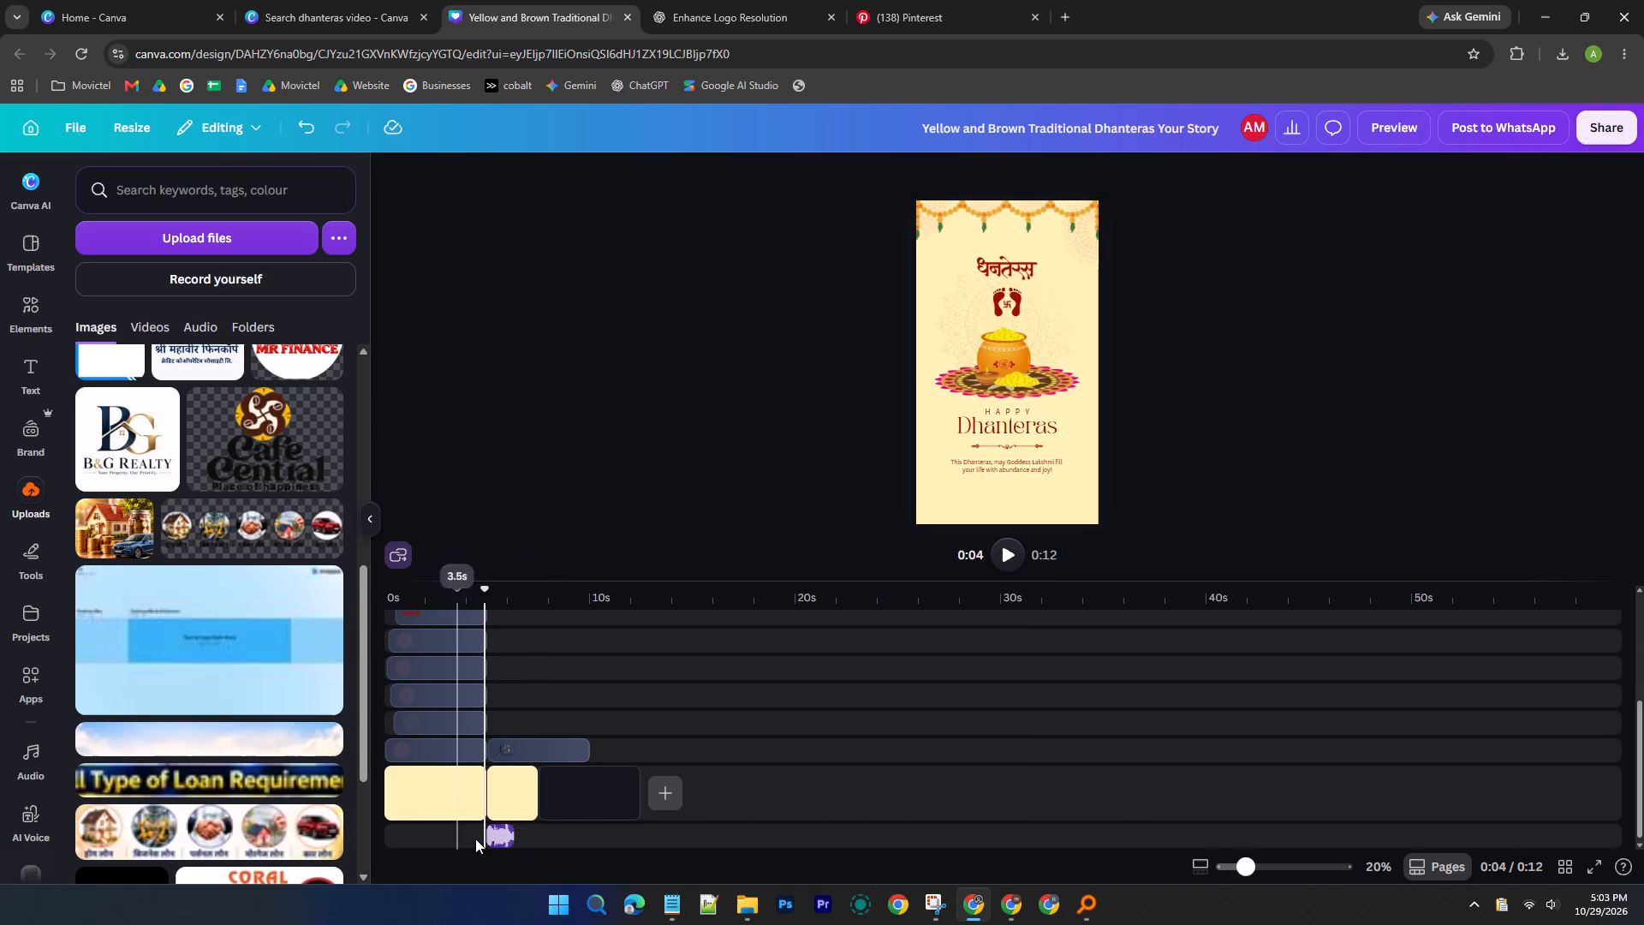
pyautogui.click(496, 839)
pyautogui.press('Delete')
# Add the Festival of Lights - India Diwali Celebration track by FASSounds to the empty audio track.
pyautogui.moveTo(667, 832); pyautogui.dragTo(546, 842)
pyautogui.click(460, 843)
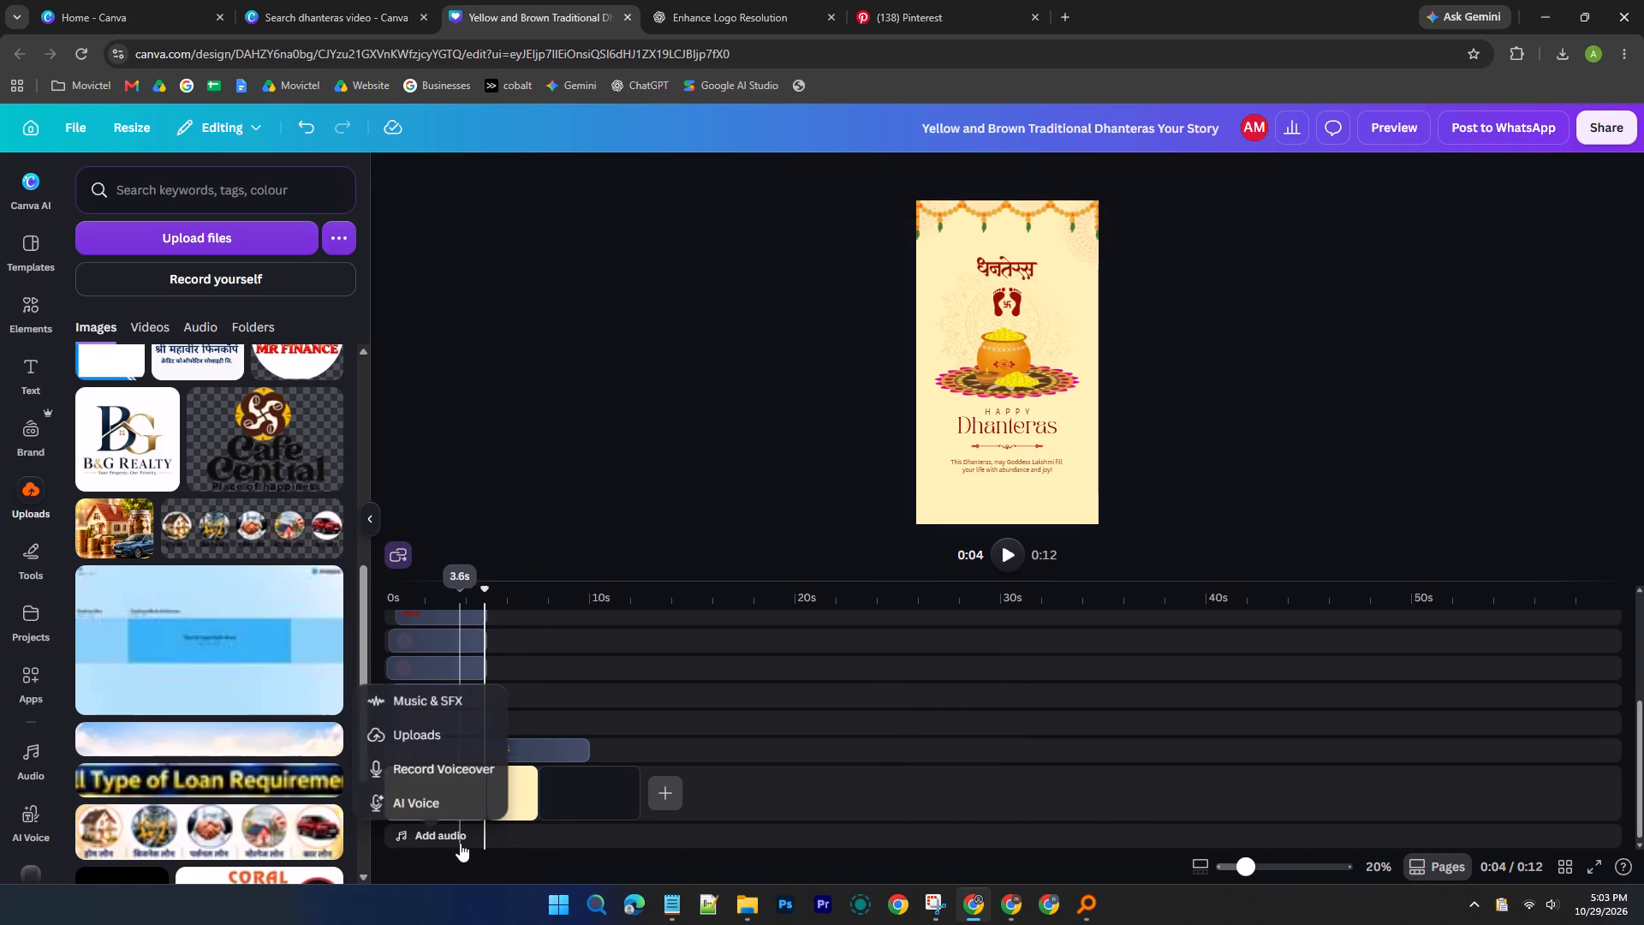
pyautogui.click(446, 703)
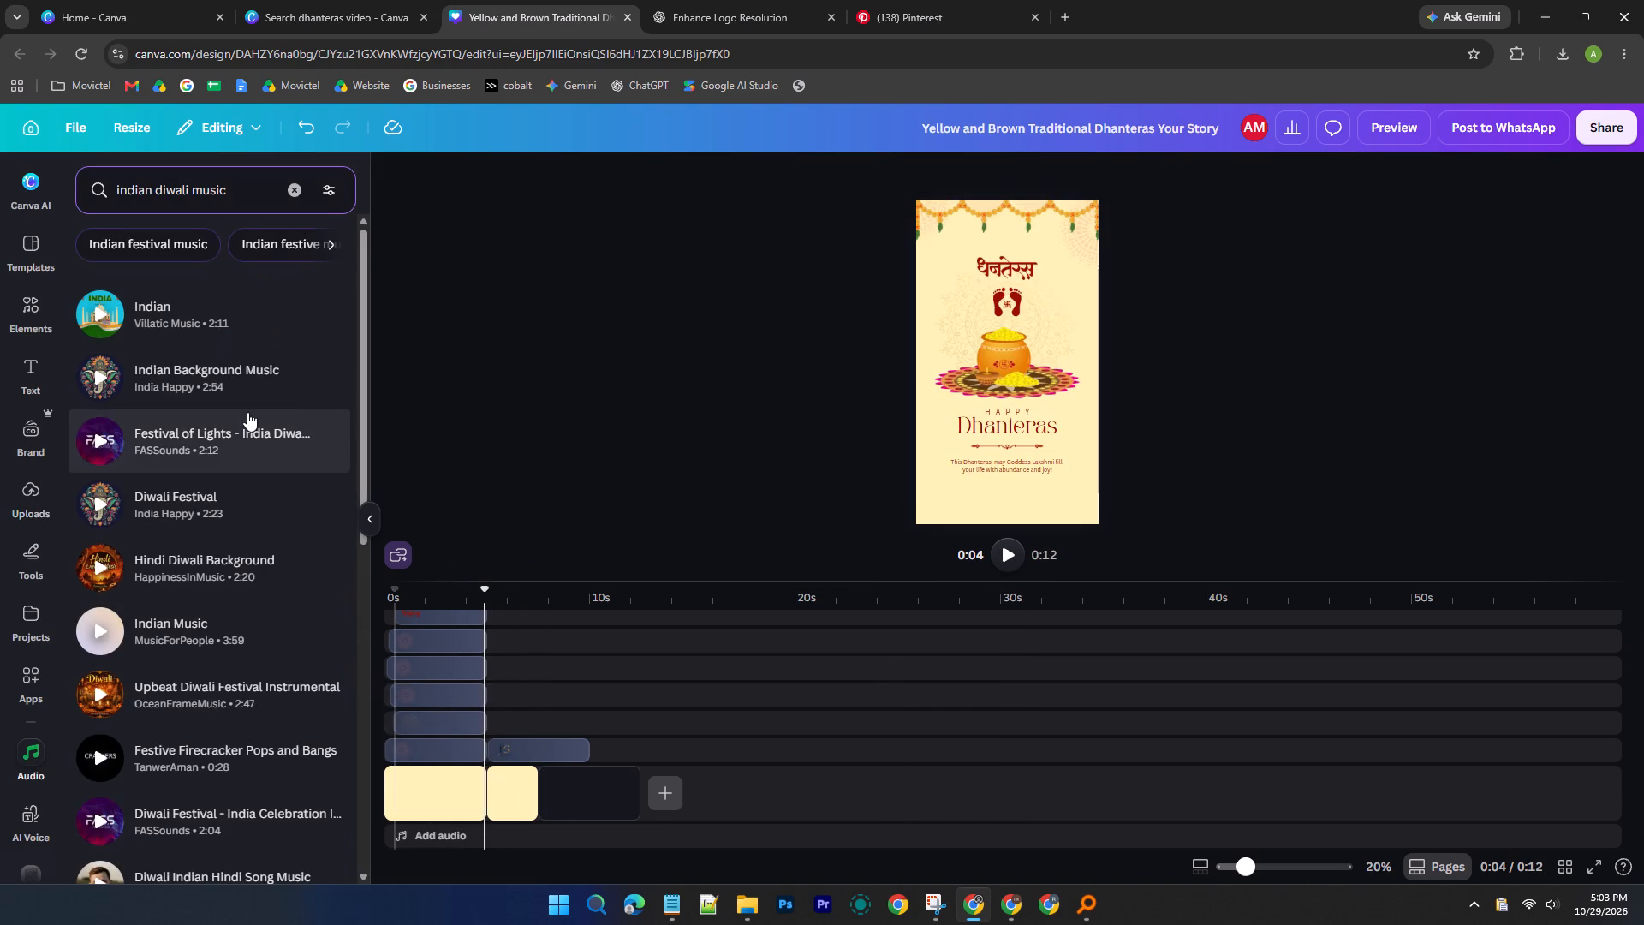
pyautogui.click(201, 433)
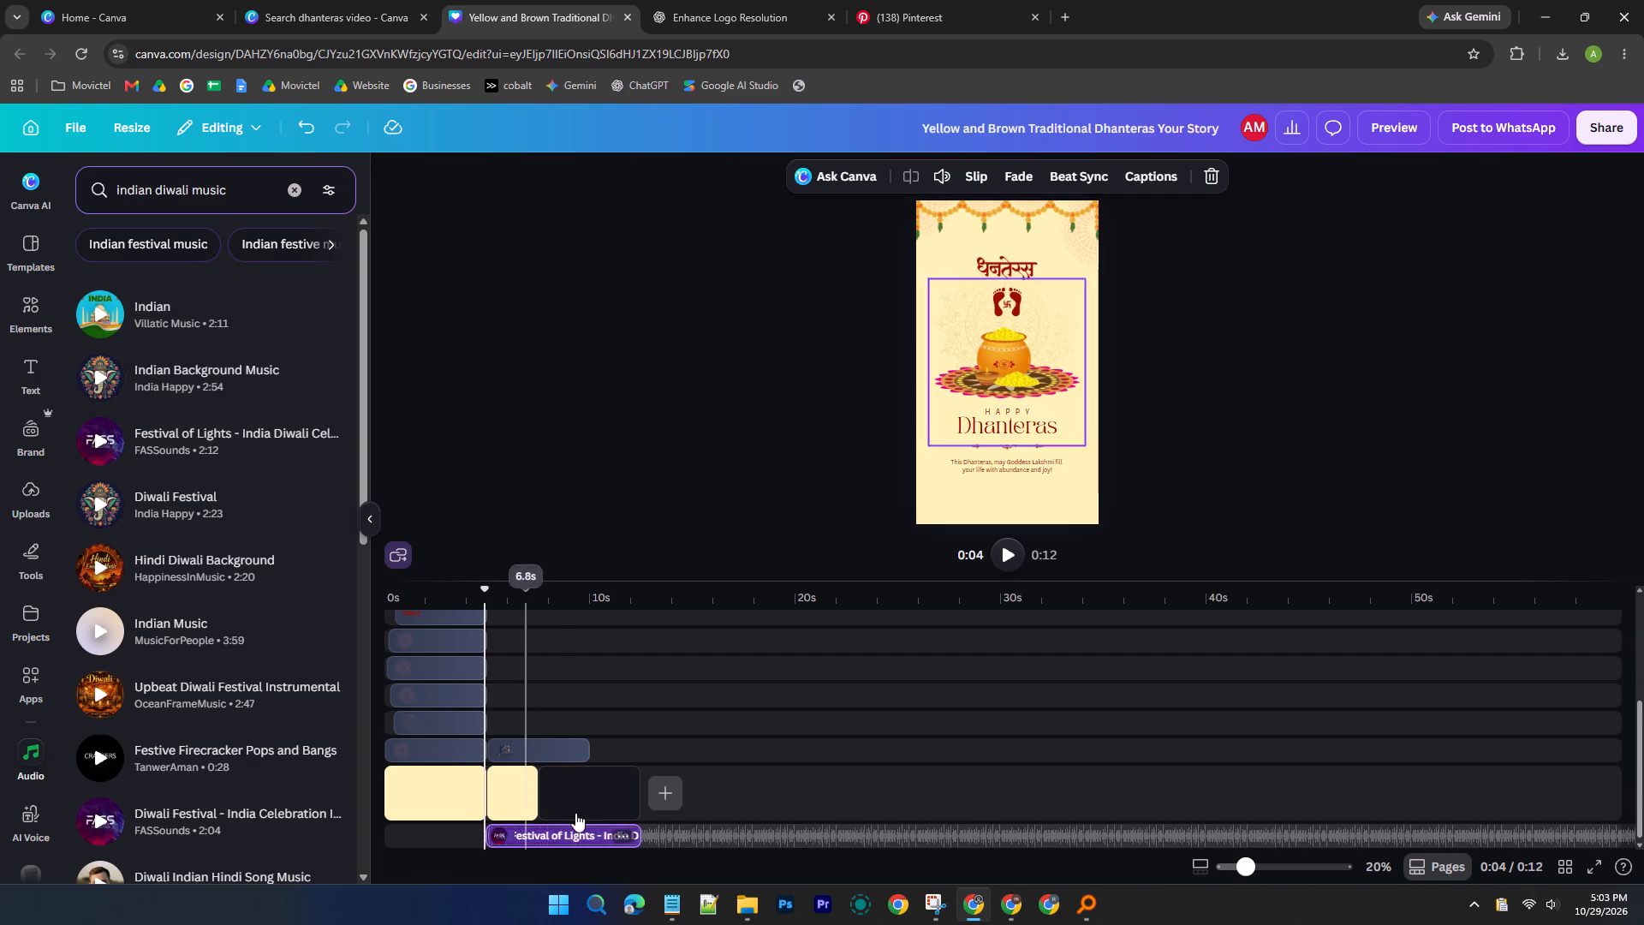
# Stretch the Festival of Lights clip's end to about 56 s and trim its start to about 26 s, checking playback, for a 31.1 s excerpt.
pyautogui.click(592, 833)
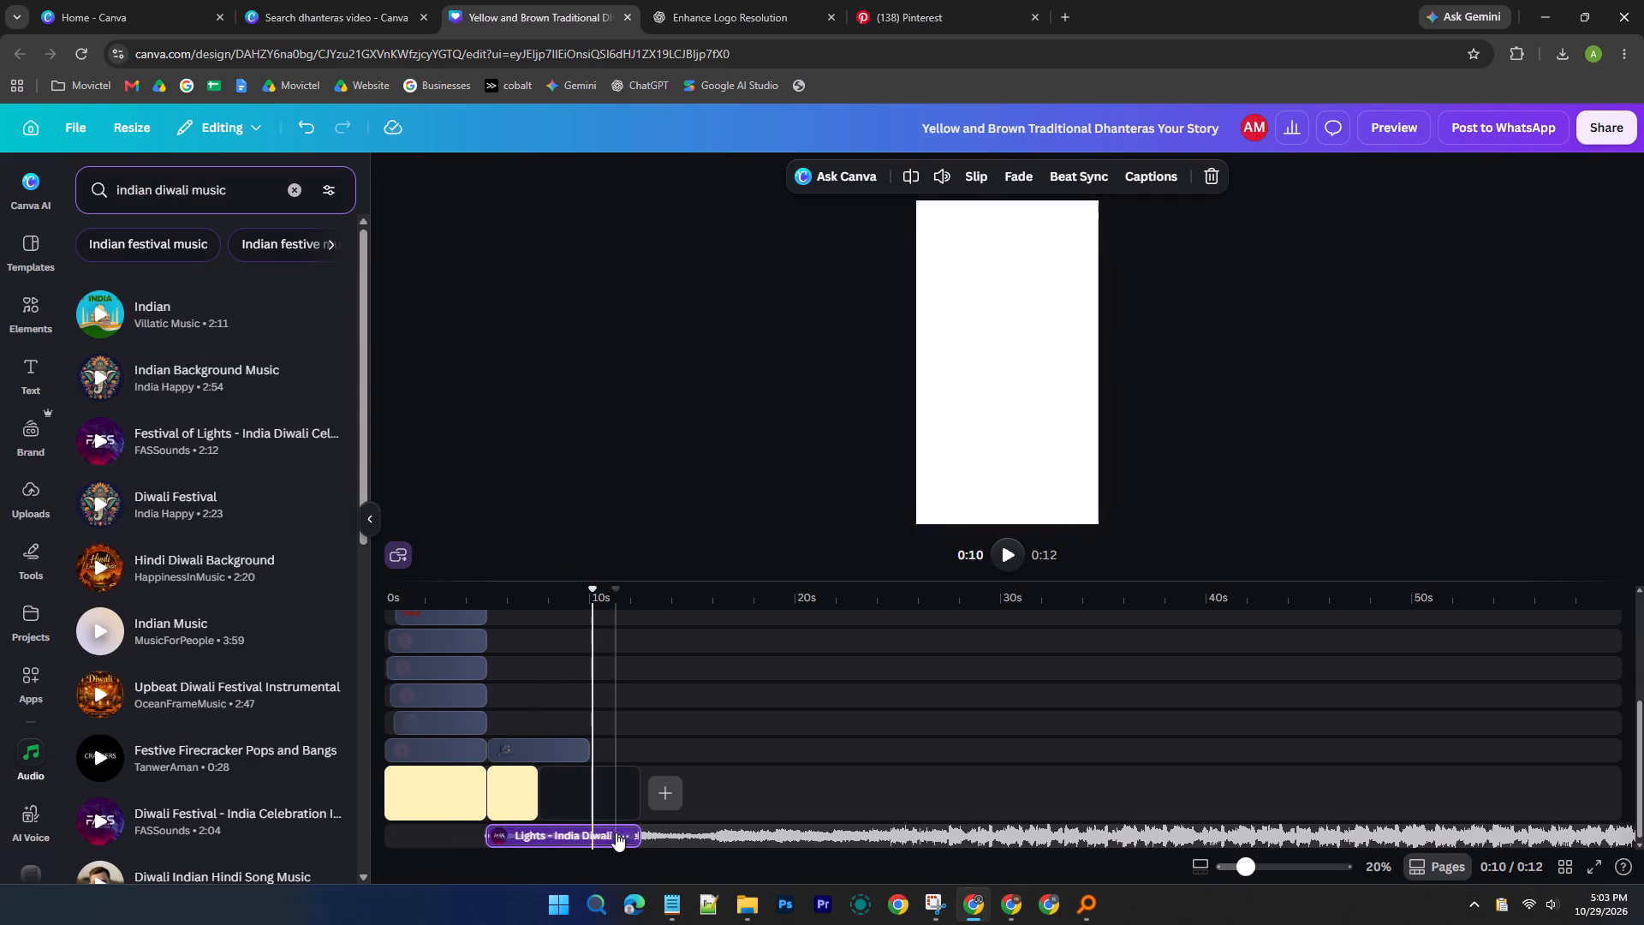
pyautogui.moveTo(638, 835); pyautogui.dragTo(1345, 819)
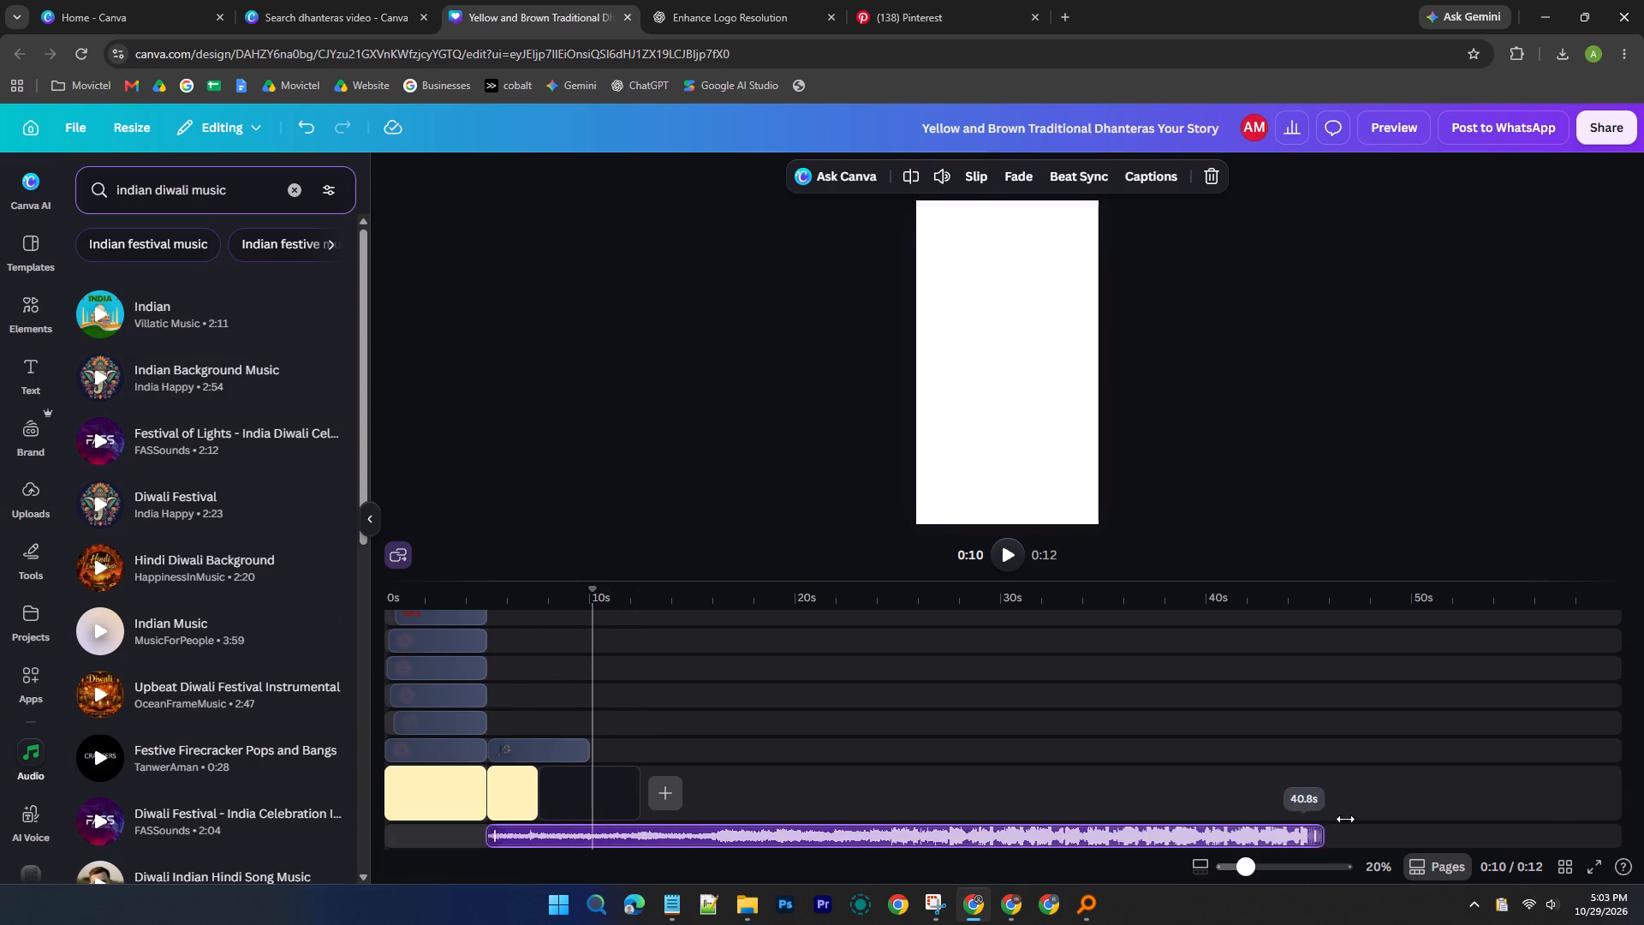
pyautogui.moveTo(1345, 819); pyautogui.dragTo(1545, 818)
pyautogui.moveTo(491, 838); pyautogui.dragTo(1156, 831)
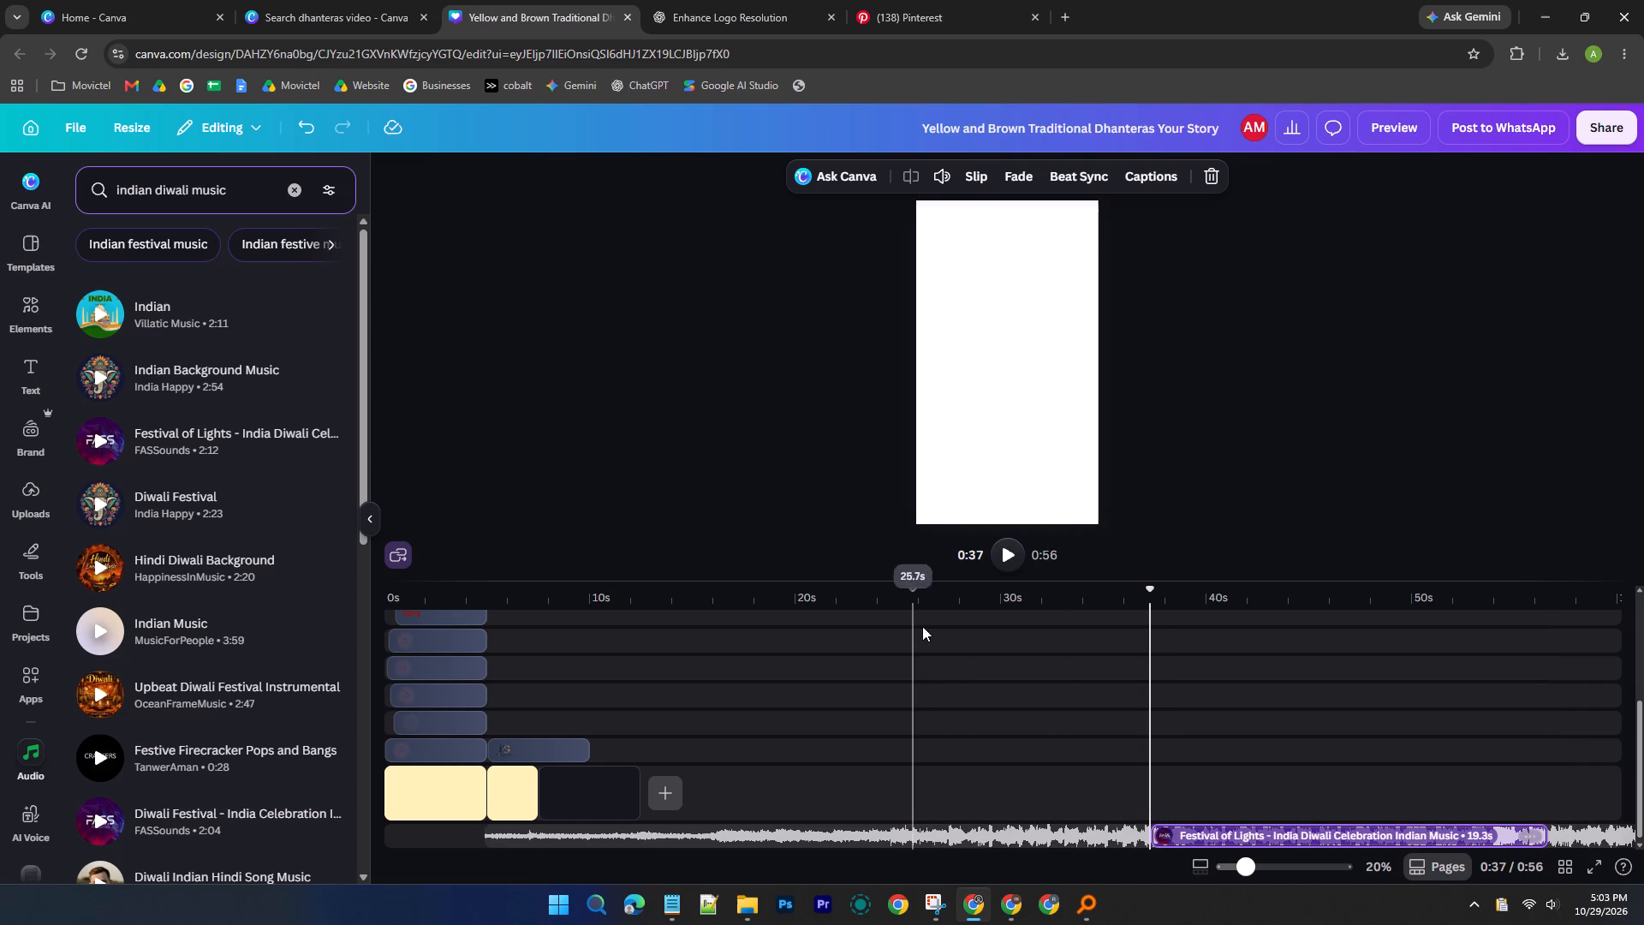
pyautogui.click(998, 563)
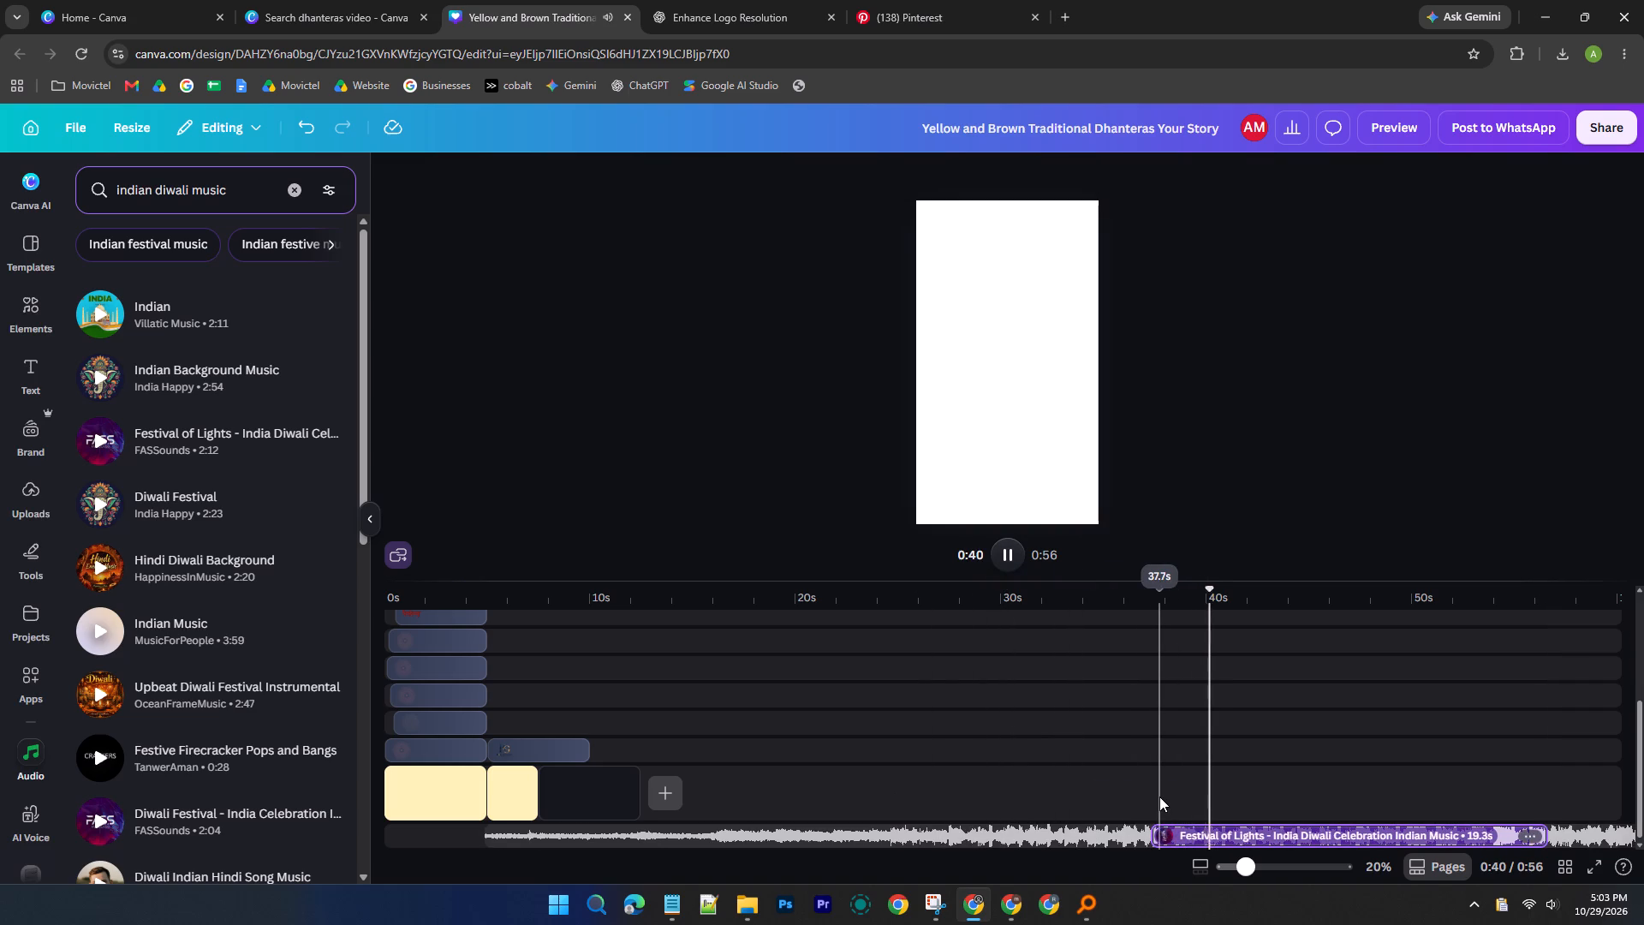
pyautogui.moveTo(1156, 838); pyautogui.dragTo(914, 818)
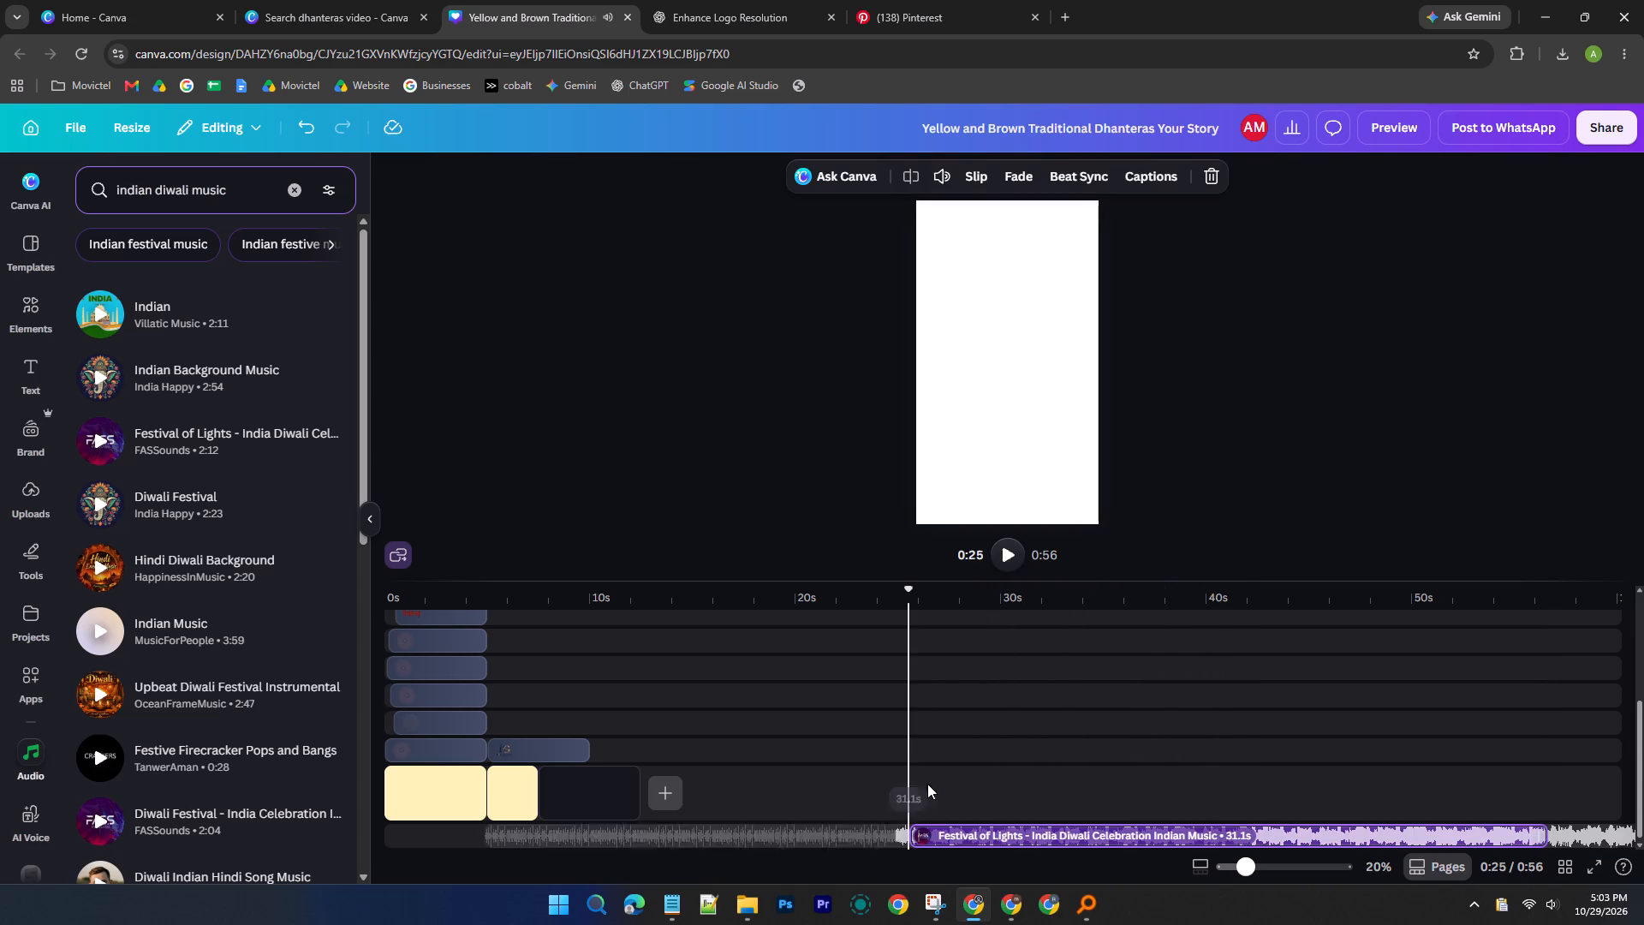
# Listen to the excerpt's opening, split the clip at about 27 s and delete the short piece before the split.
pyautogui.click(1011, 554)
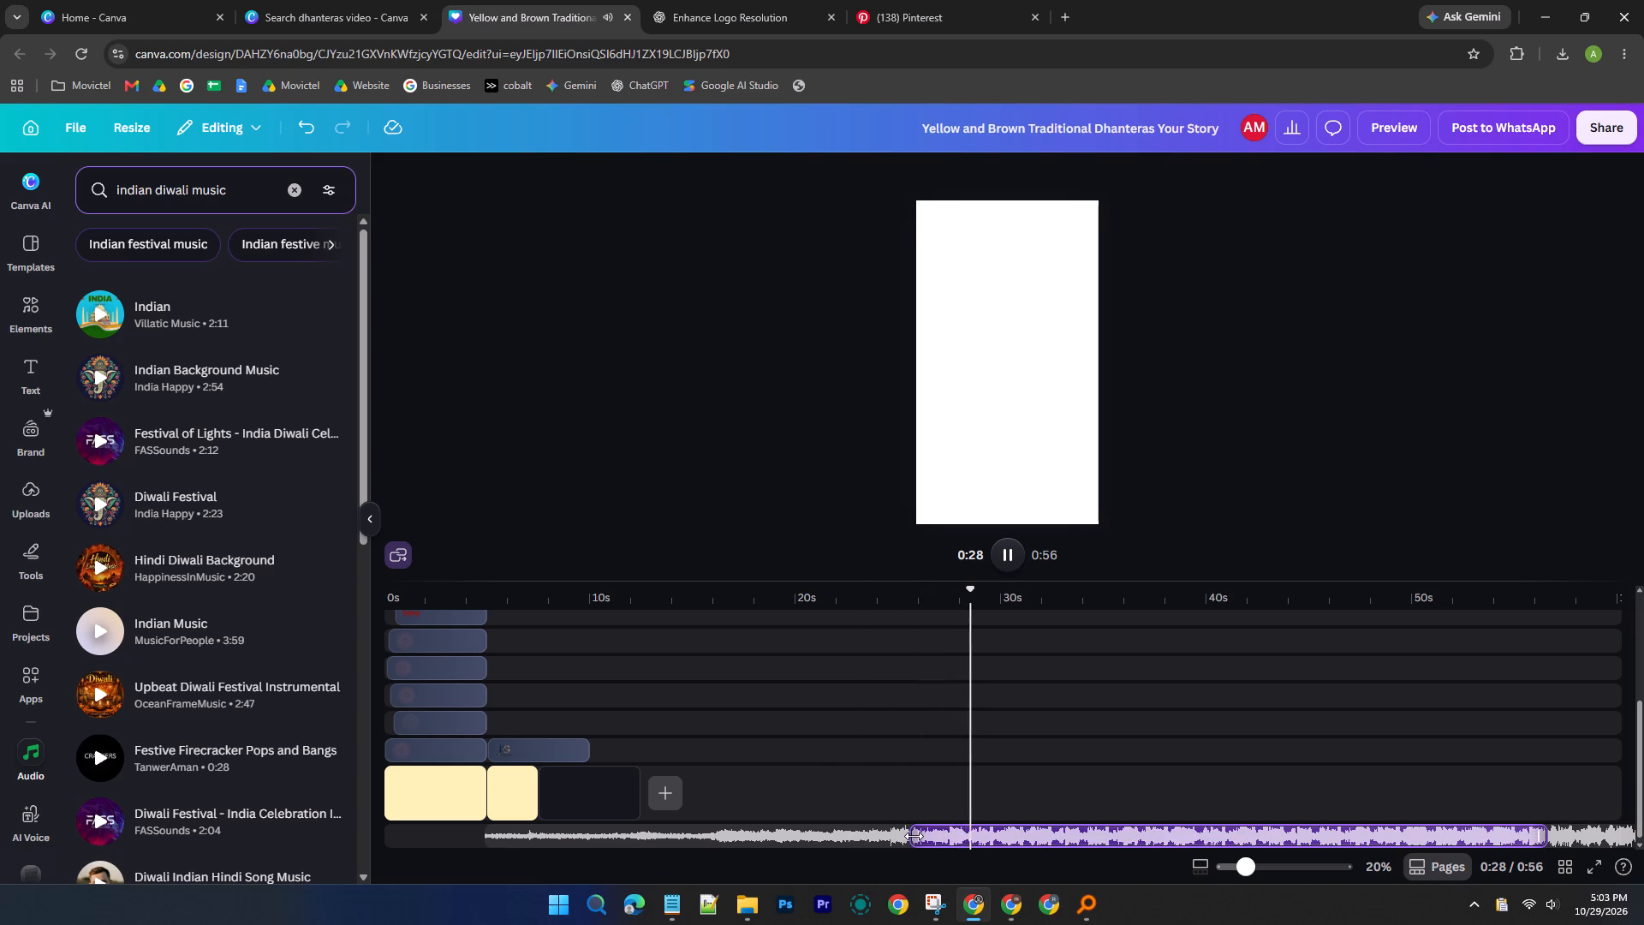
pyautogui.moveTo(987, 591); pyautogui.dragTo(905, 580)
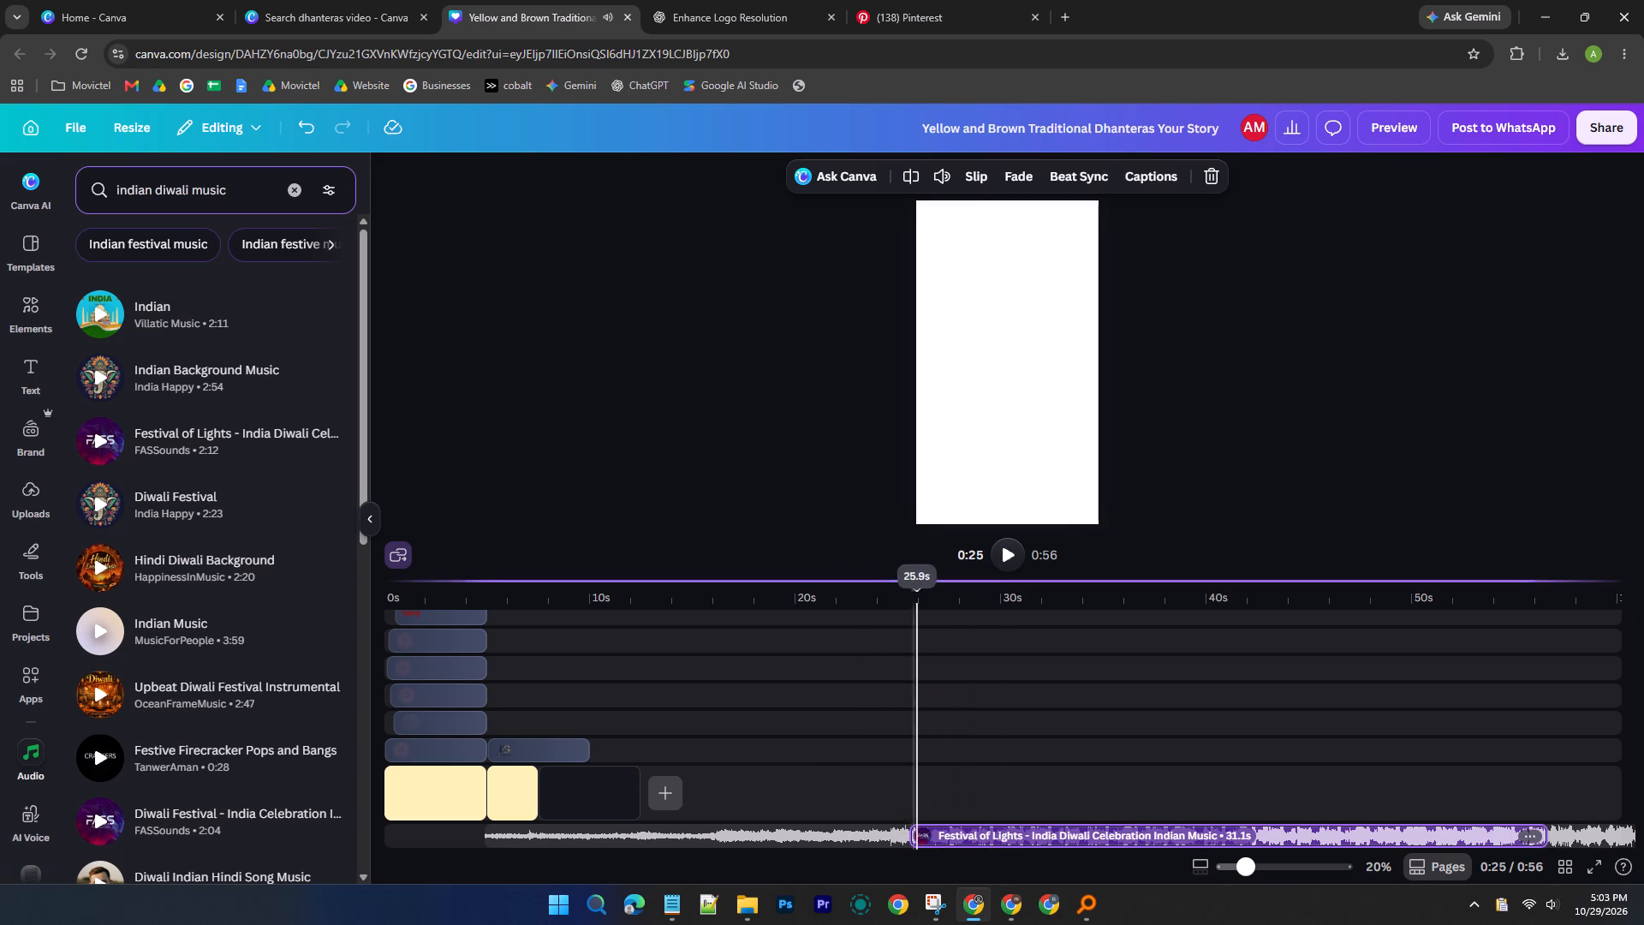
pyautogui.moveTo(905, 580); pyautogui.dragTo(895, 573)
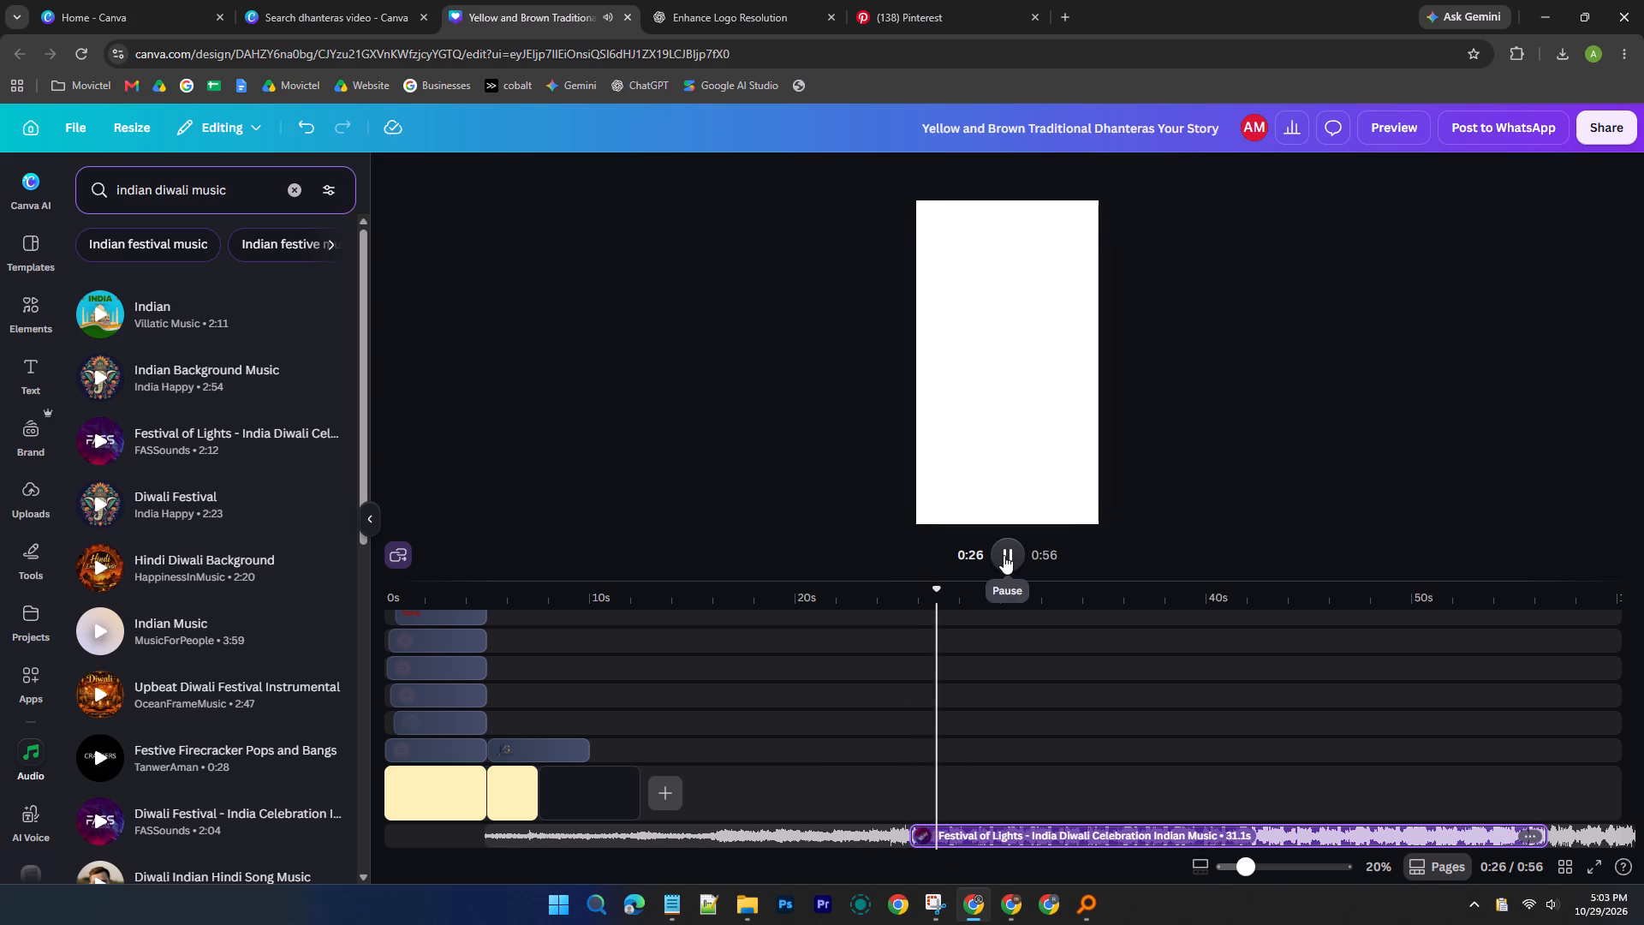
pyautogui.click(1004, 555)
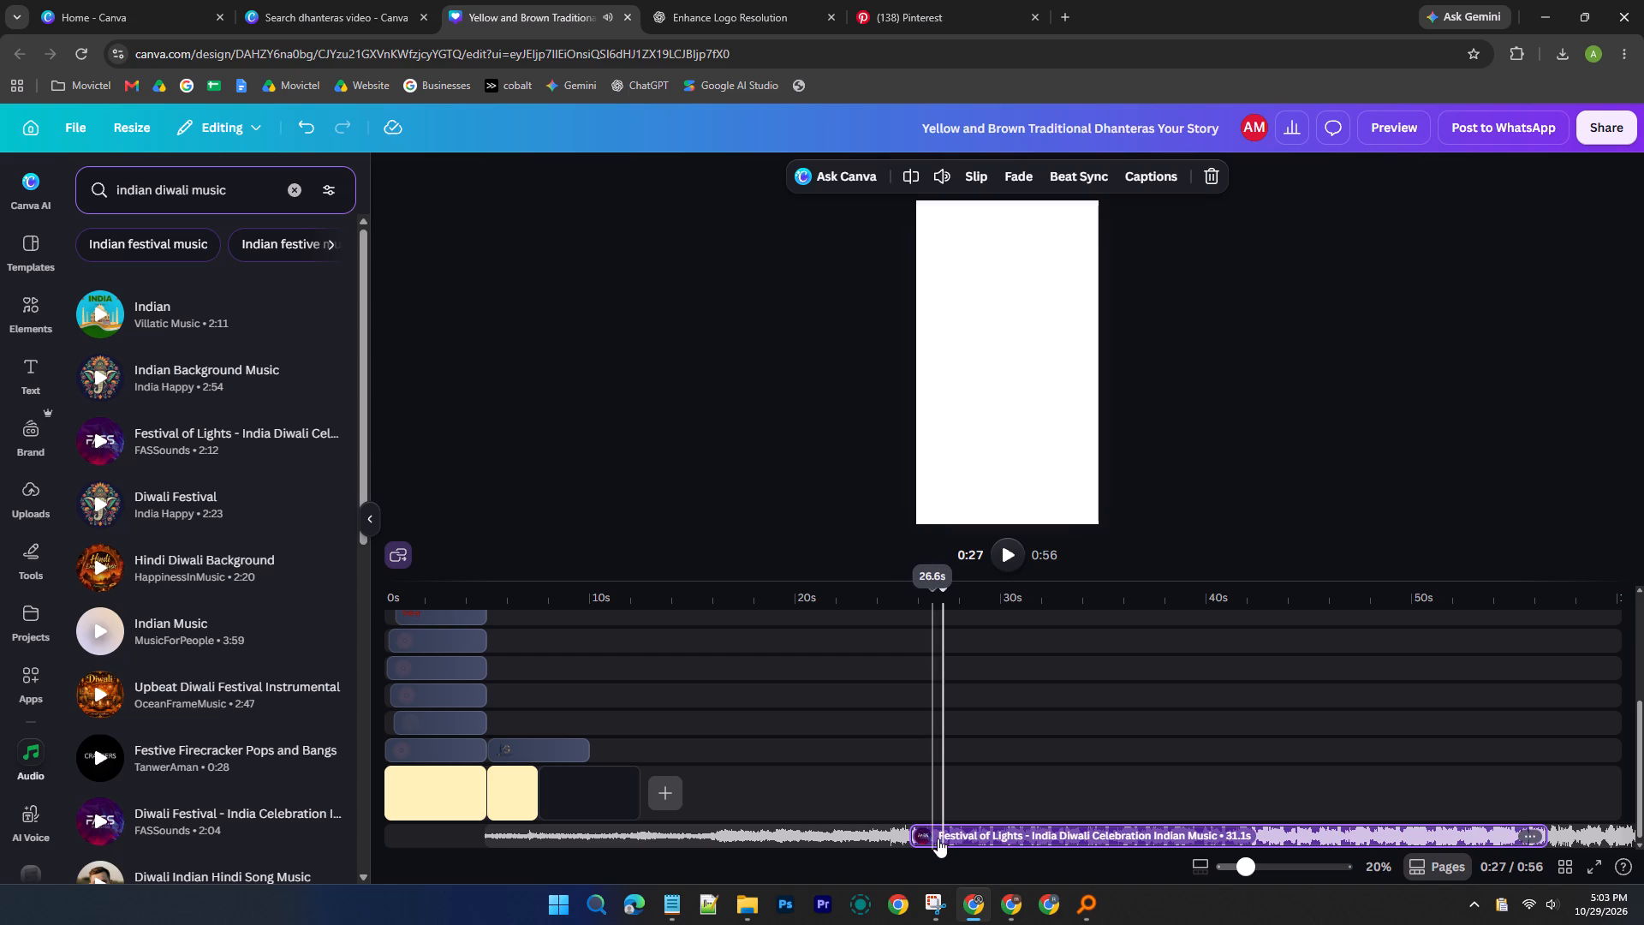
pyautogui.rightClick(944, 838)
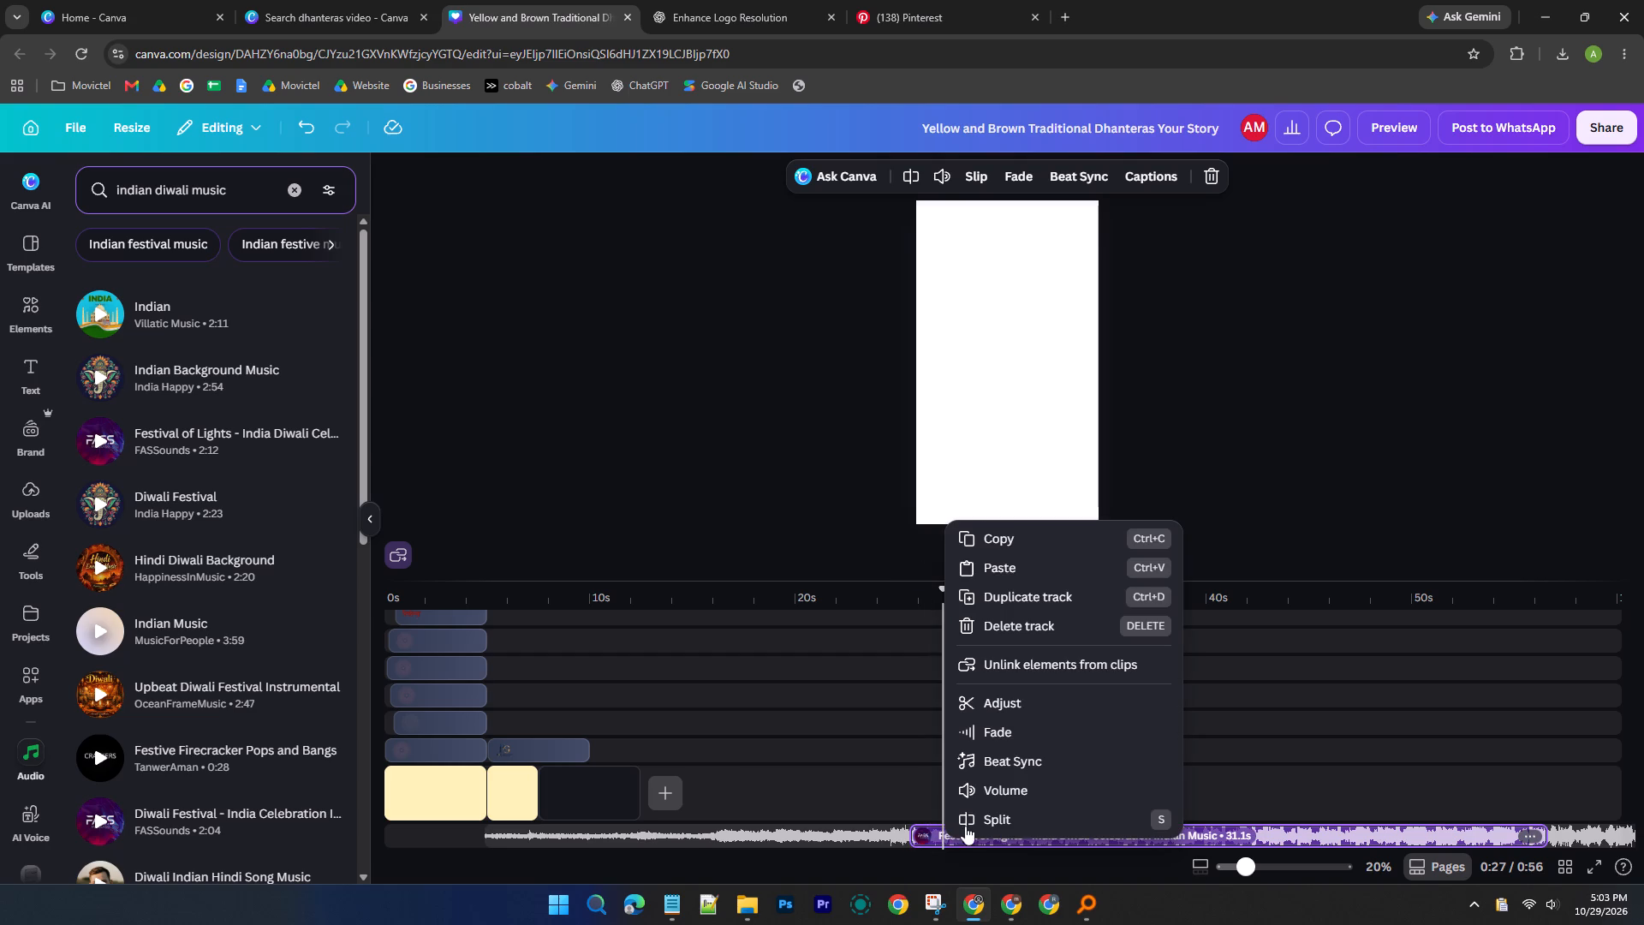
pyautogui.click(974, 821)
pyautogui.click(909, 832)
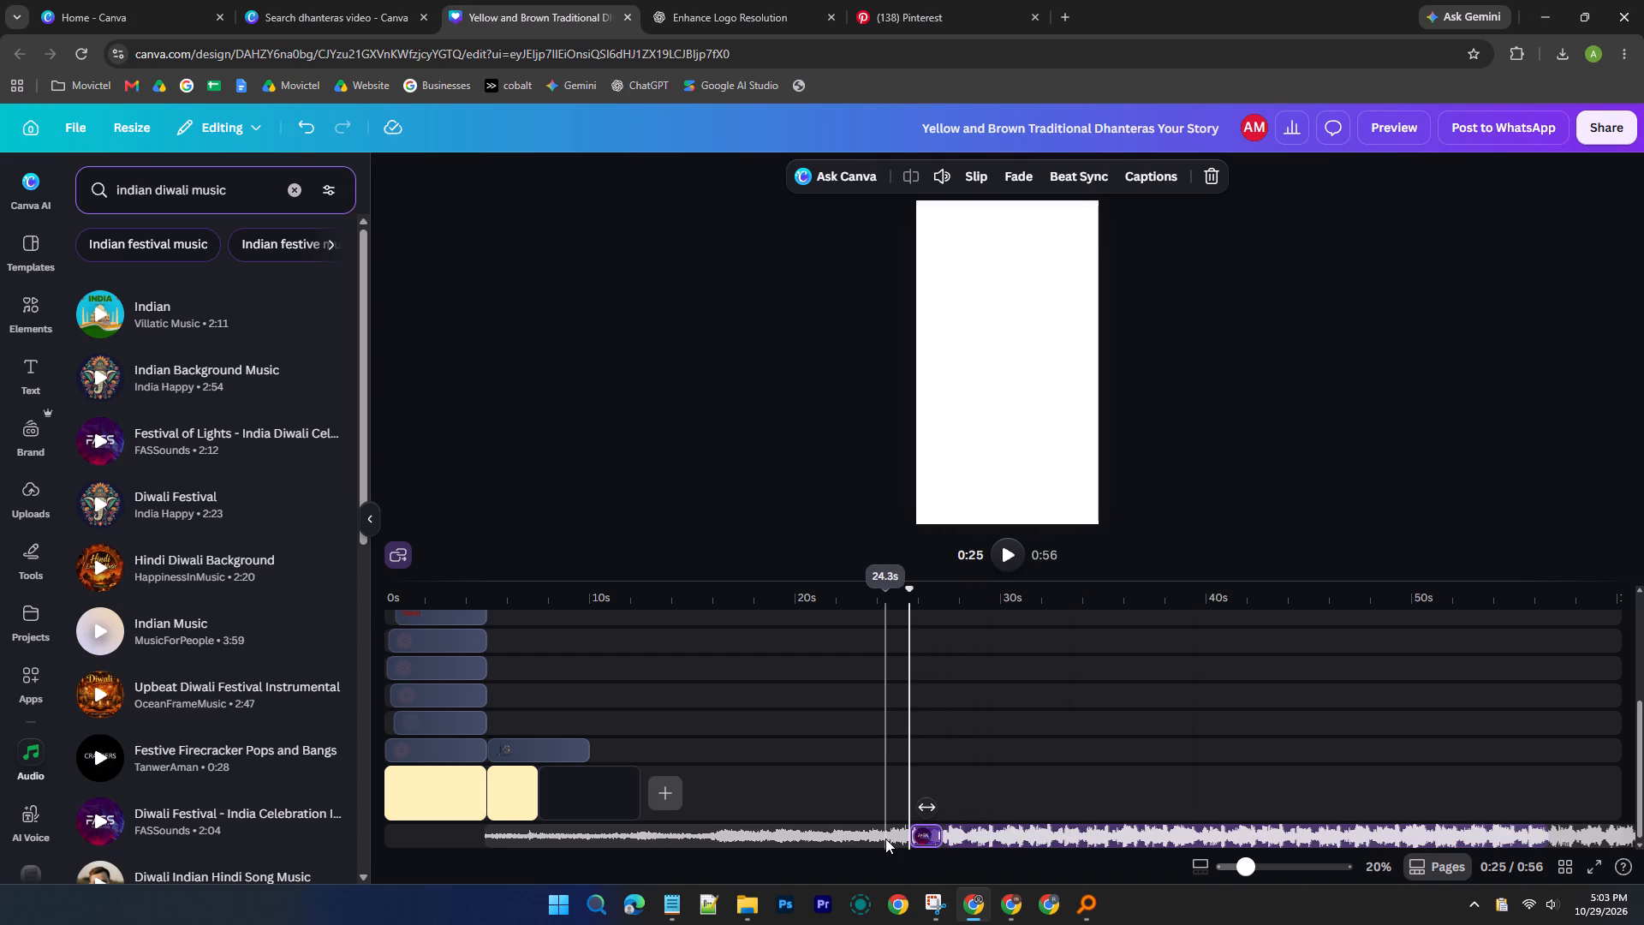
pyautogui.press('Delete')
# Move the remaining 29.4 s music clip to the very start of the timeline at 0 s.
pyautogui.click(1042, 827)
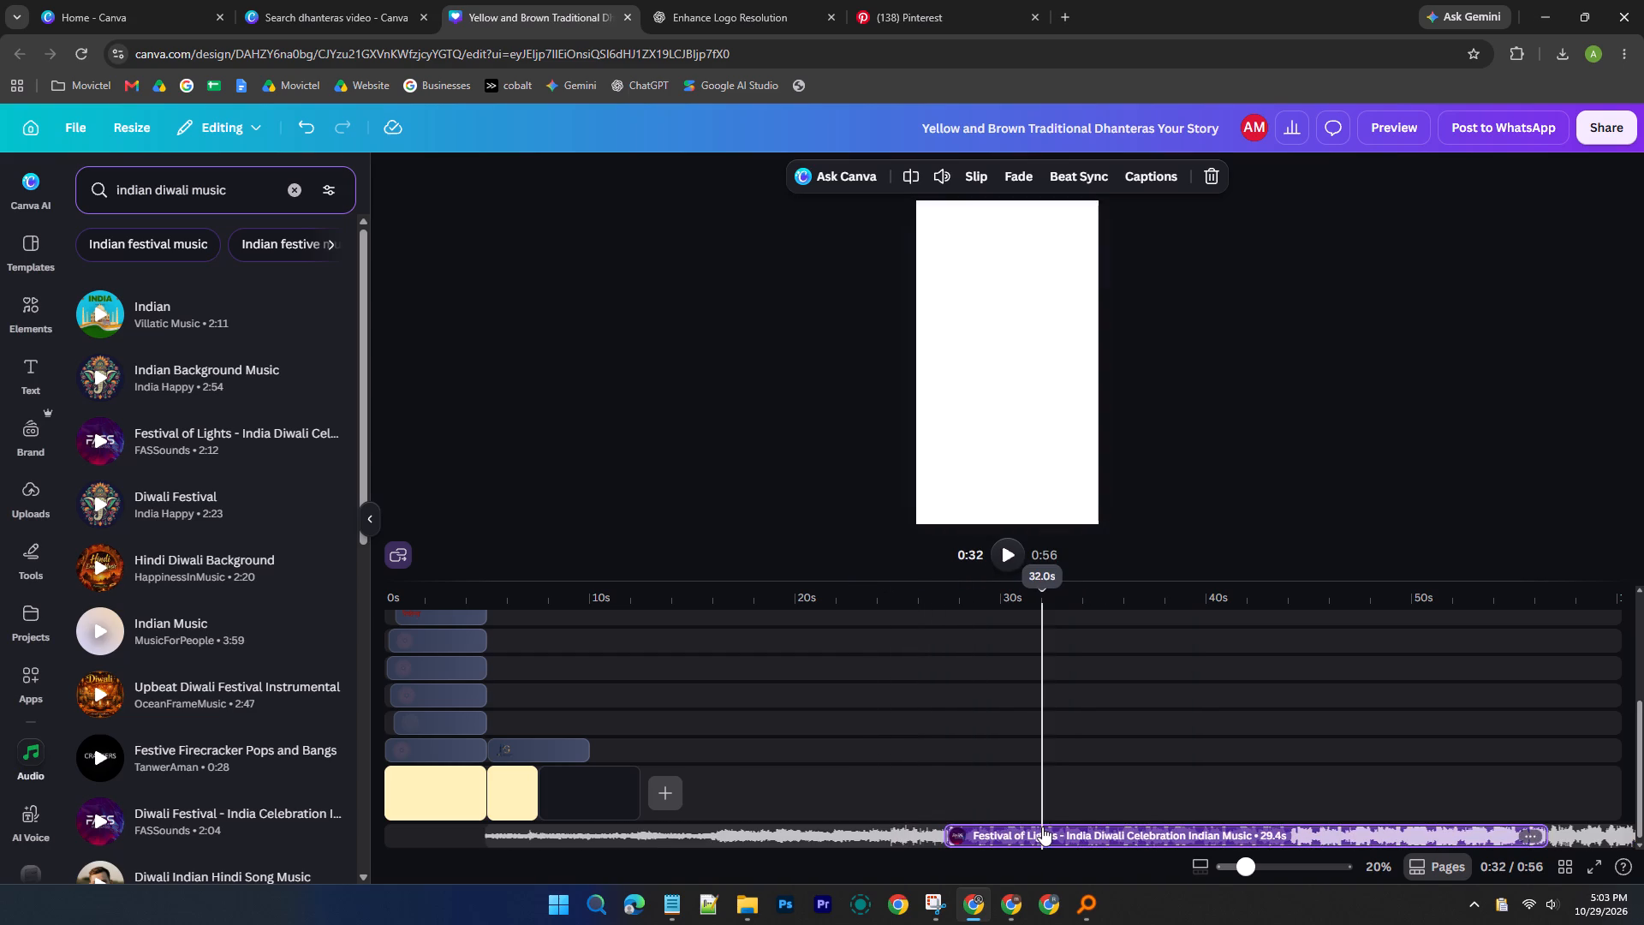
pyautogui.click(904, 832)
pyautogui.moveTo(1033, 838); pyautogui.dragTo(980, 838)
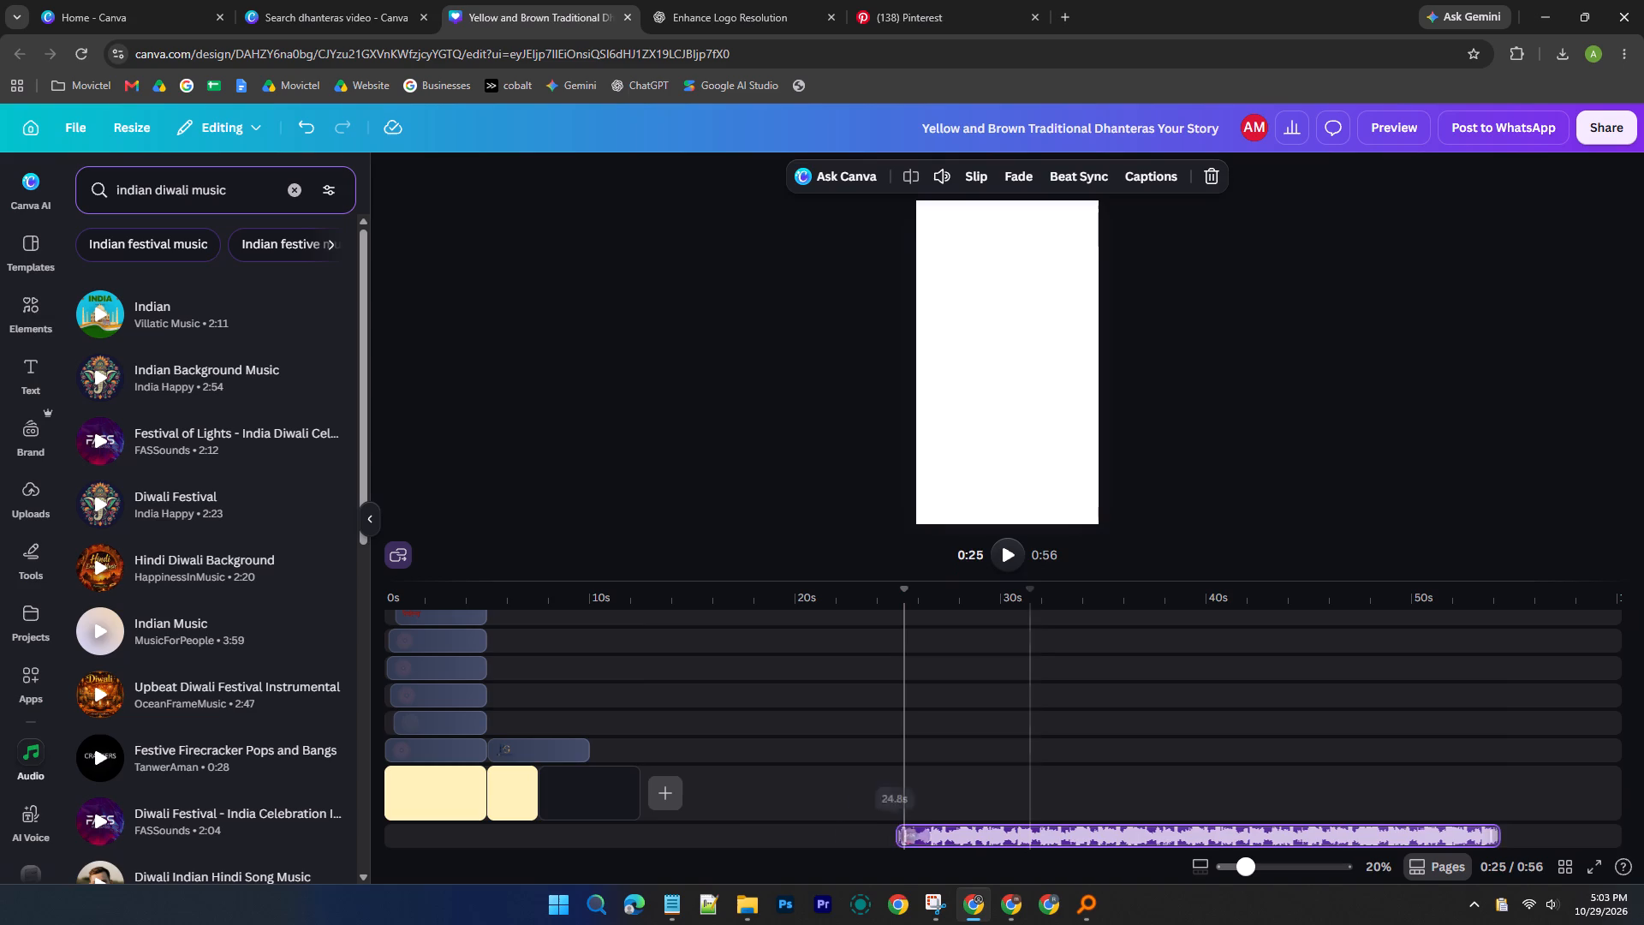
pyautogui.moveTo(980, 838); pyautogui.dragTo(468, 856)
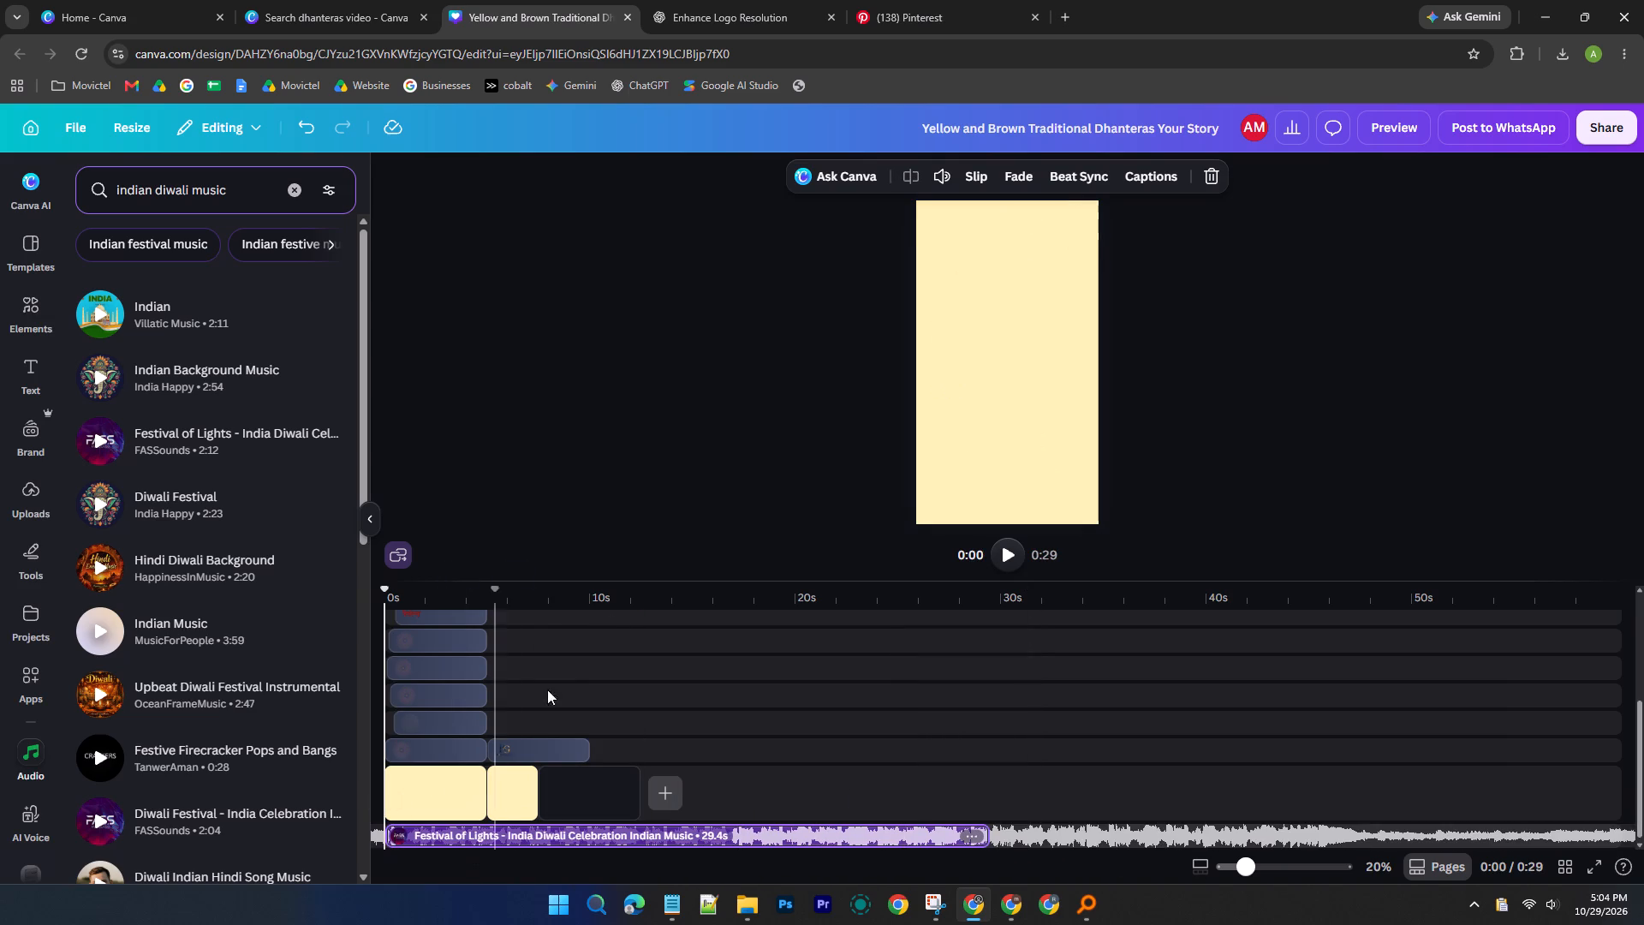
# Play the video from the start, split the music at about 11 s and delete the part after the split.
pyautogui.click(1010, 554)
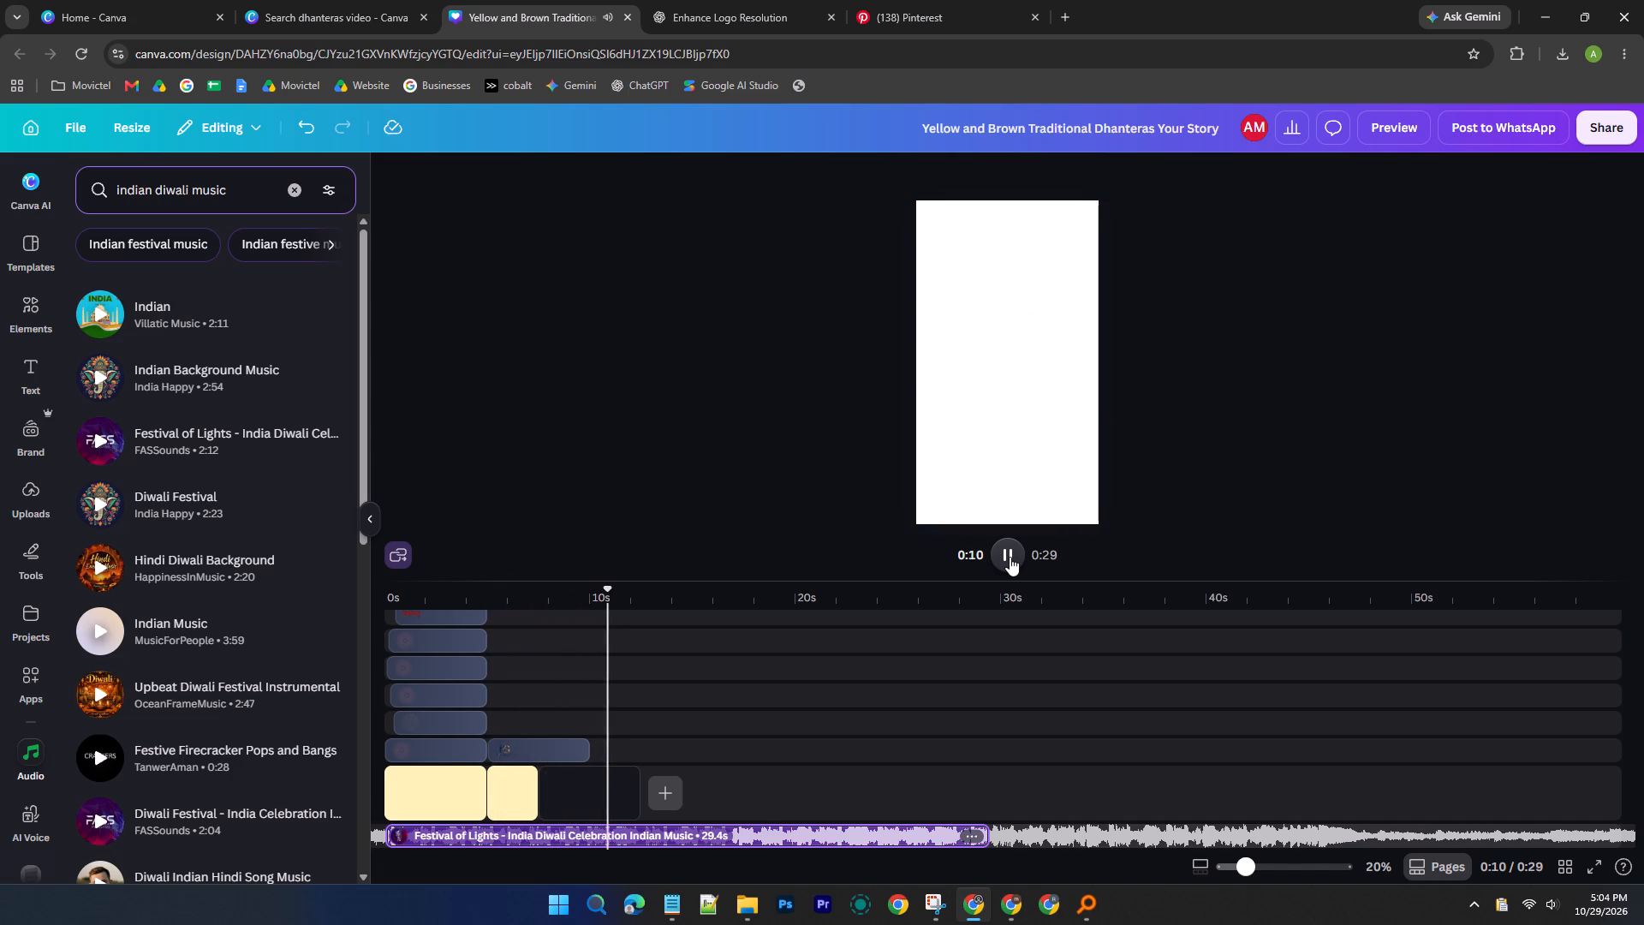
pyautogui.rightClick(644, 831)
pyautogui.click(678, 813)
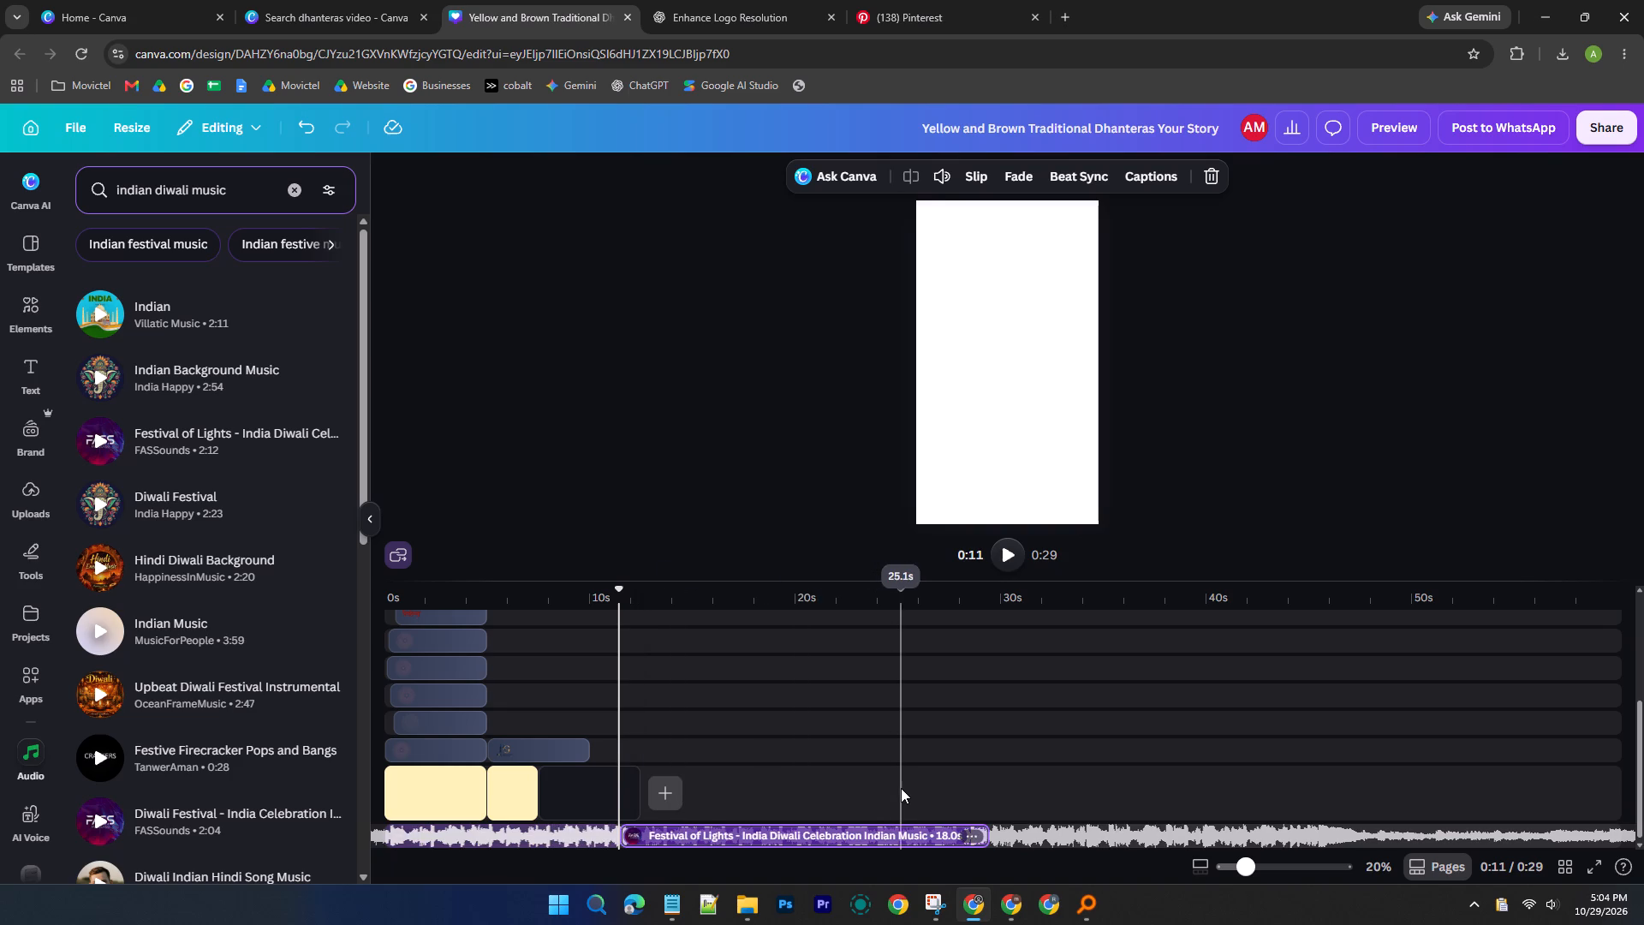
pyautogui.press('Delete')
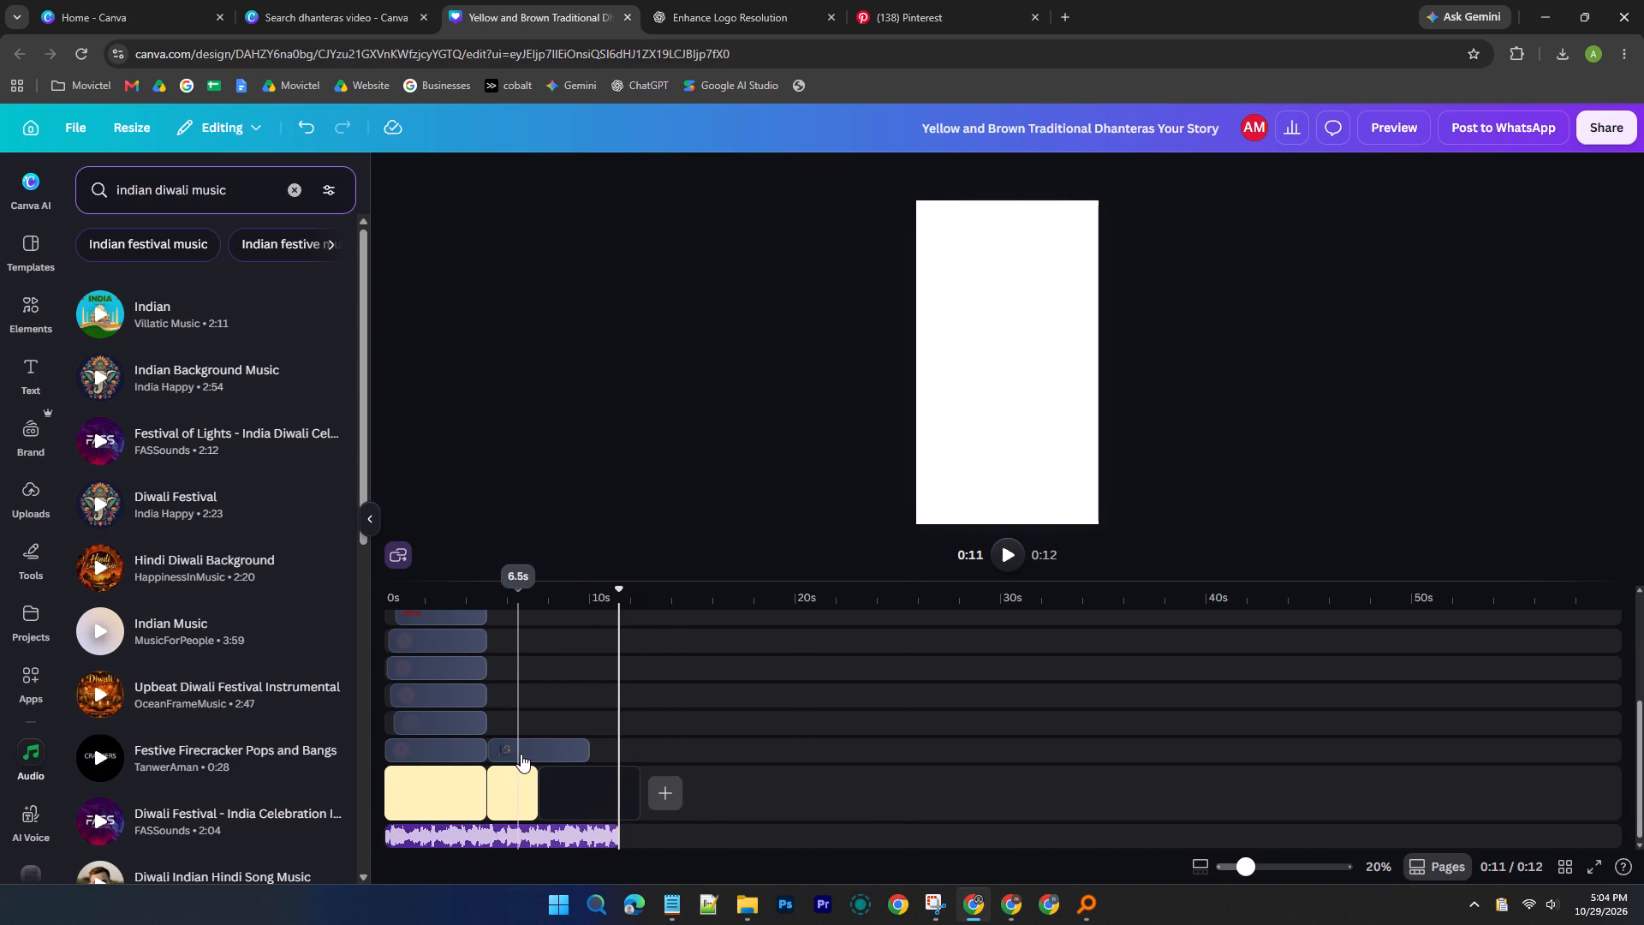
# Examine the greeting's text and graphic tracks in the timeline, including Dhanteras and Happy.
pyautogui.scroll(2, 416, 668)
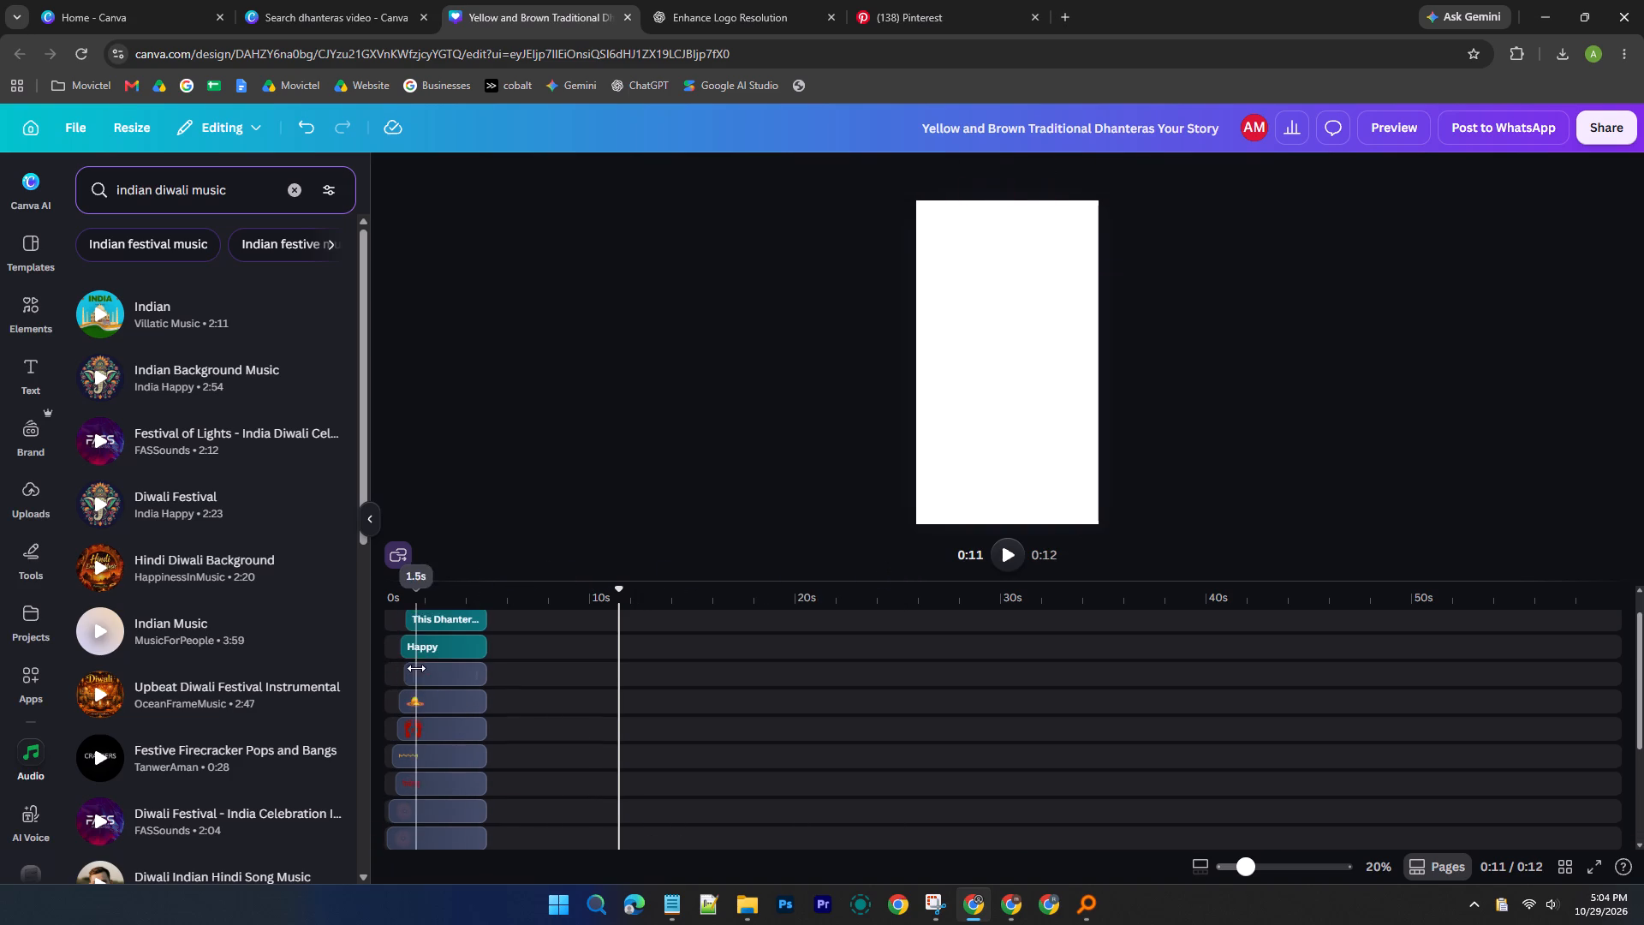
pyautogui.scroll(6, 420, 682)
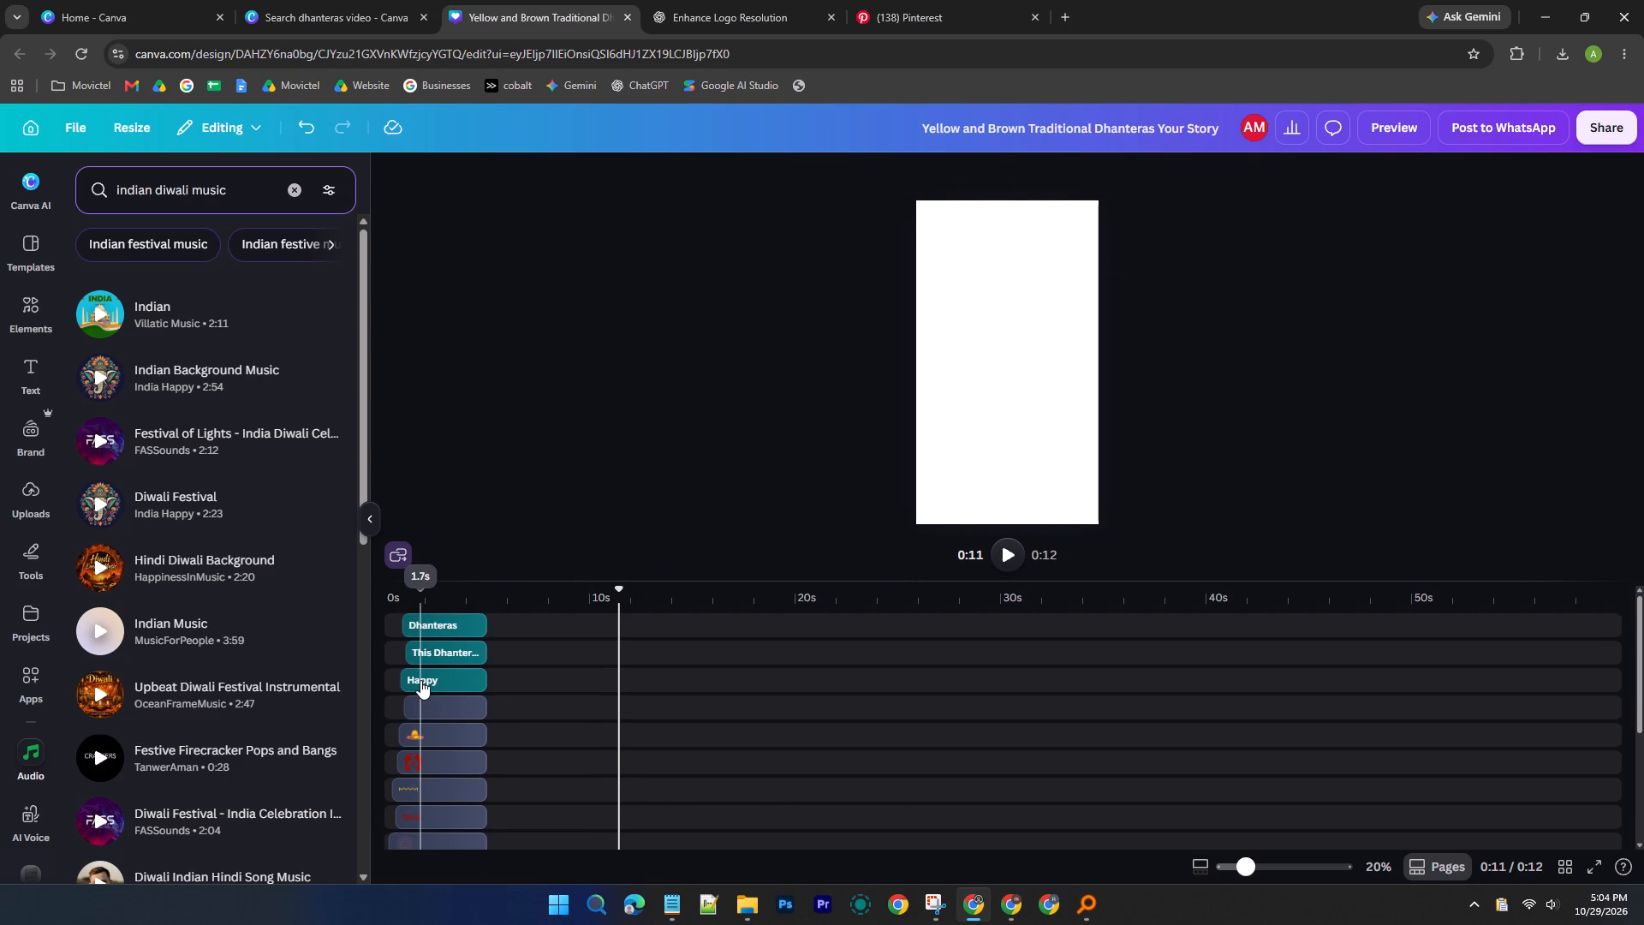
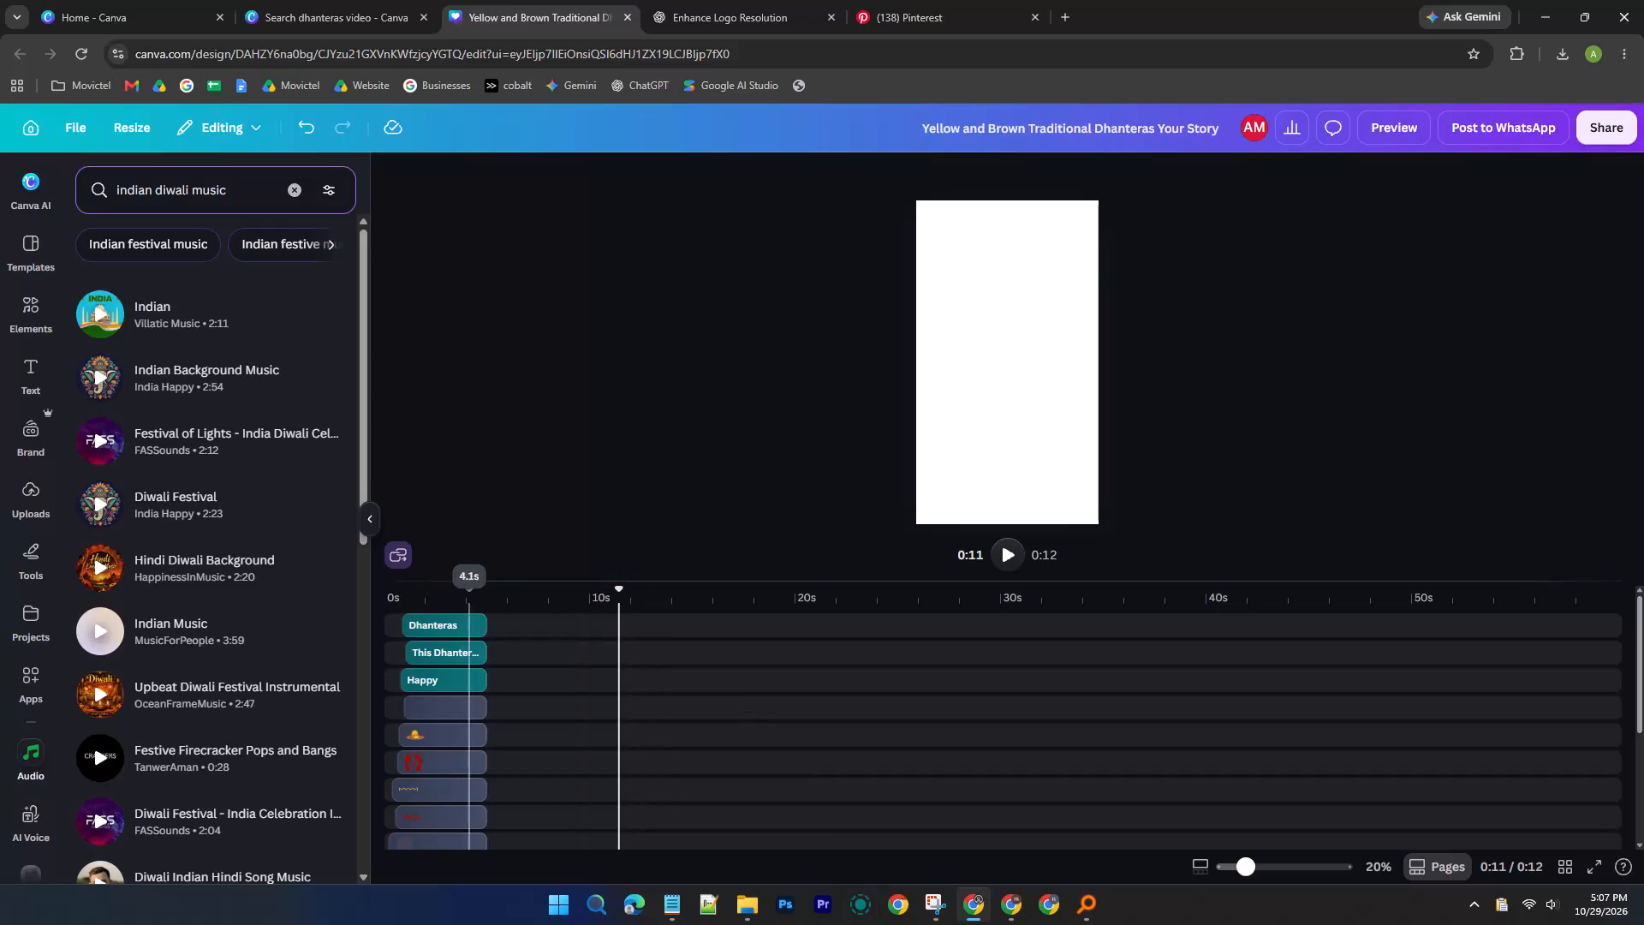
# Play the video from the start through the greeting and the B&G Realty logo page.
pyautogui.moveTo(618, 590); pyautogui.dragTo(553, 597)
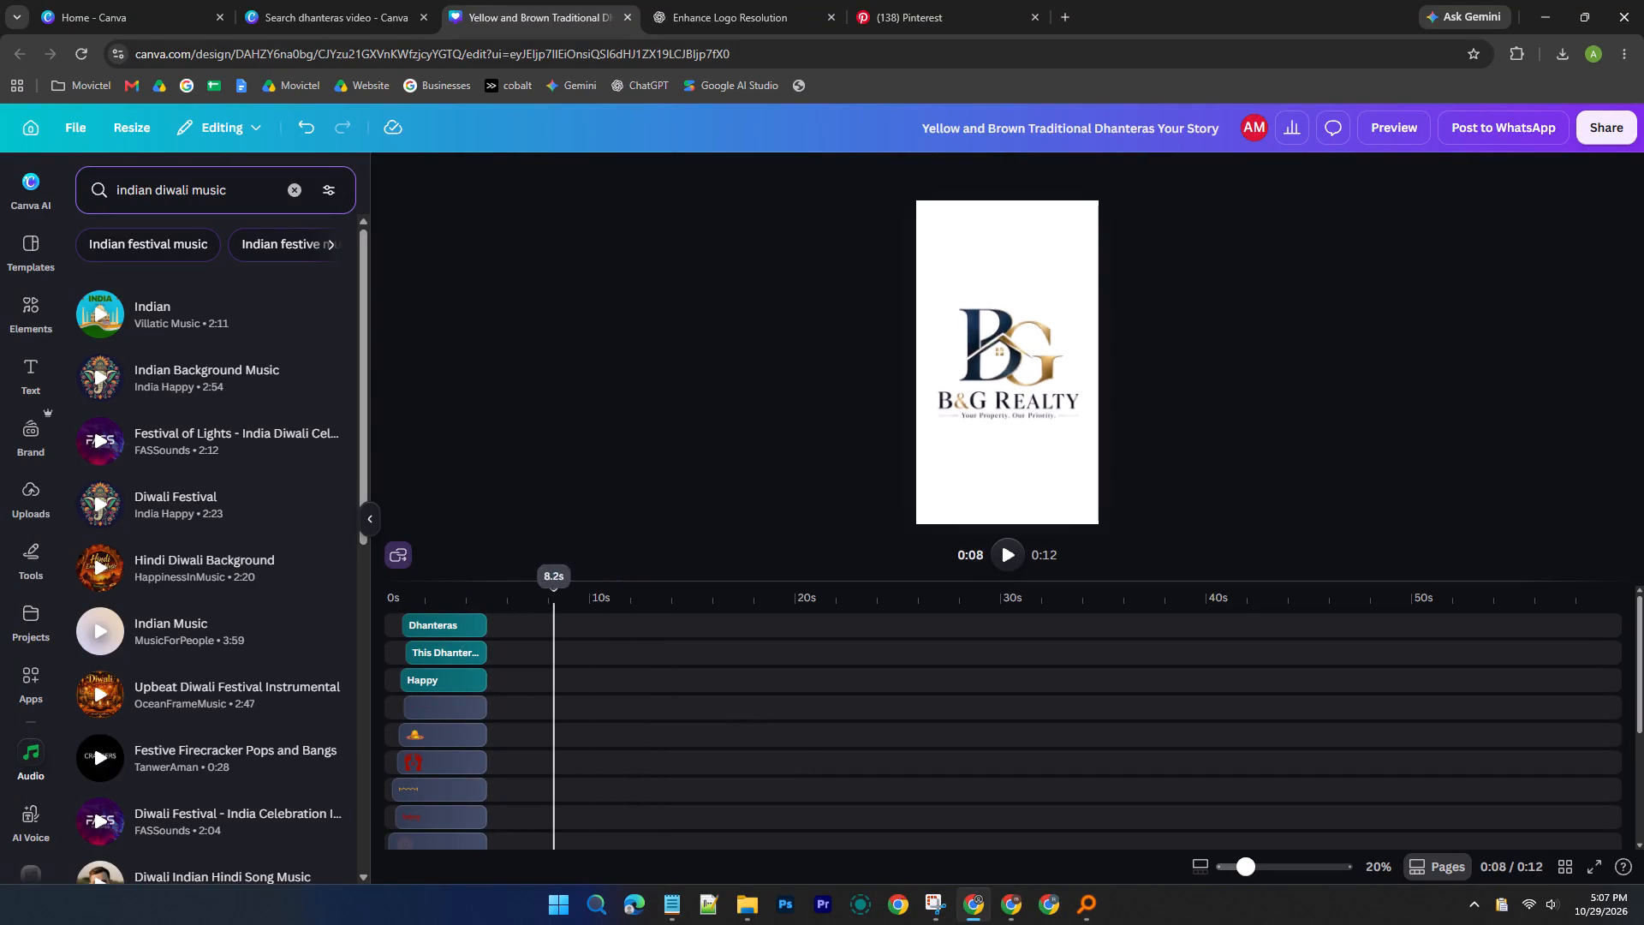
pyautogui.moveTo(553, 597); pyautogui.dragTo(366, 586)
pyautogui.click(1000, 559)
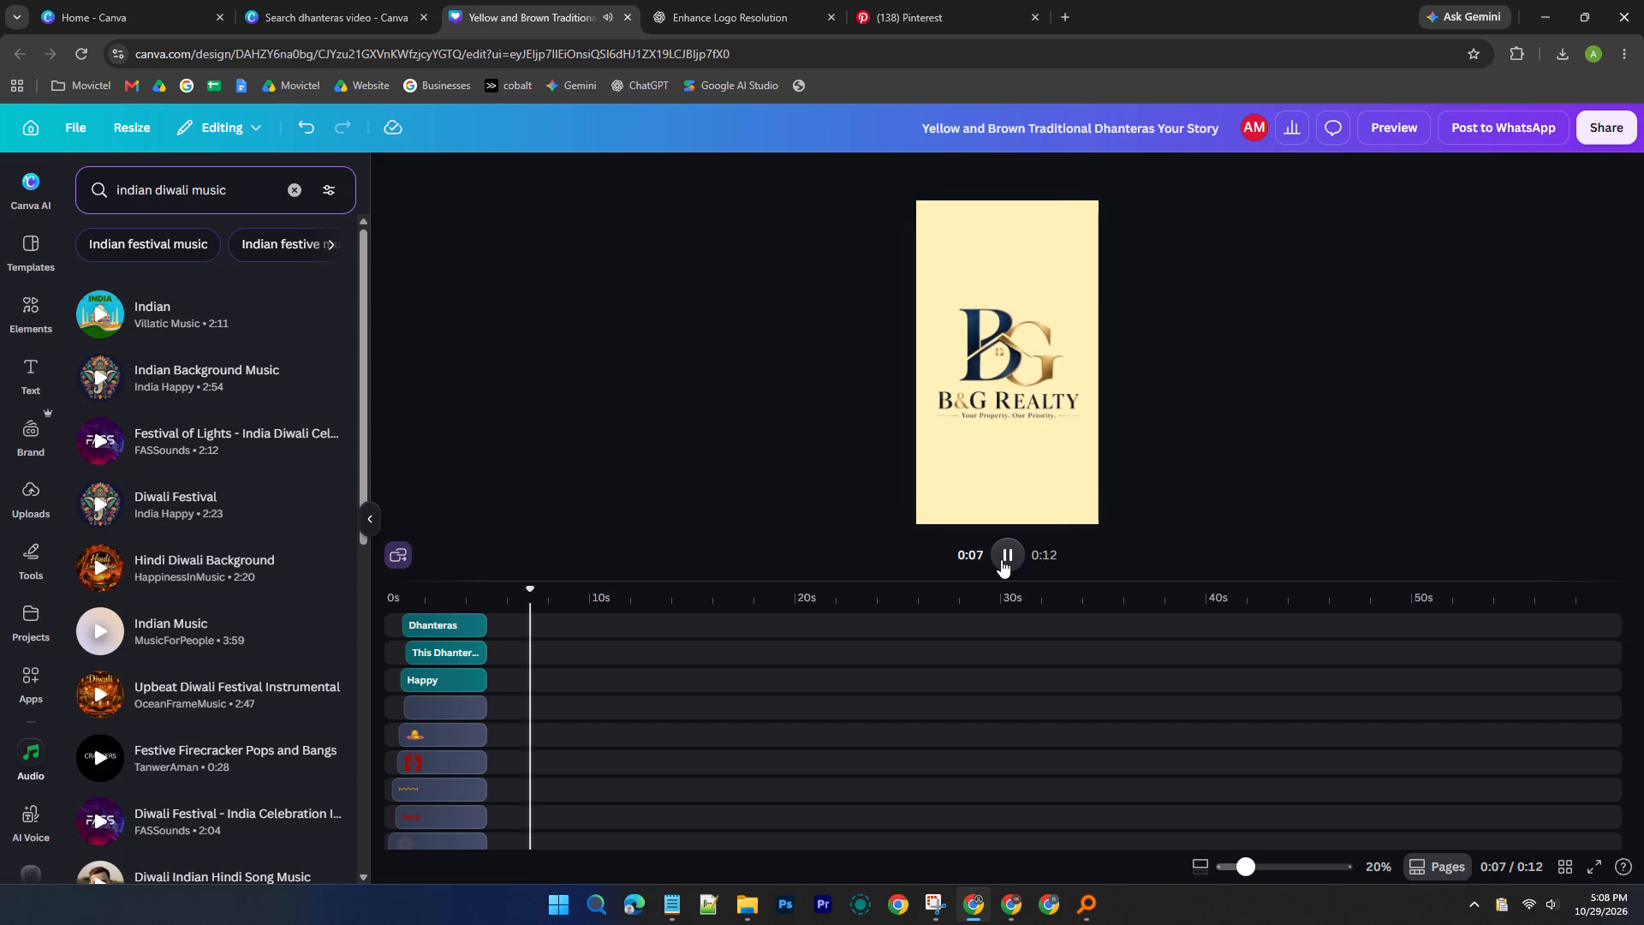
# Shorten the B&G Realty logo clip to 2.5 s so it ends with its cream page.
pyautogui.scroll(-7, 592, 685)
pyautogui.click(560, 736)
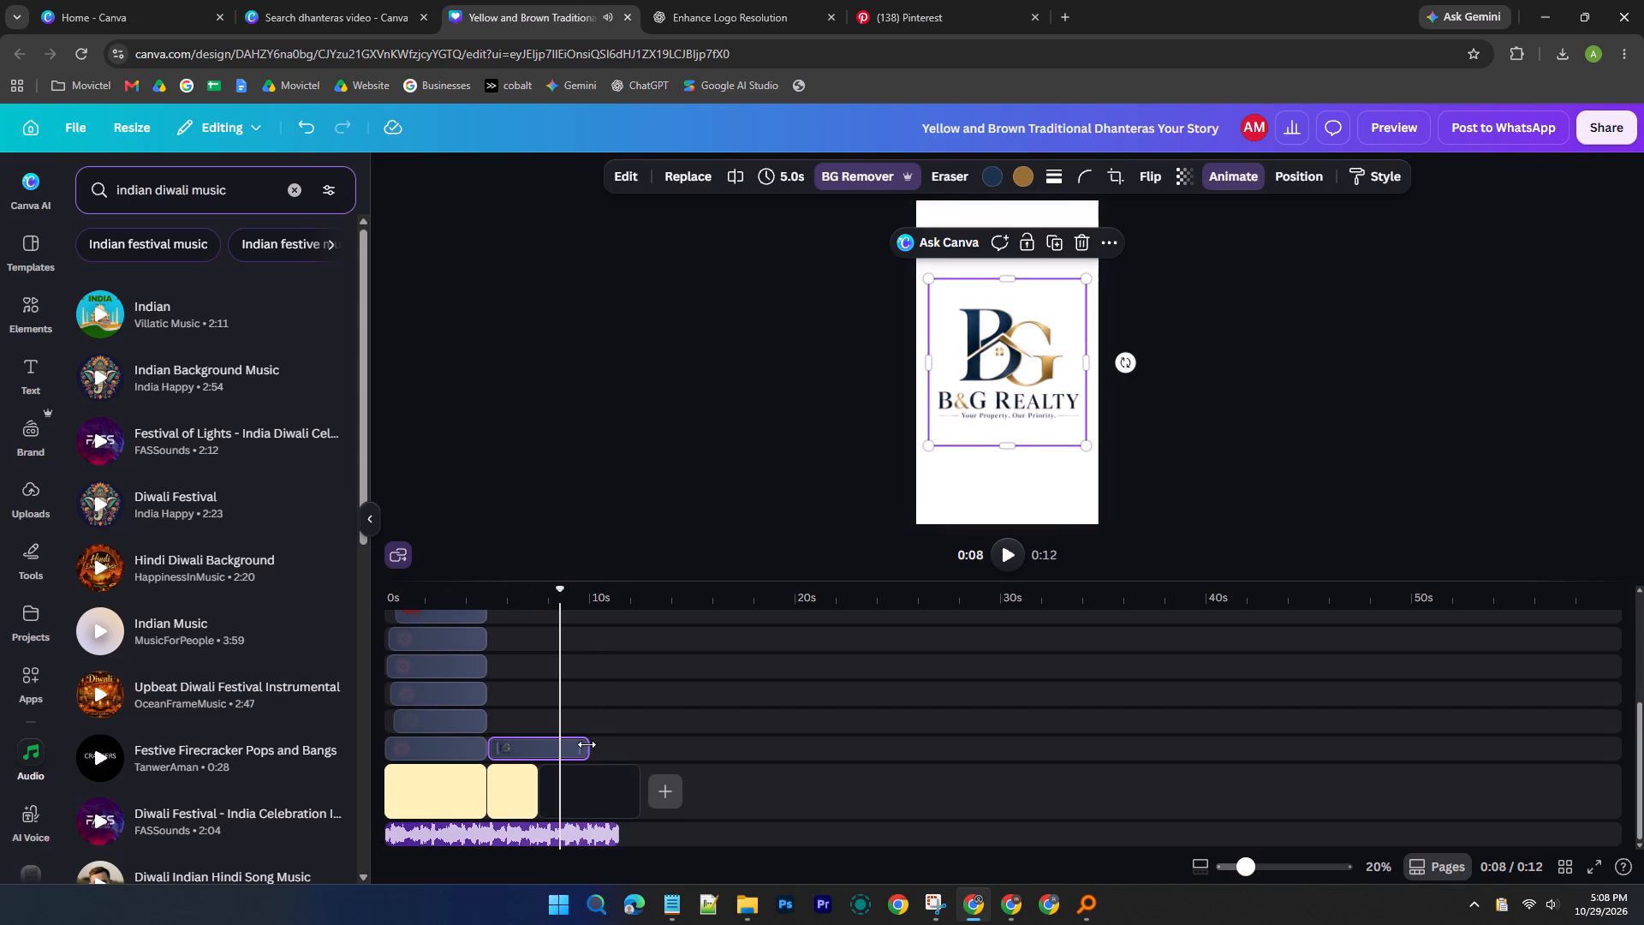
pyautogui.moveTo(587, 744); pyautogui.dragTo(541, 743)
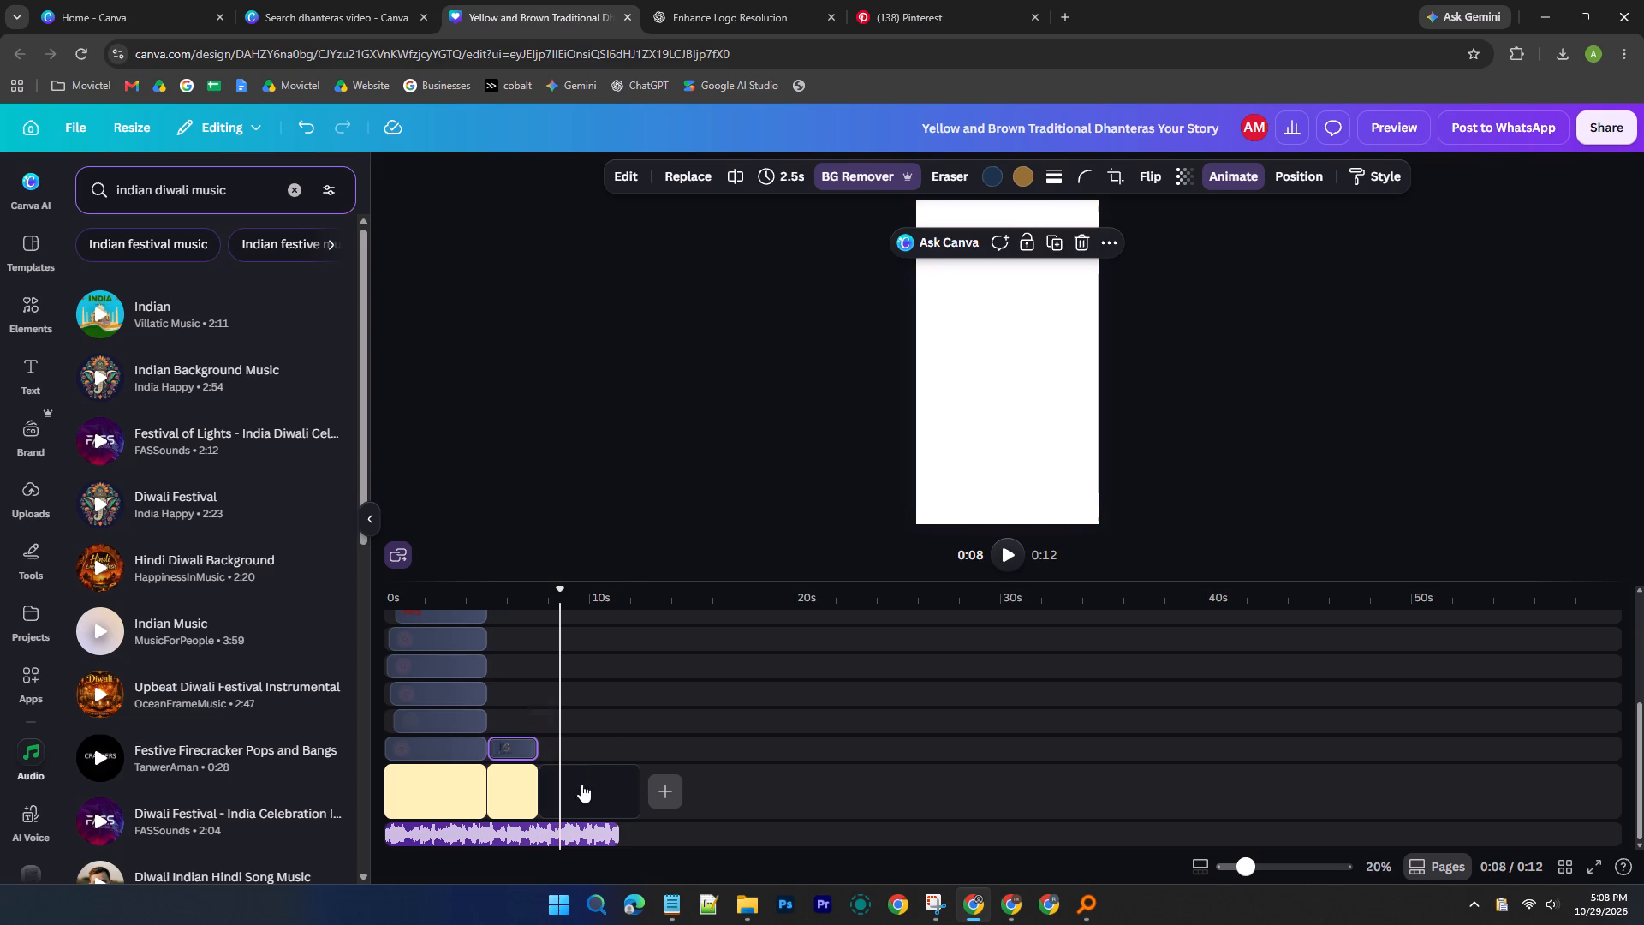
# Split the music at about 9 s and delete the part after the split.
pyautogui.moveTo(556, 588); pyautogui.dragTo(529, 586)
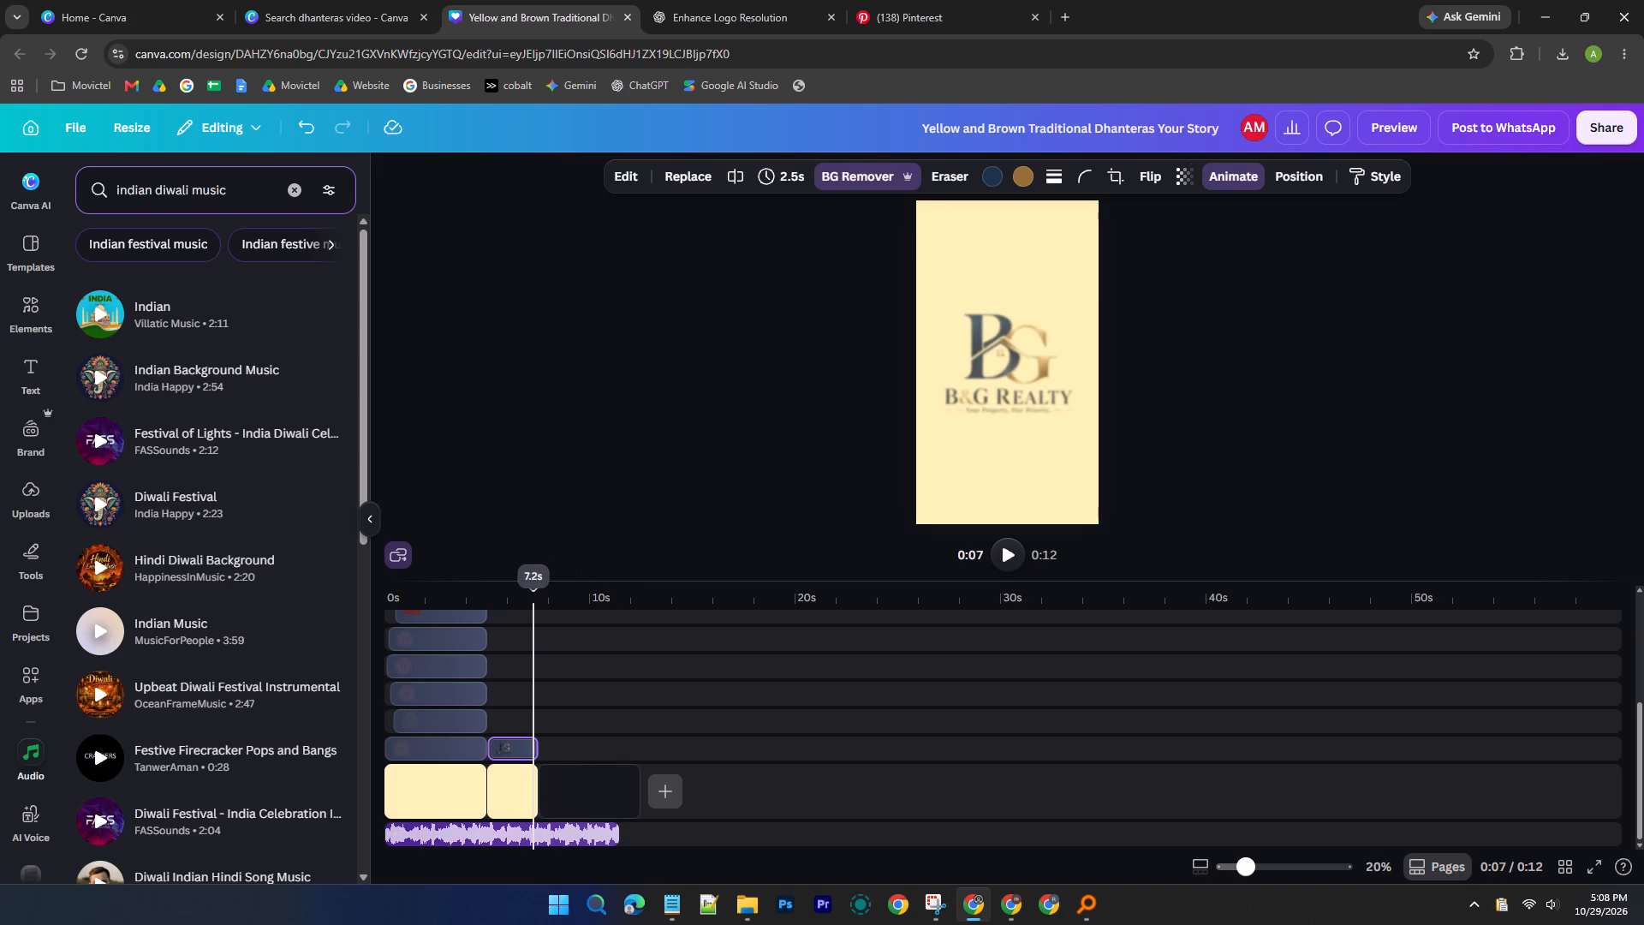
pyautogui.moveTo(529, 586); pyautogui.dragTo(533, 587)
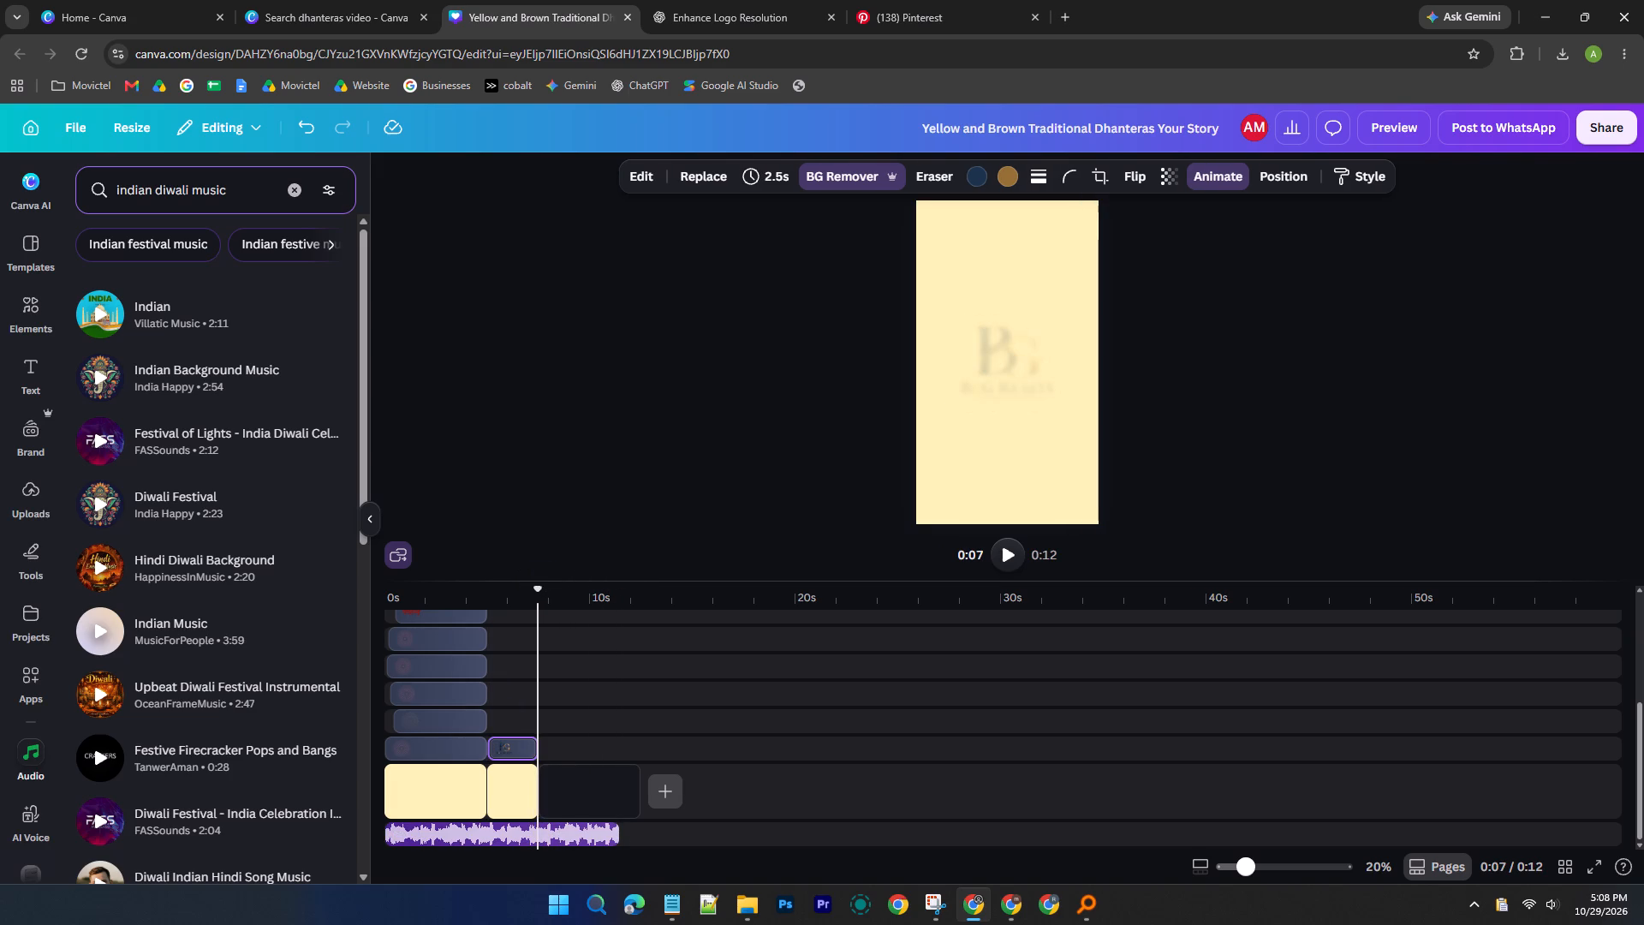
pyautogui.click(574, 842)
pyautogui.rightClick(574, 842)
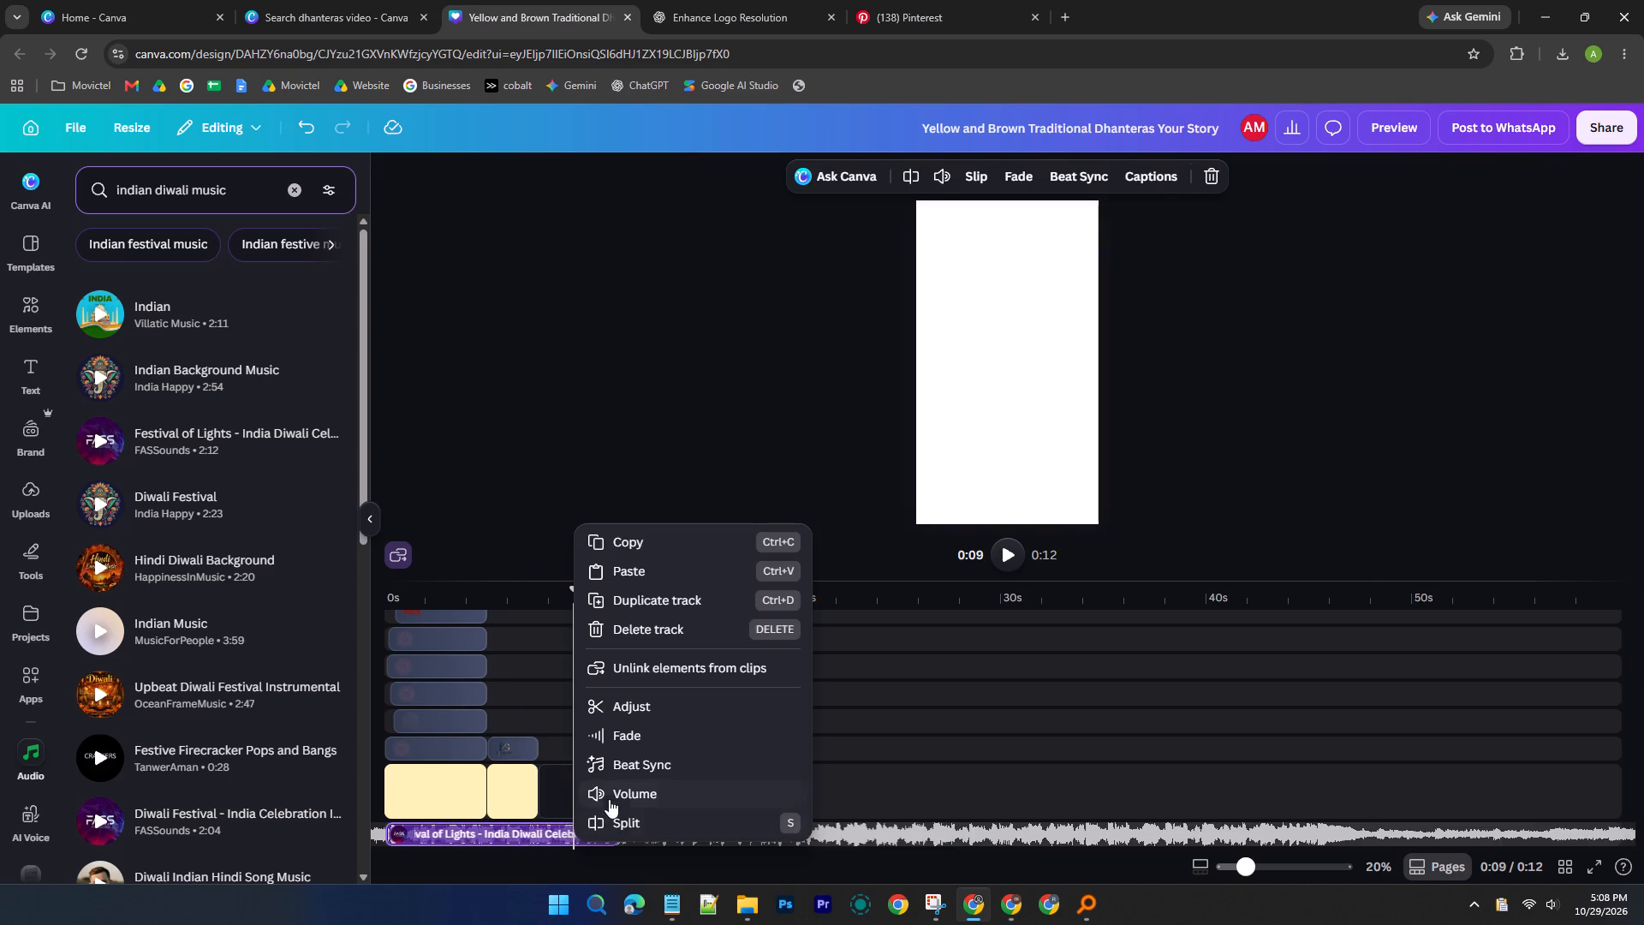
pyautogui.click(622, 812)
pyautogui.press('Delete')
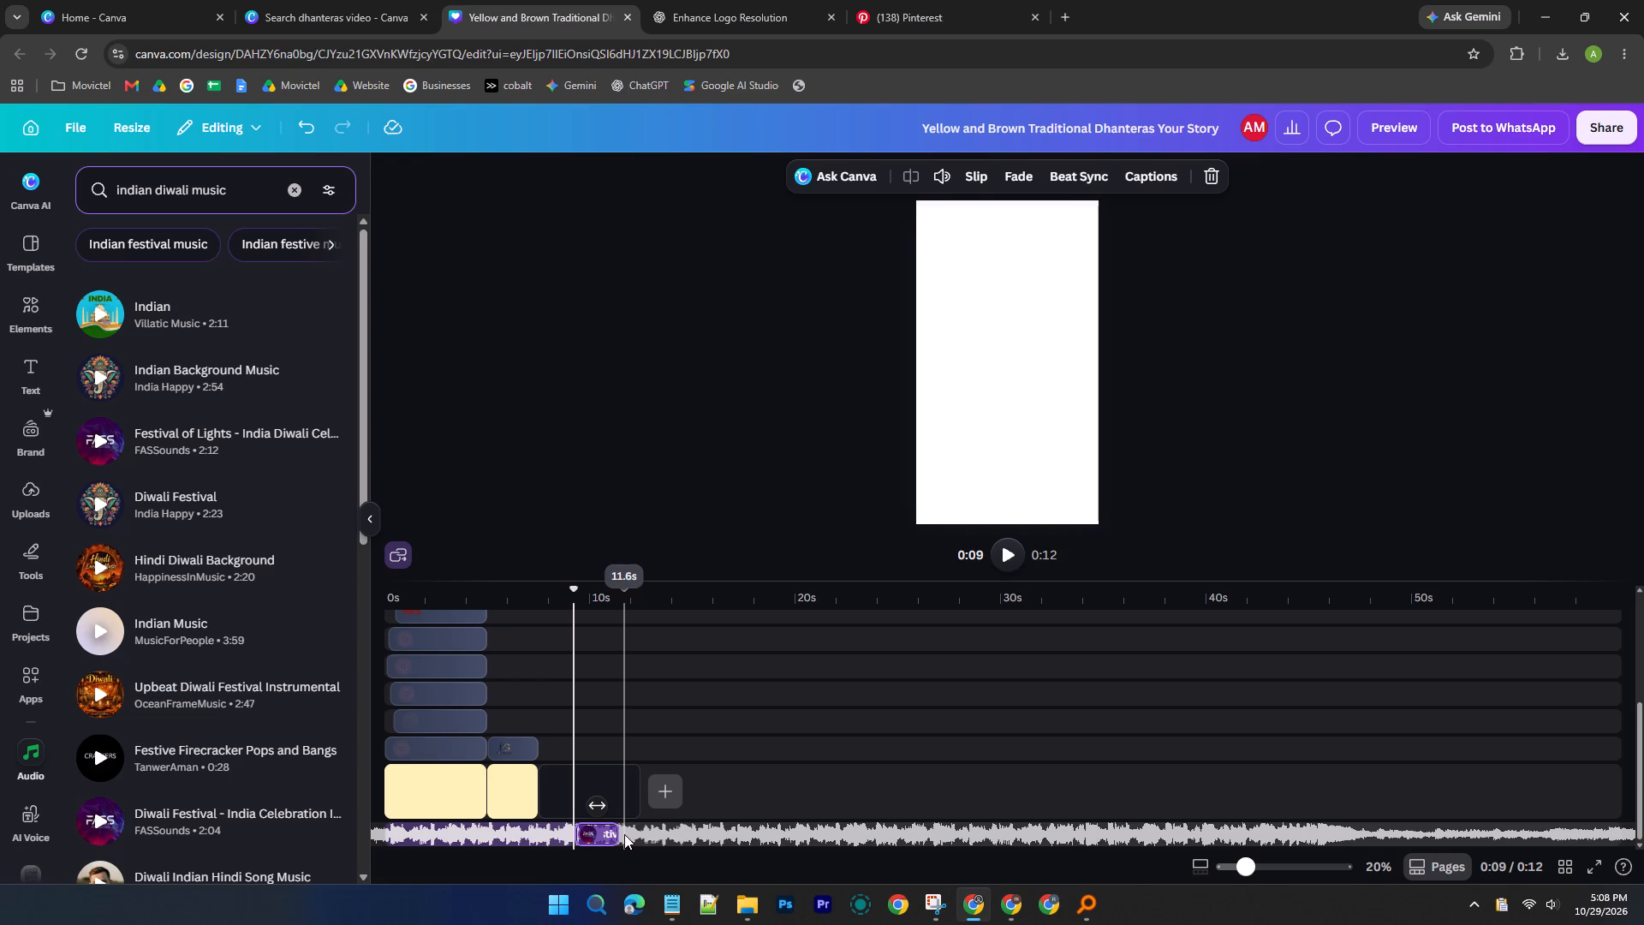
# Delete only the blank white 5 s page at the end of the timeline, keeping the cream logo page.
pyautogui.click(569, 779)
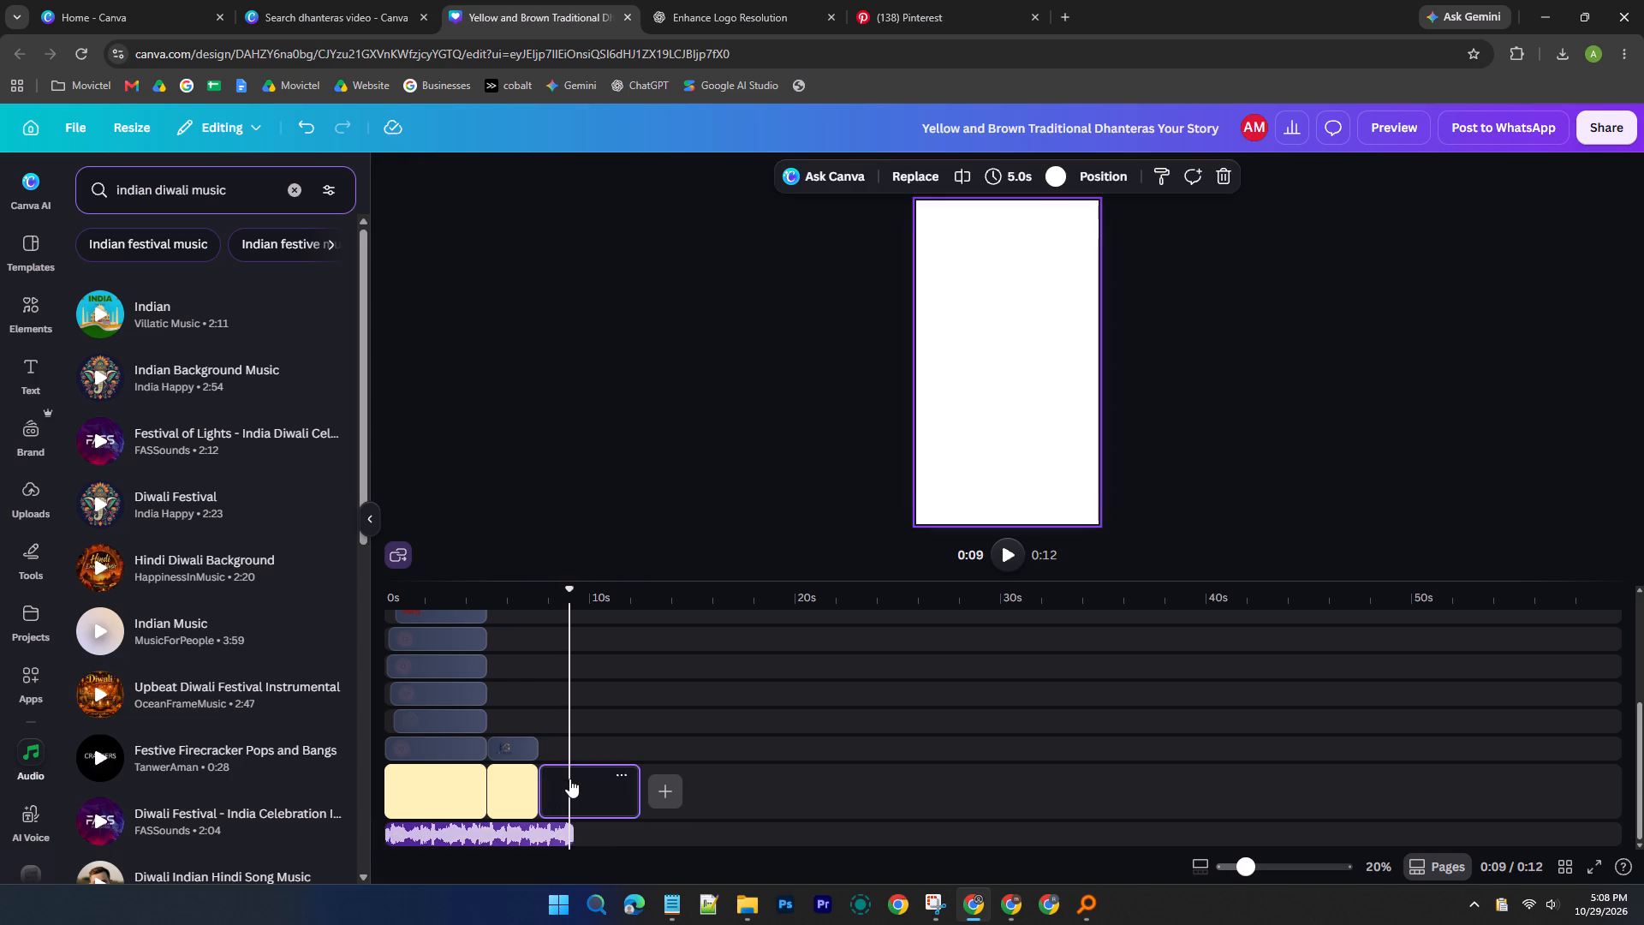
pyautogui.press('Delete')
pyautogui.press('Delete')
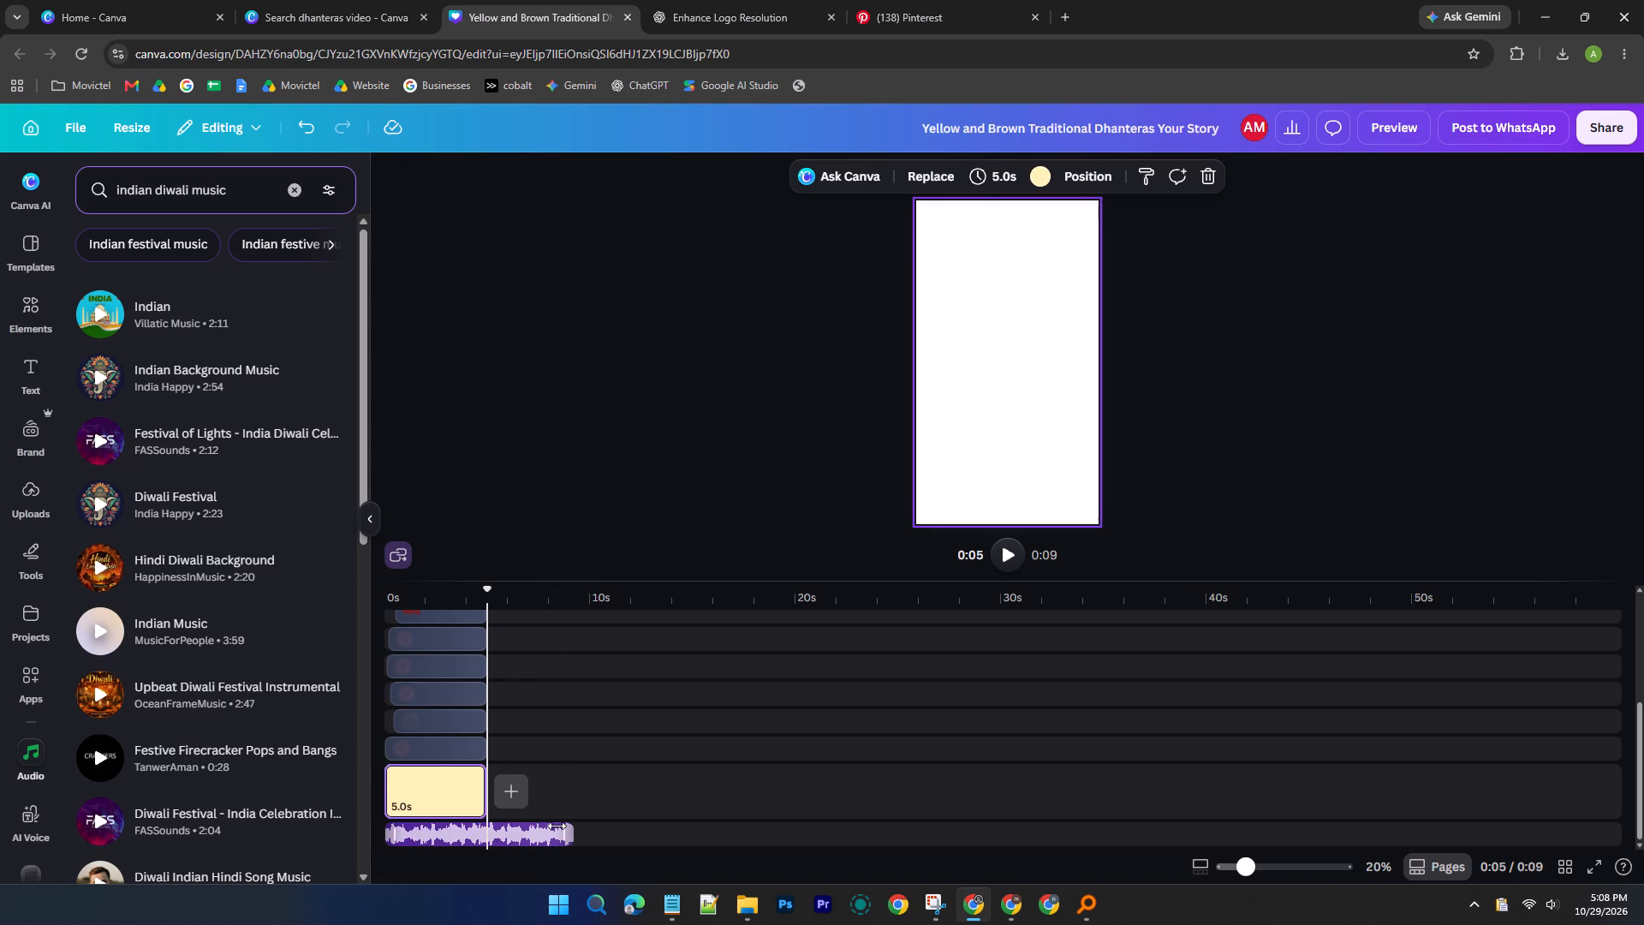
pyautogui.hotkey('ctrl', 'z')
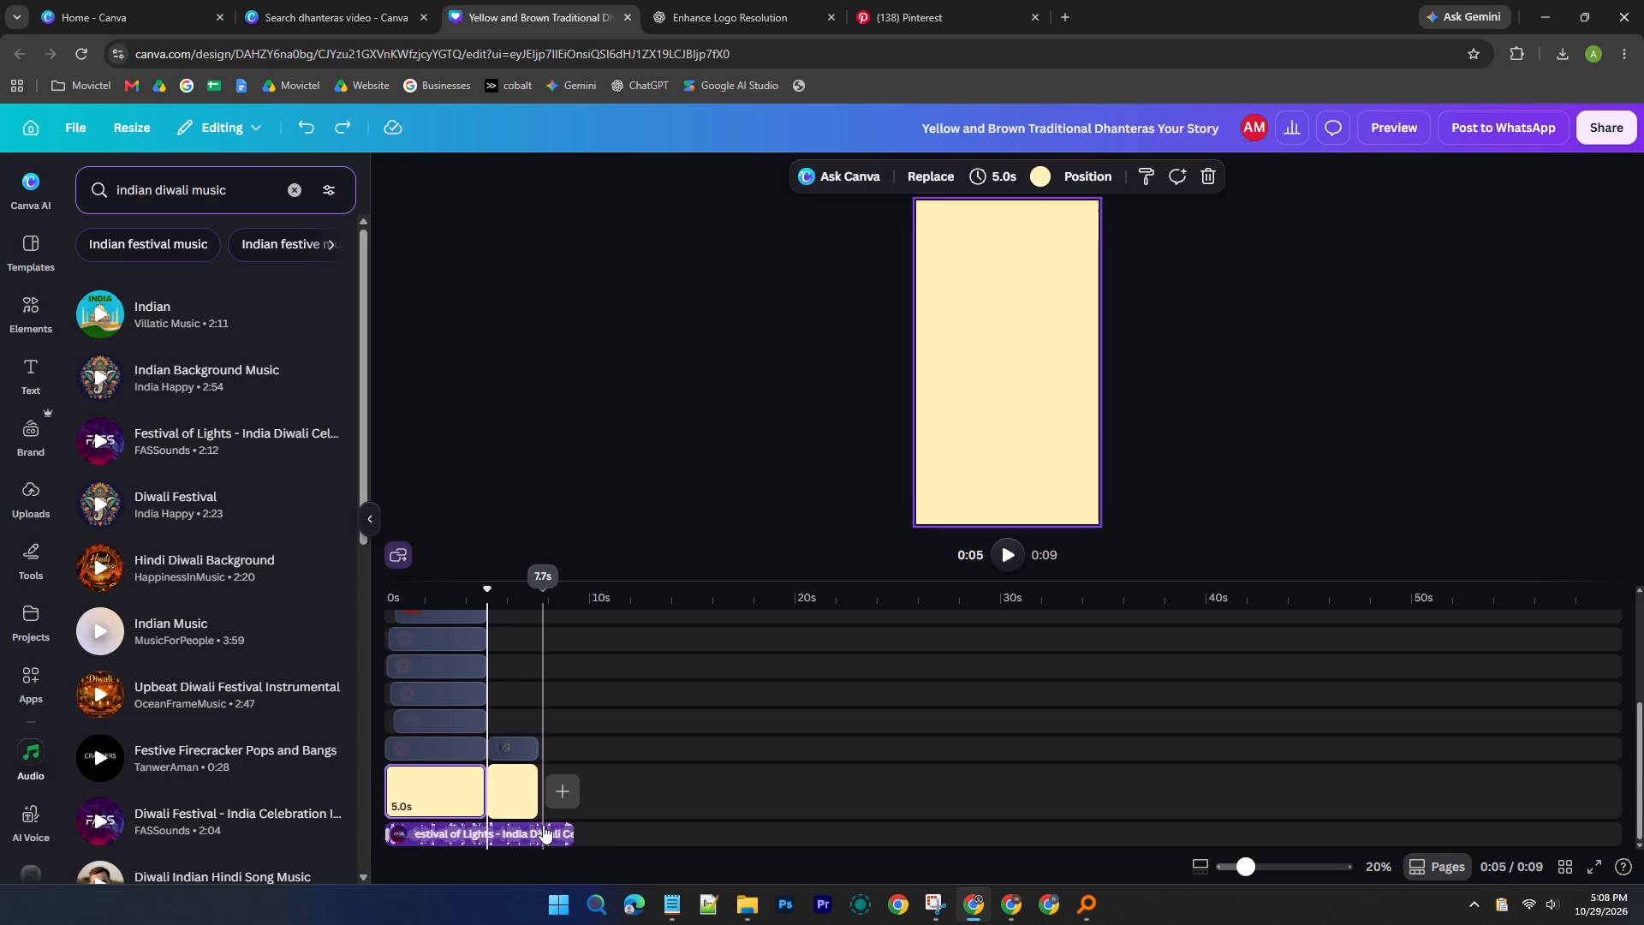
# Split the music at the end of the logo page, about 7.5 s, and delete the part after the split.
pyautogui.click(529, 688)
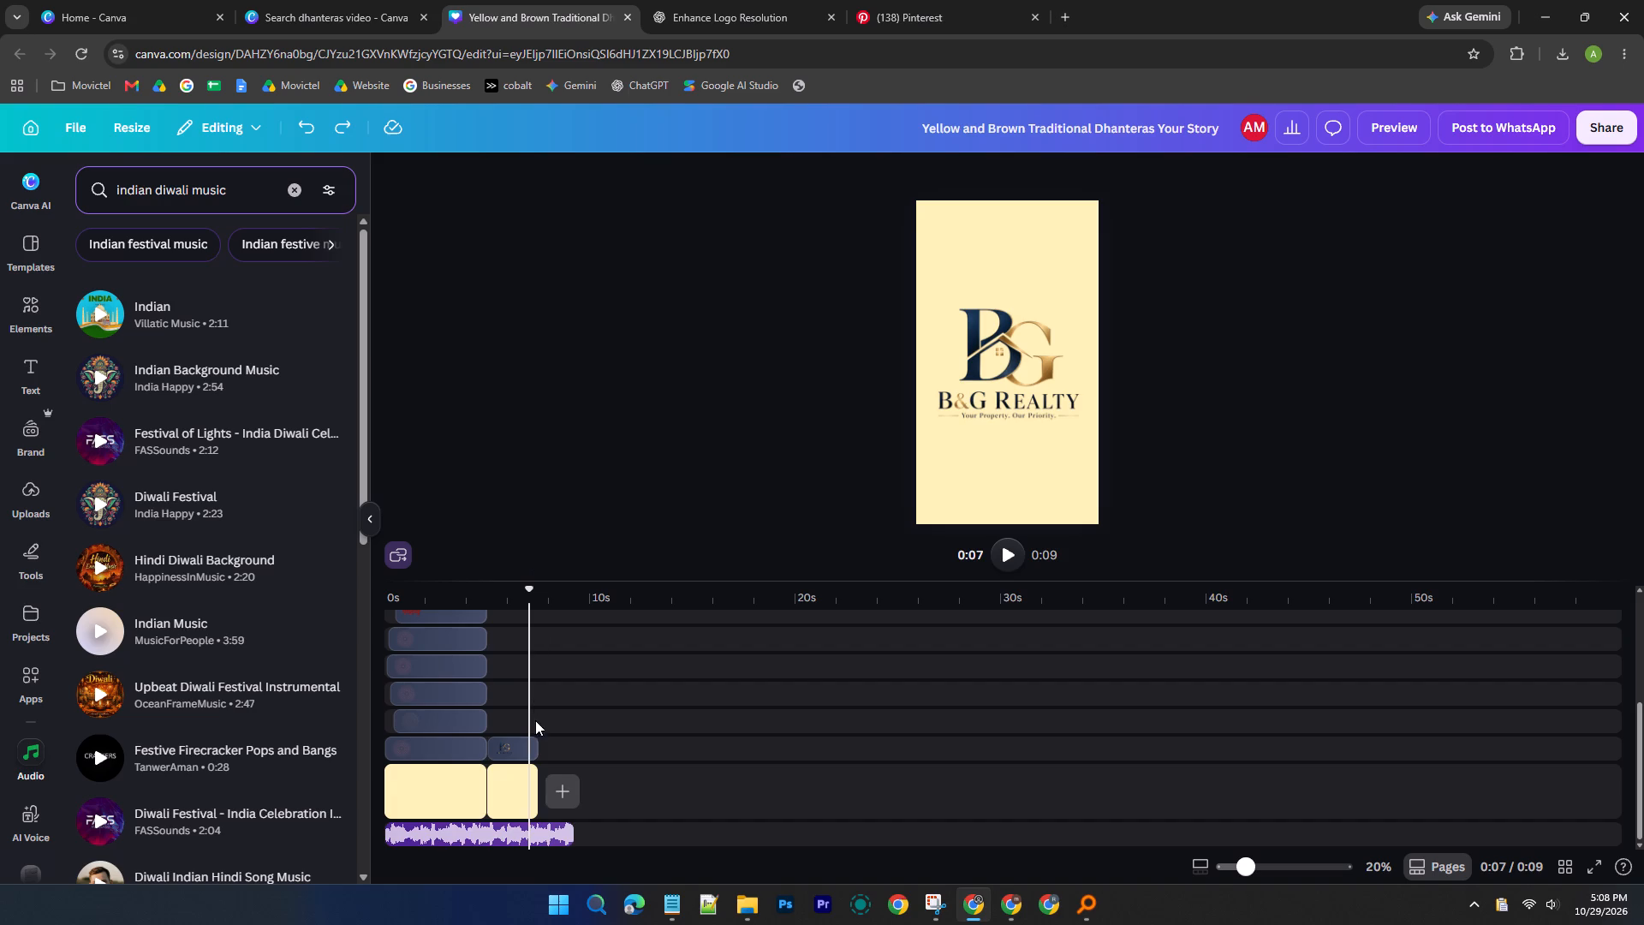
pyautogui.keyDown('ctrl'); pyautogui.scroll(11, 521, 777); pyautogui.keyUp('ctrl')
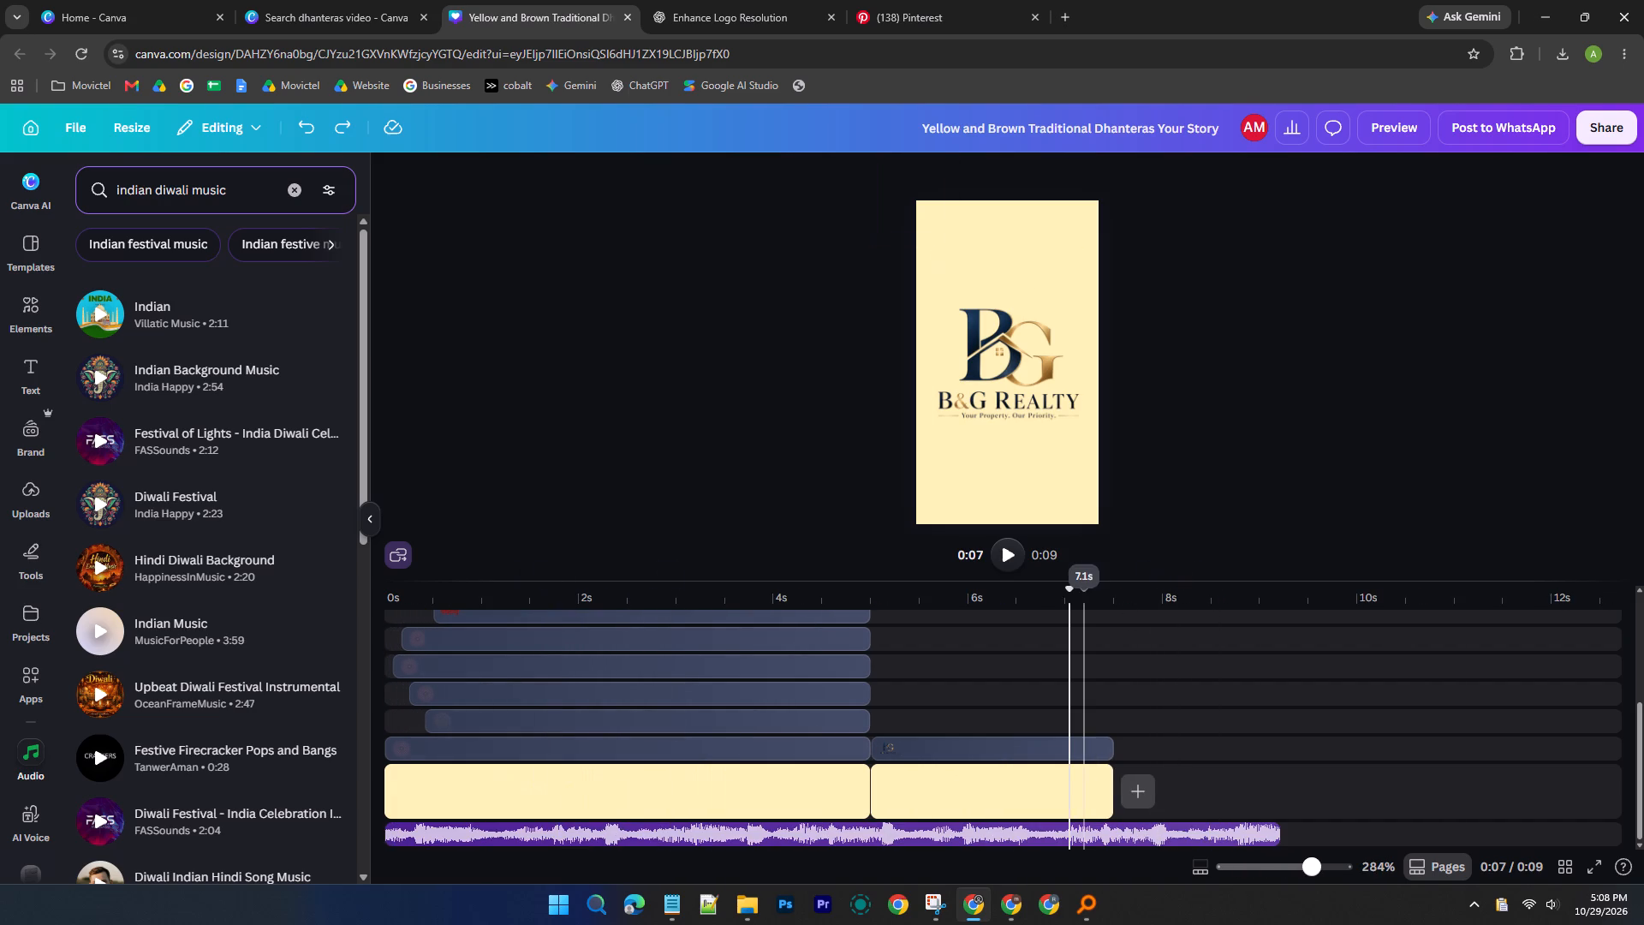
pyautogui.keyDown('ctrl'); pyautogui.scroll(3, 1092, 698); pyautogui.keyUp('ctrl')
pyautogui.moveTo(1148, 844); pyautogui.dragTo(1361, 854)
pyautogui.moveTo(1322, 594); pyautogui.dragTo(1381, 600)
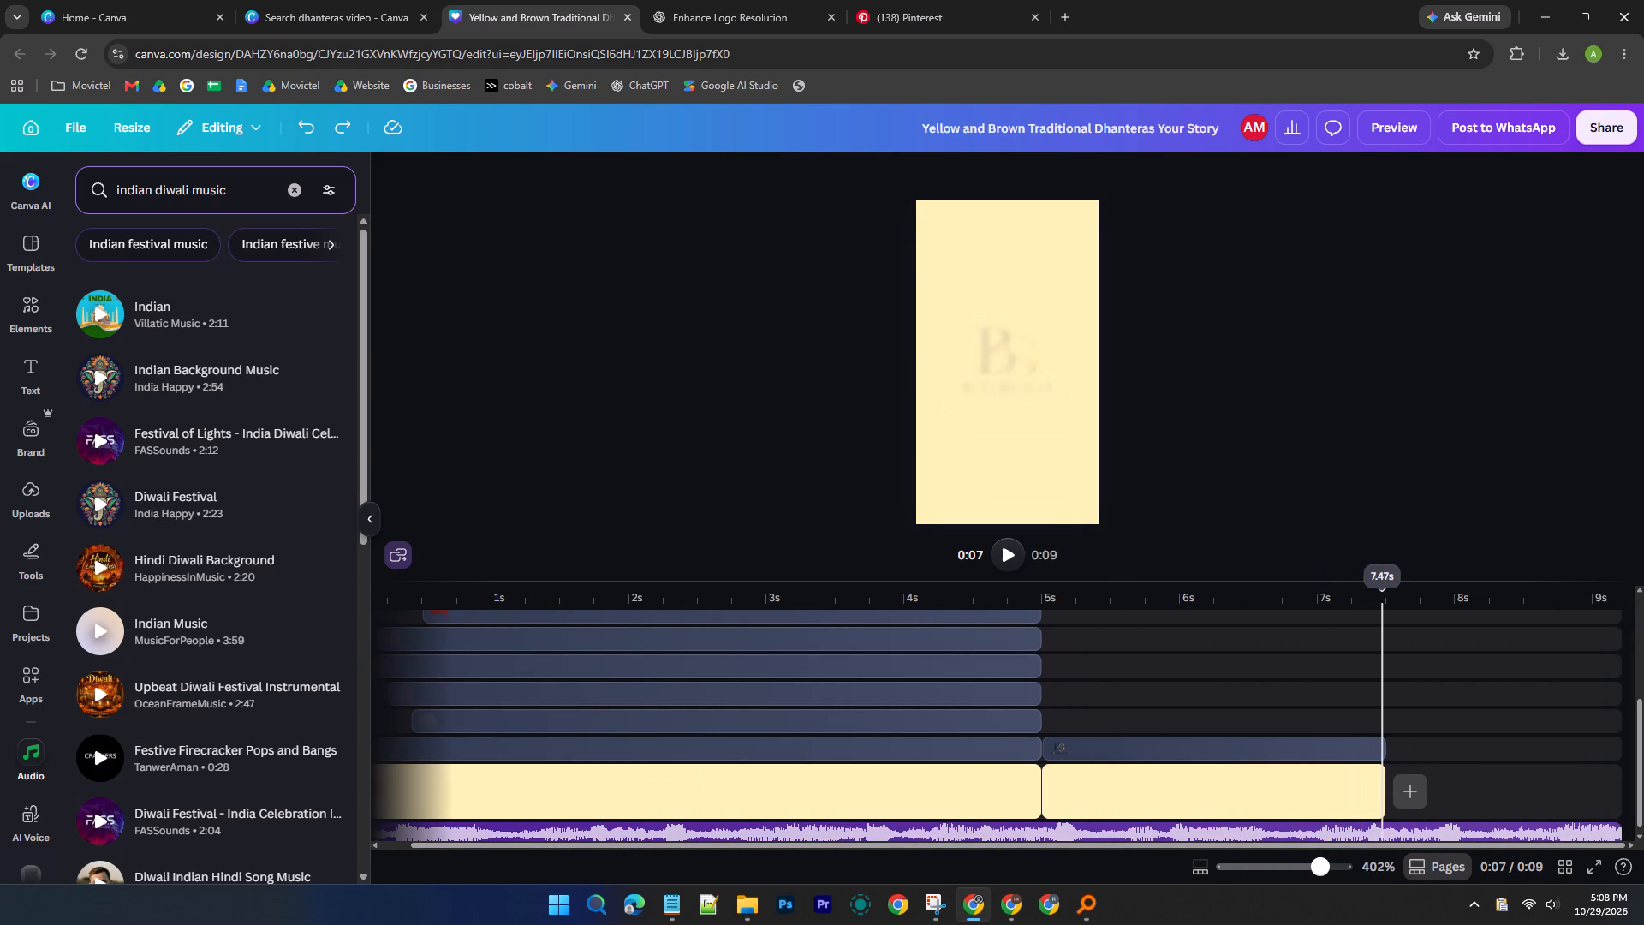
pyautogui.moveTo(1381, 600); pyautogui.dragTo(1385, 600)
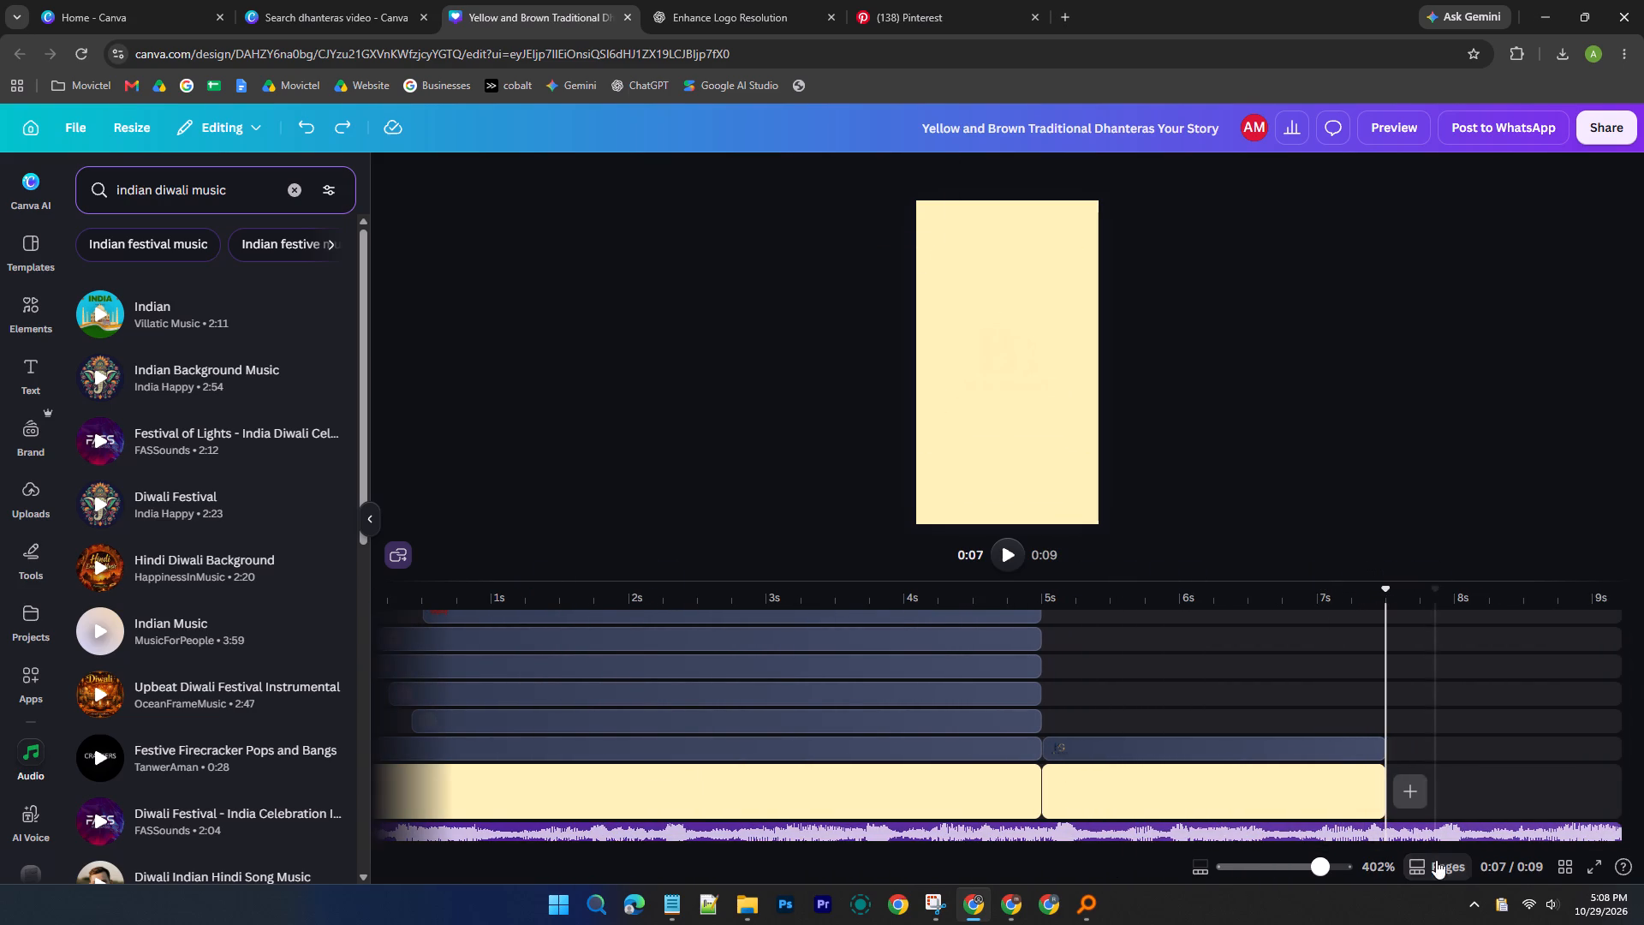
pyautogui.rightClick(1414, 829)
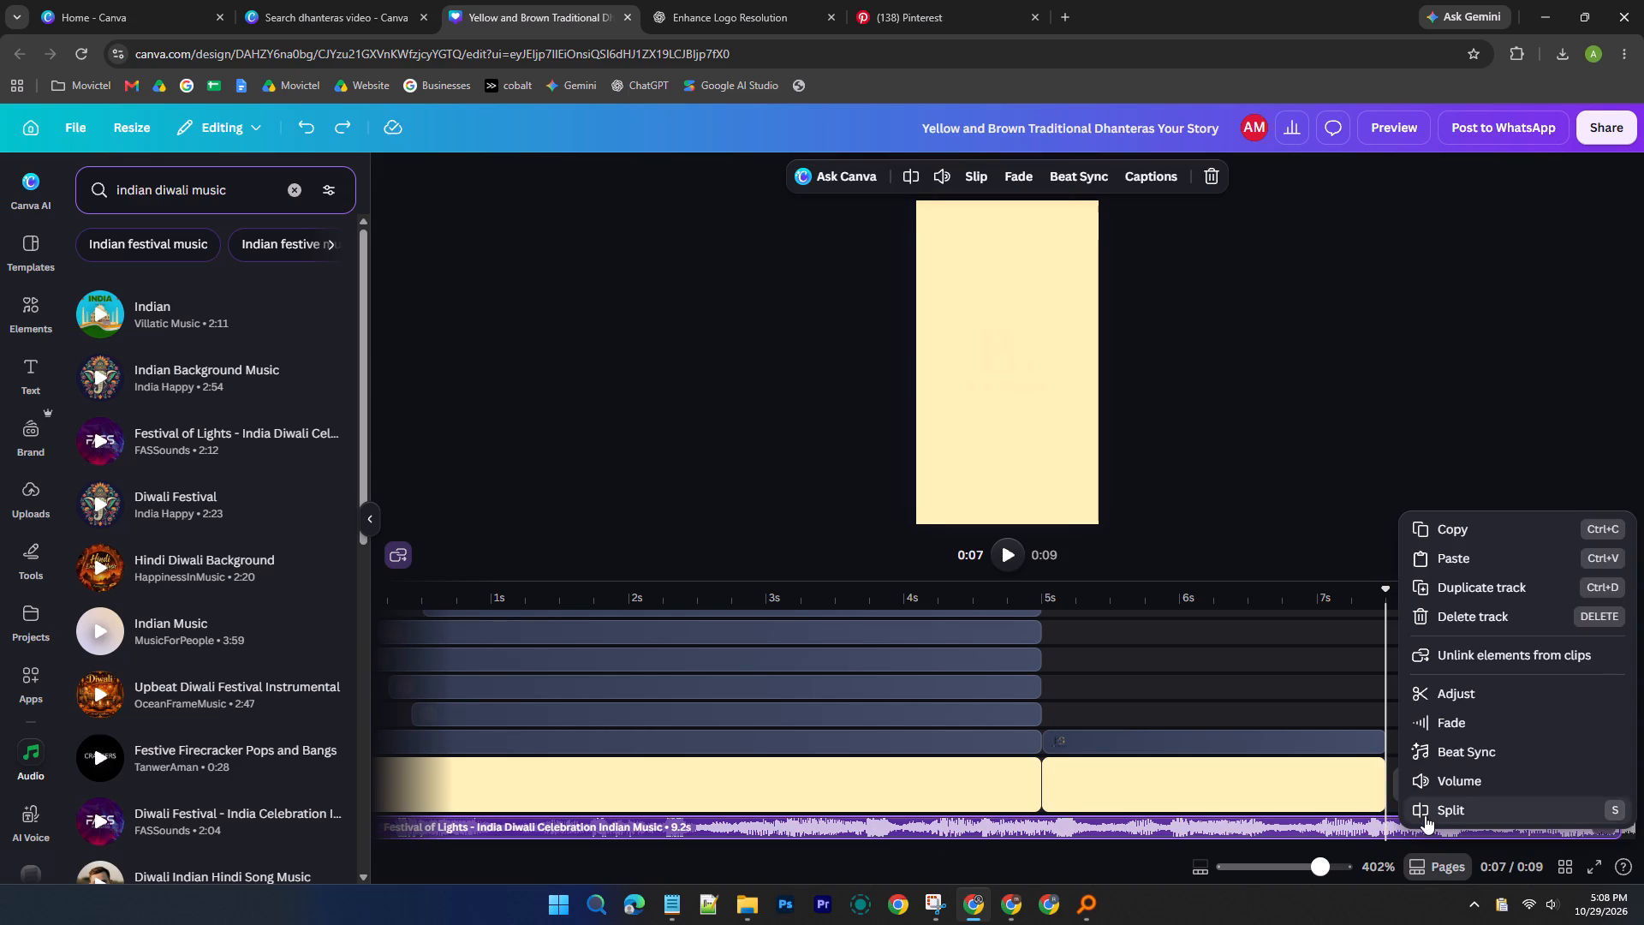
pyautogui.click(1425, 815)
pyautogui.press('Delete')
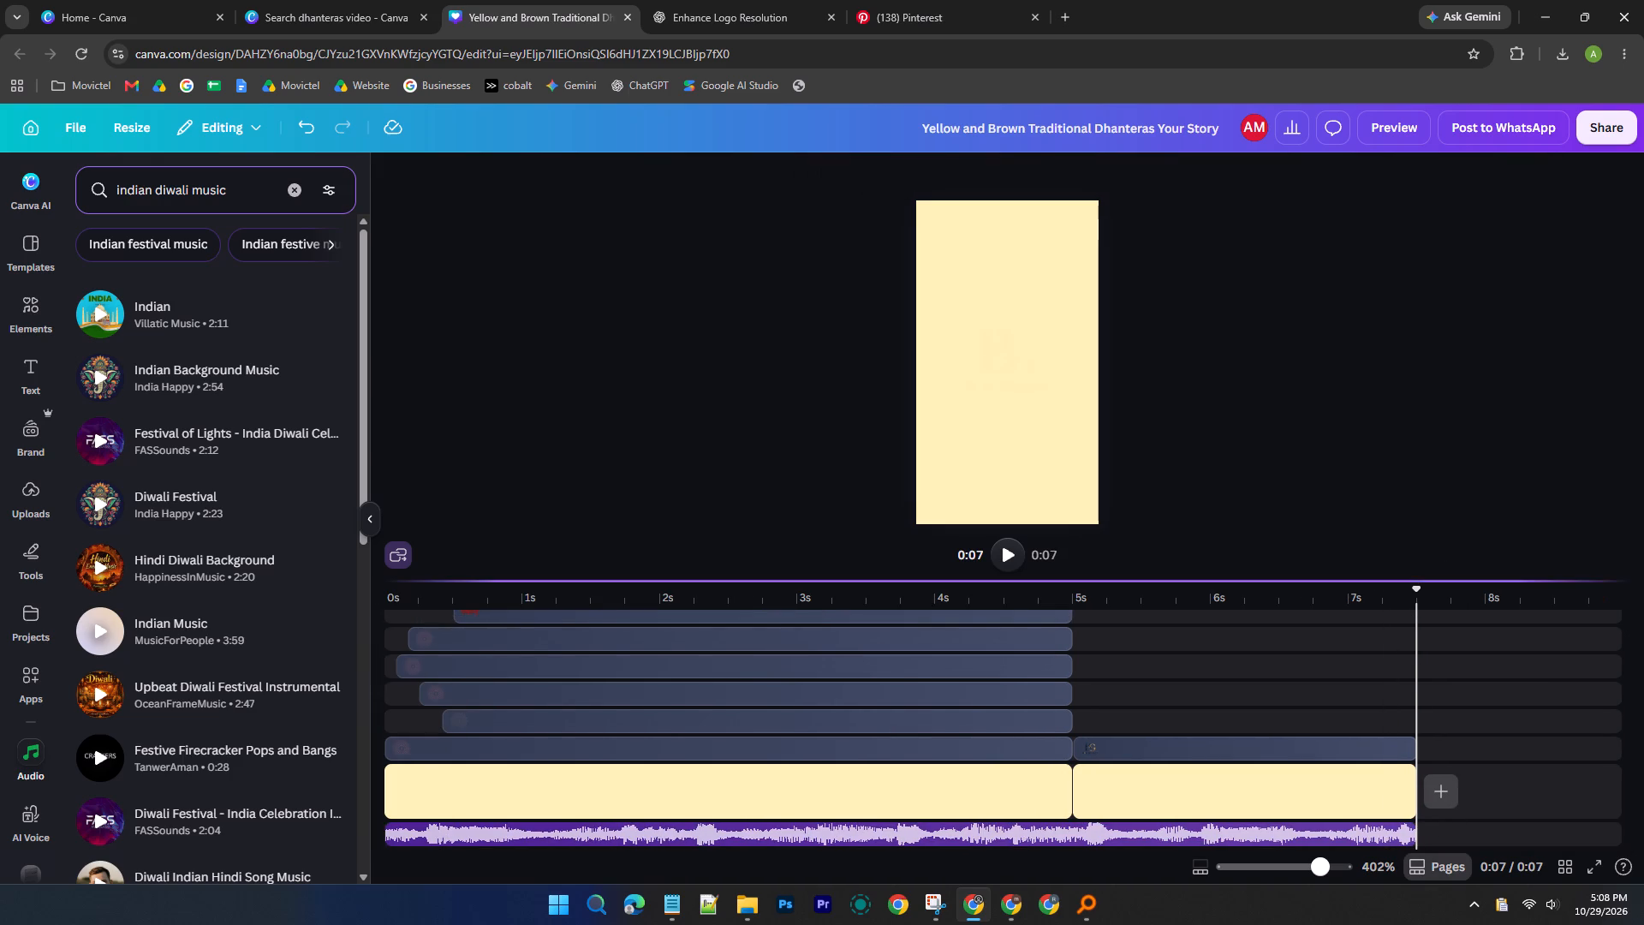
# Play the shortened video from the start to review the greeting, logo page and music.
pyautogui.moveTo(1417, 586); pyautogui.dragTo(350, 589)
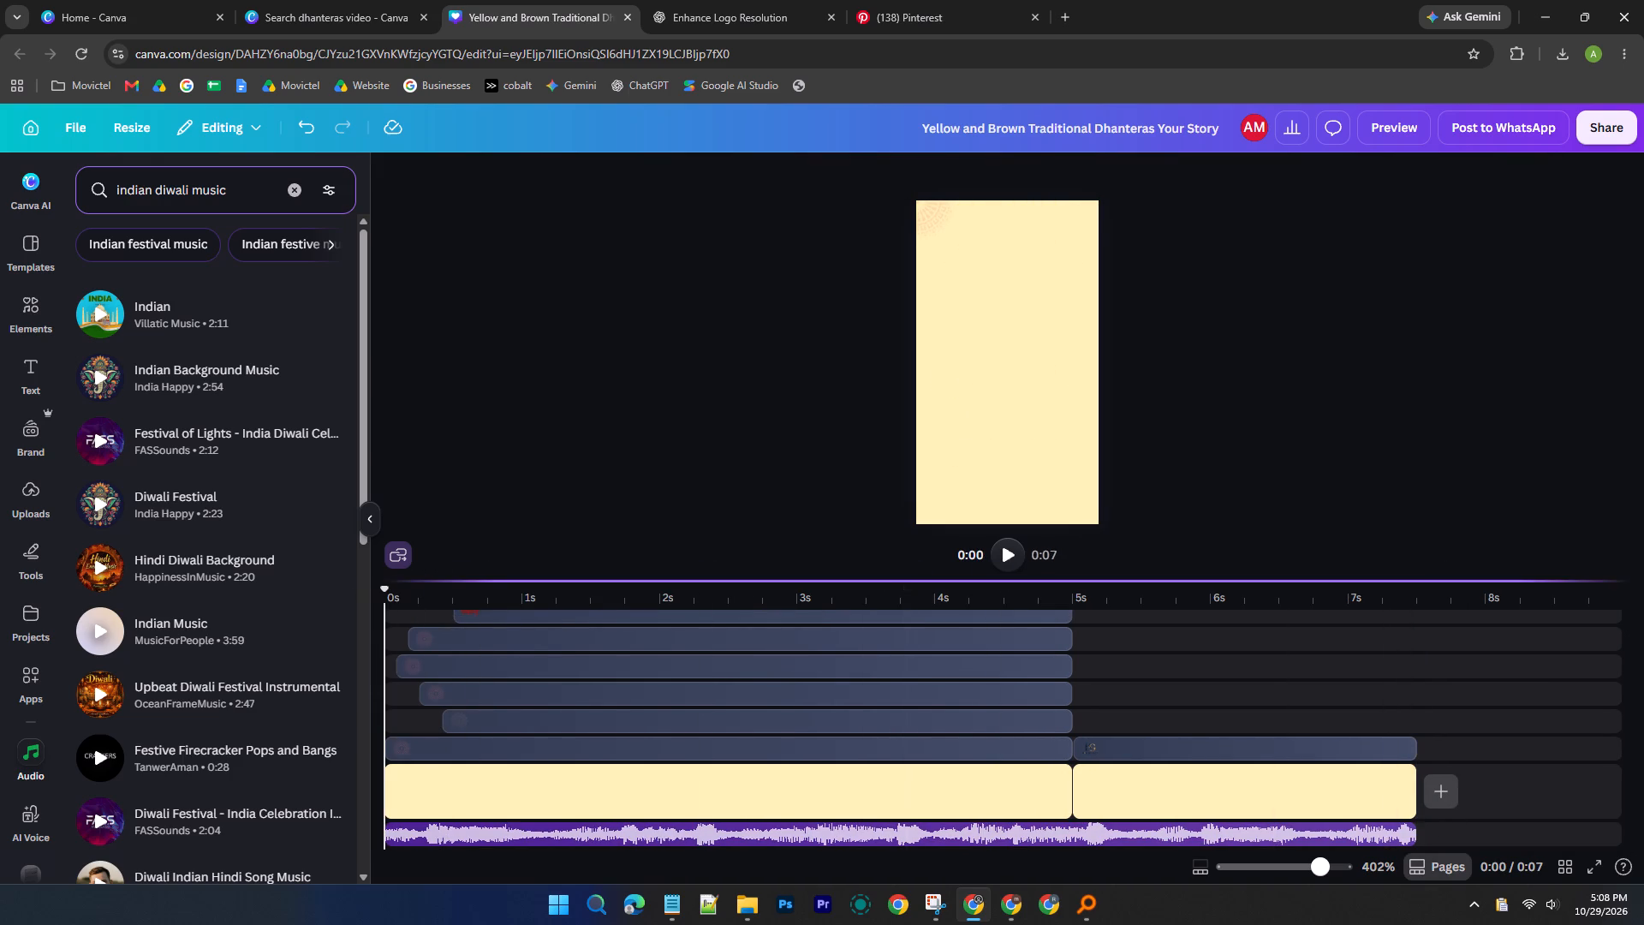
pyautogui.click(1014, 559)
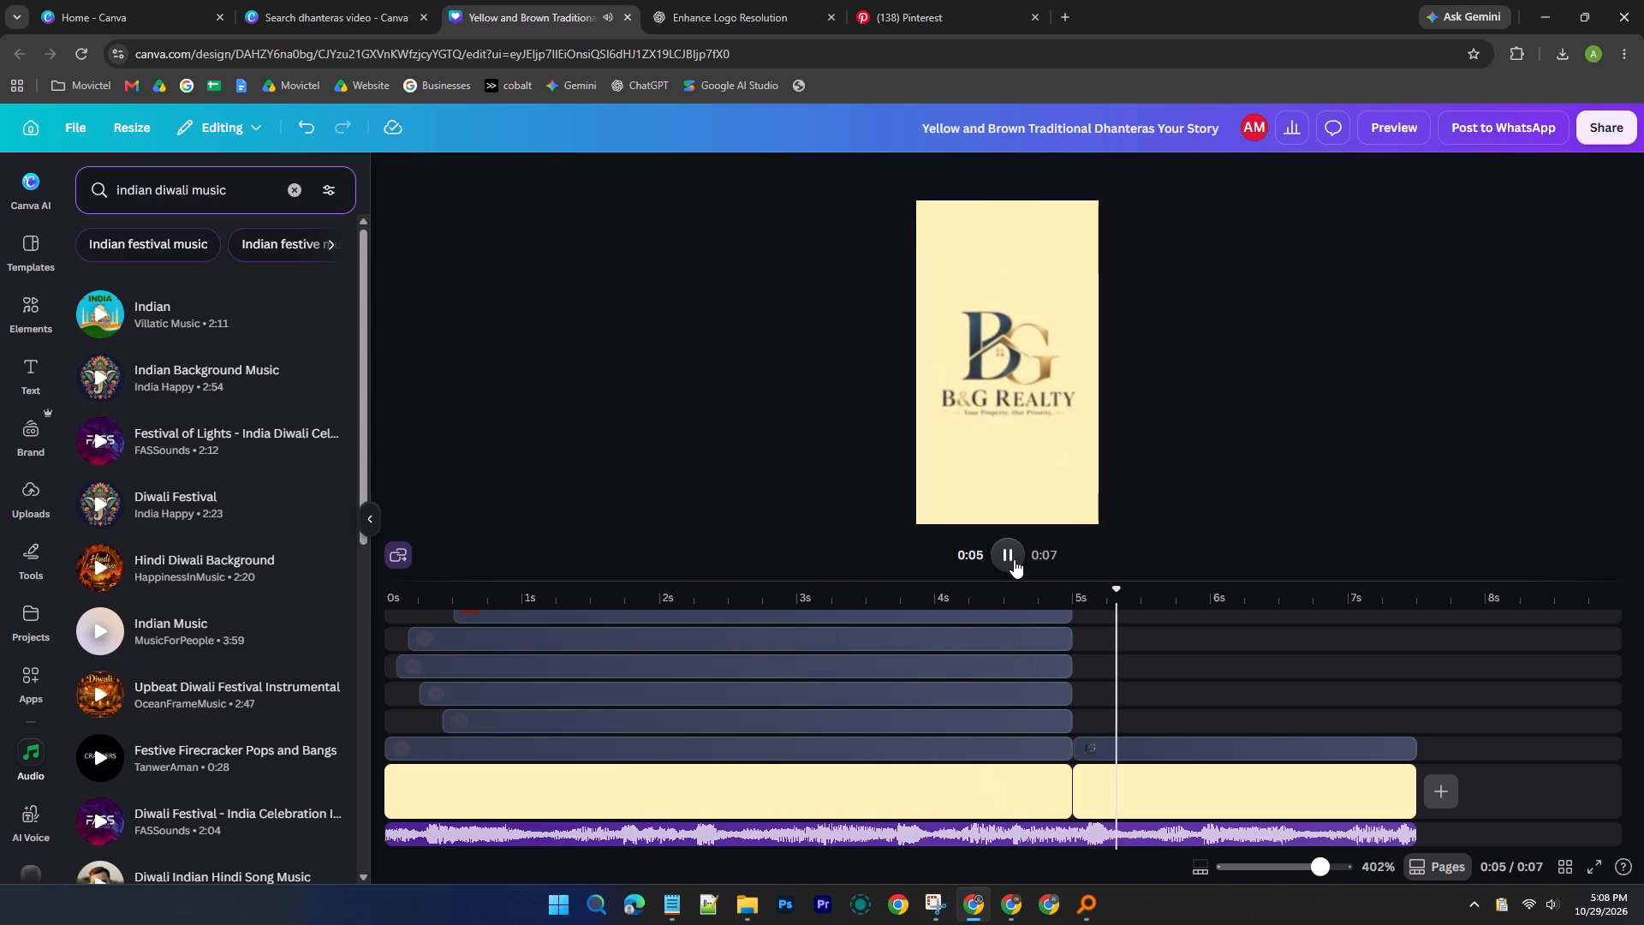
pyautogui.click(1014, 559)
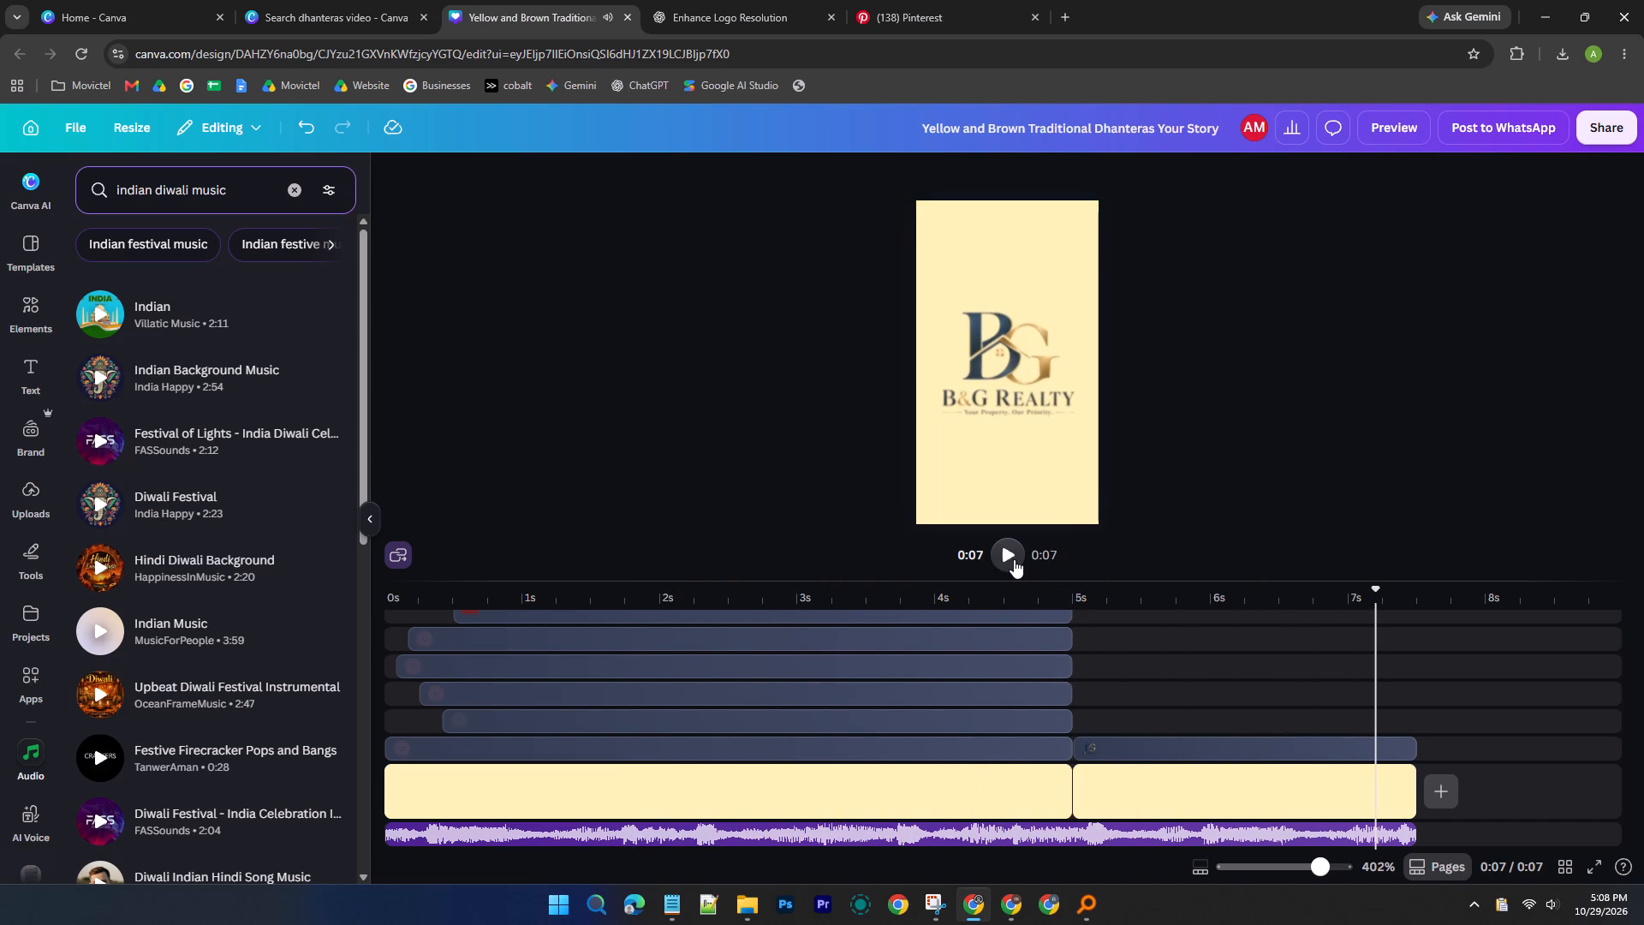
# Duplicate the B&G Realty logo and place the copy's clip on a new top track starting at 0 s.
pyautogui.click(1127, 749)
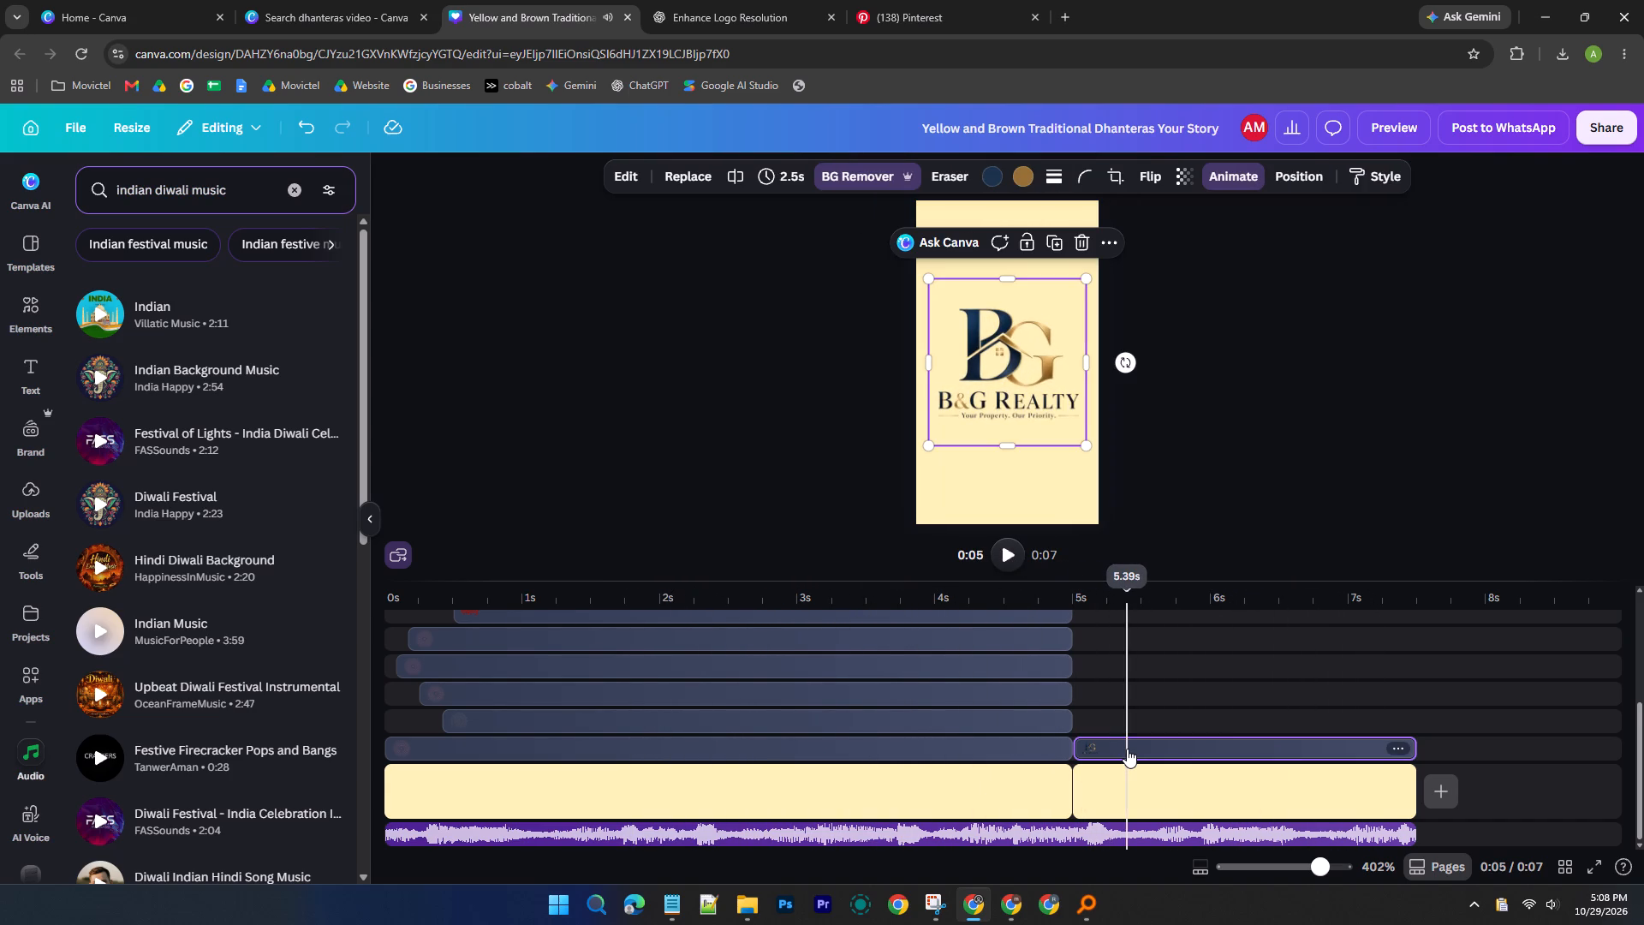
pyautogui.hotkey('ctrl', 'c')
pyautogui.hotkey('ctrl', 'v')
pyautogui.moveTo(1129, 735); pyautogui.dragTo(1131, 720)
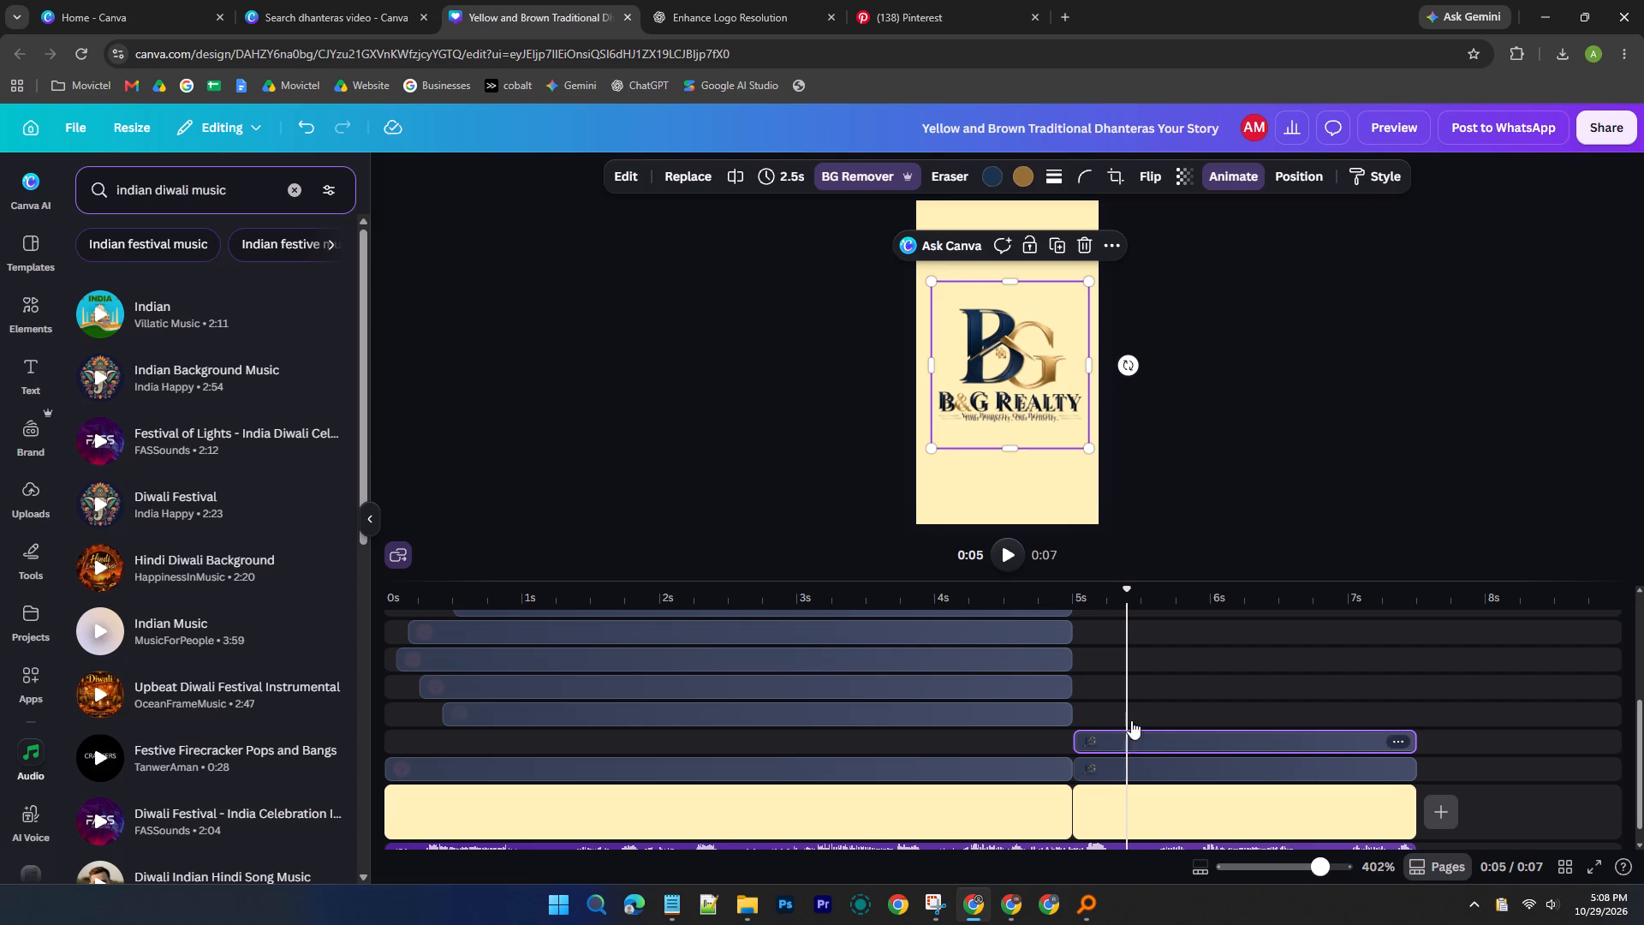
pyautogui.moveTo(1131, 720); pyautogui.dragTo(1037, 608)
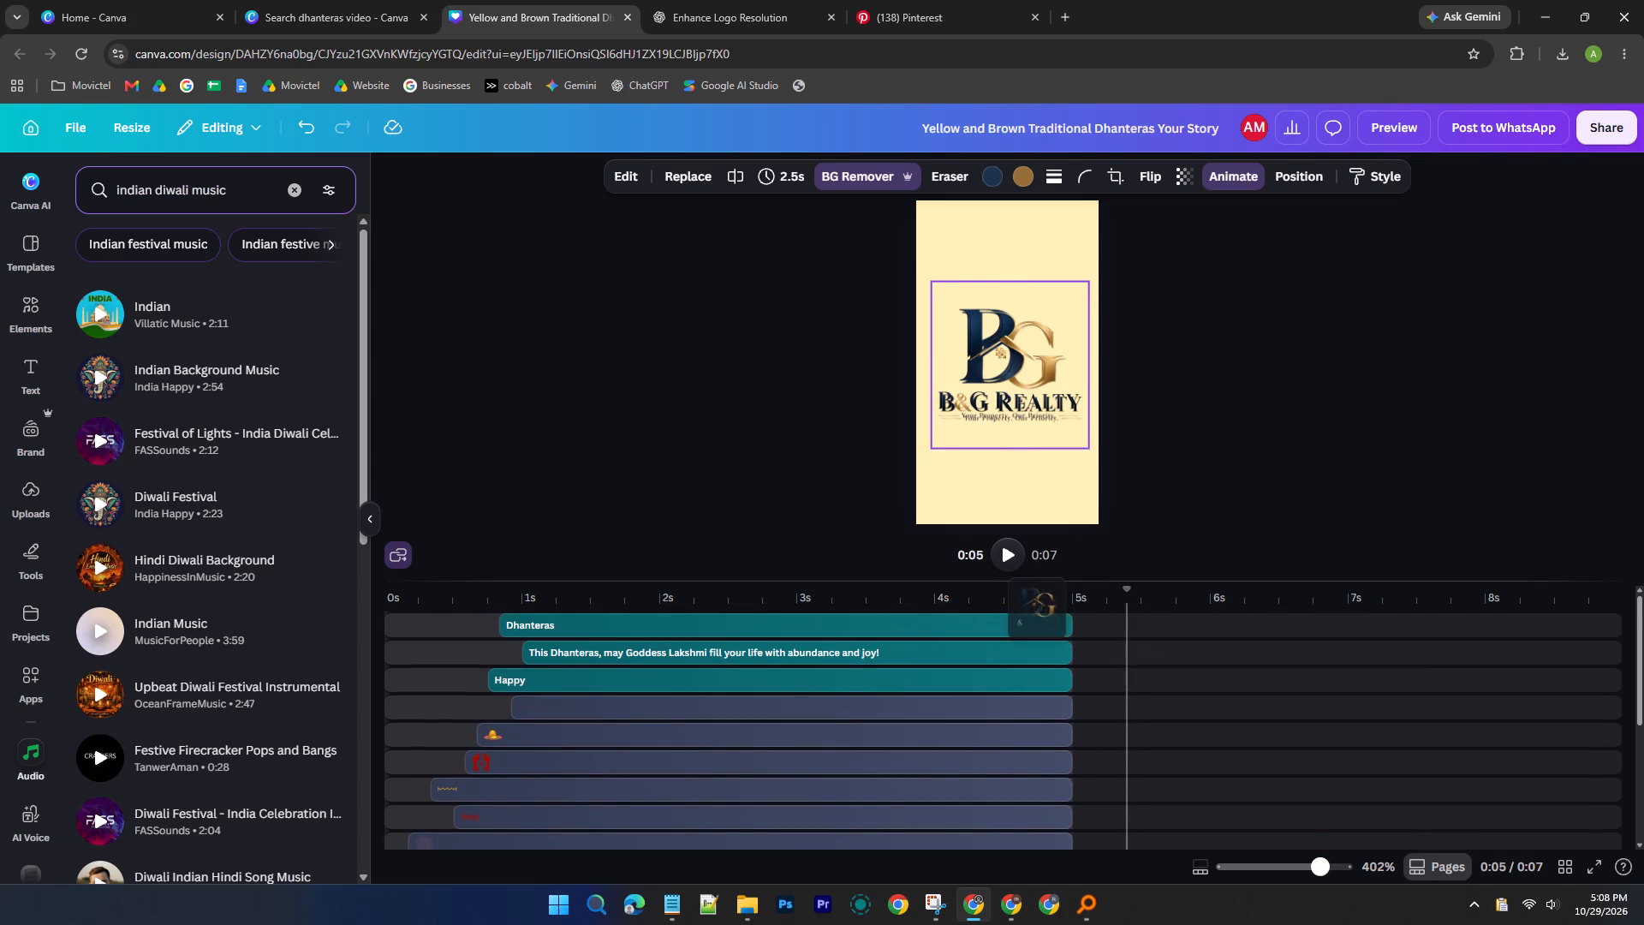
pyautogui.moveTo(1037, 608); pyautogui.dragTo(995, 618)
pyautogui.moveTo(1069, 626); pyautogui.dragTo(685, 625)
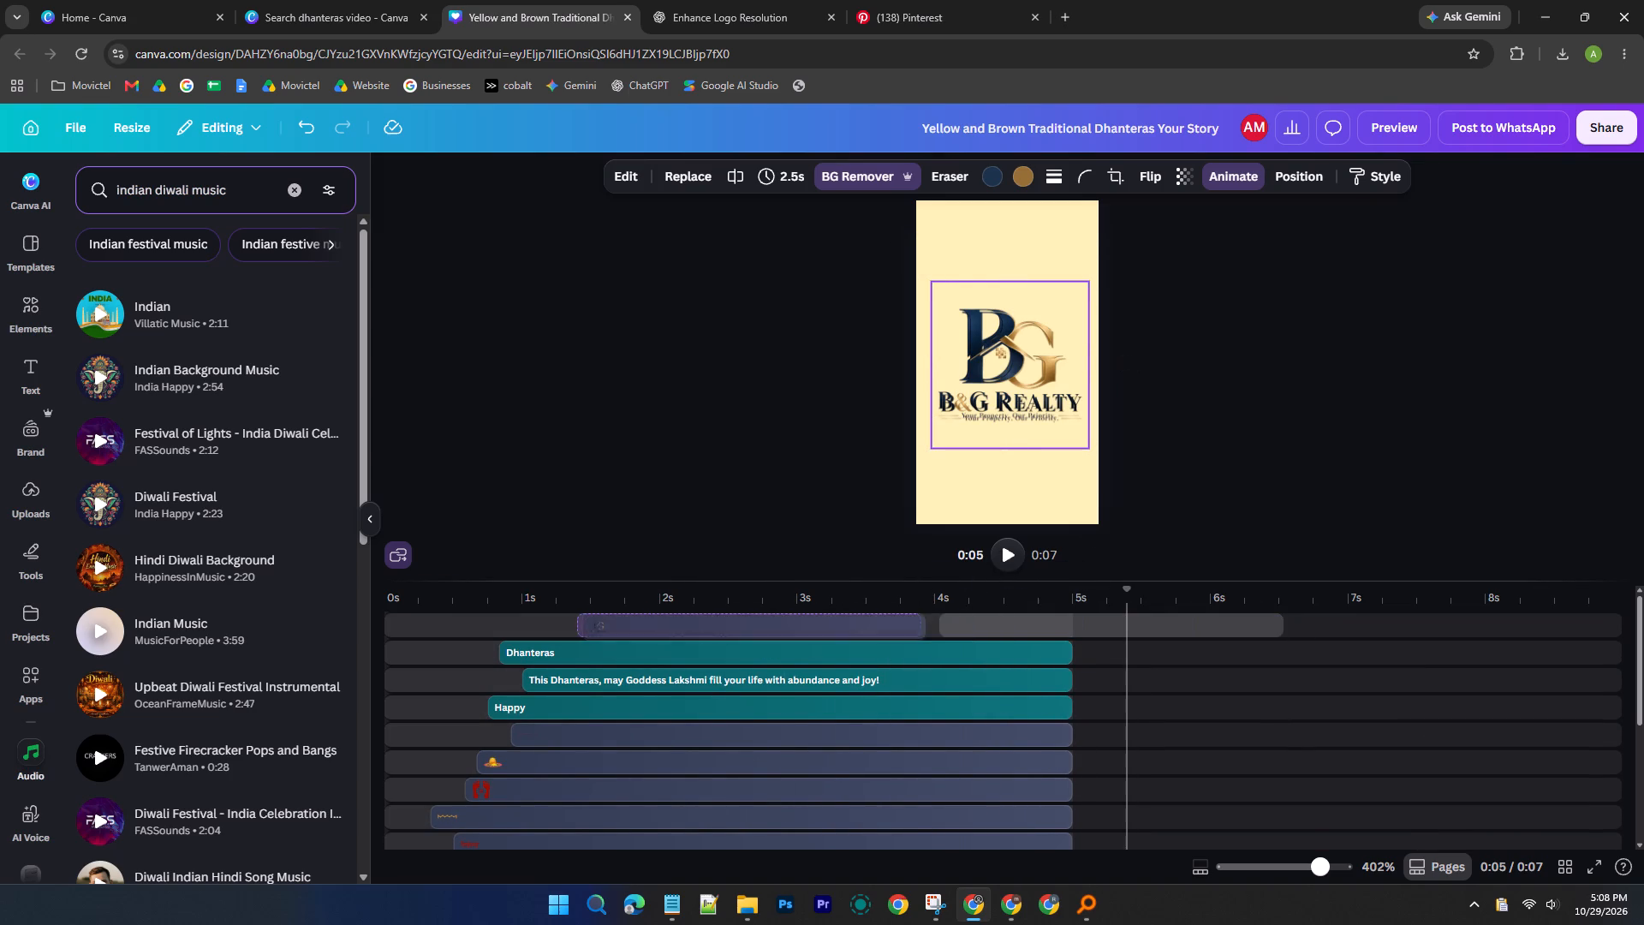
pyautogui.moveTo(685, 625); pyautogui.dragTo(511, 620)
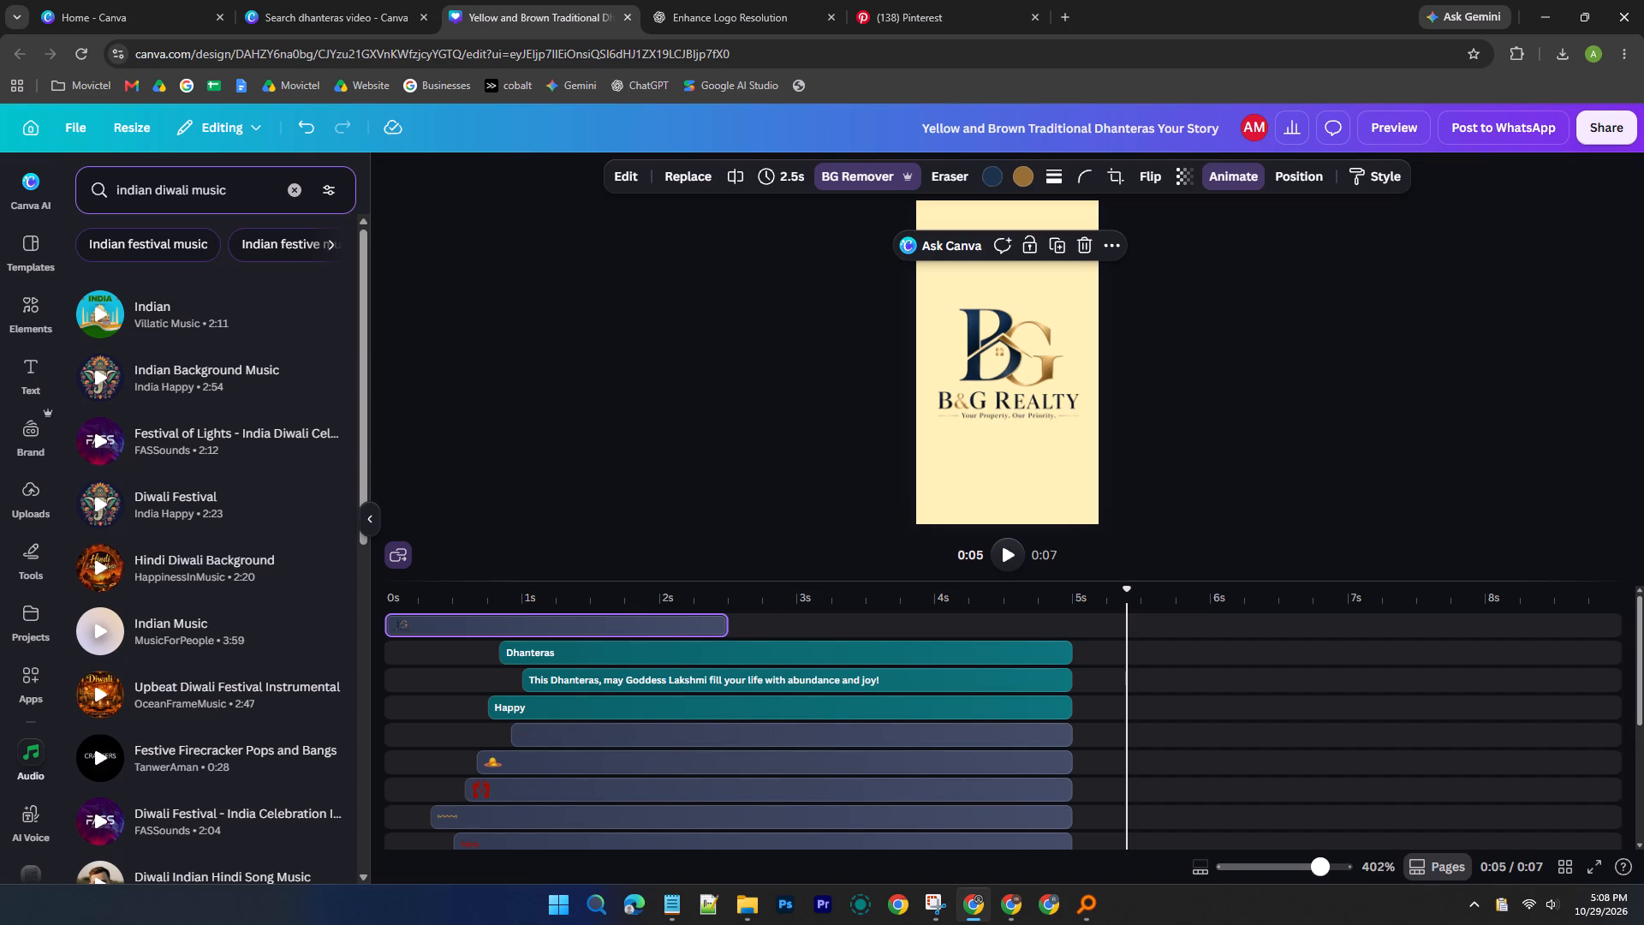
# Remove the Succession animation from the logo copy on the greeting page.
pyautogui.moveTo(1129, 589); pyautogui.dragTo(390, 570)
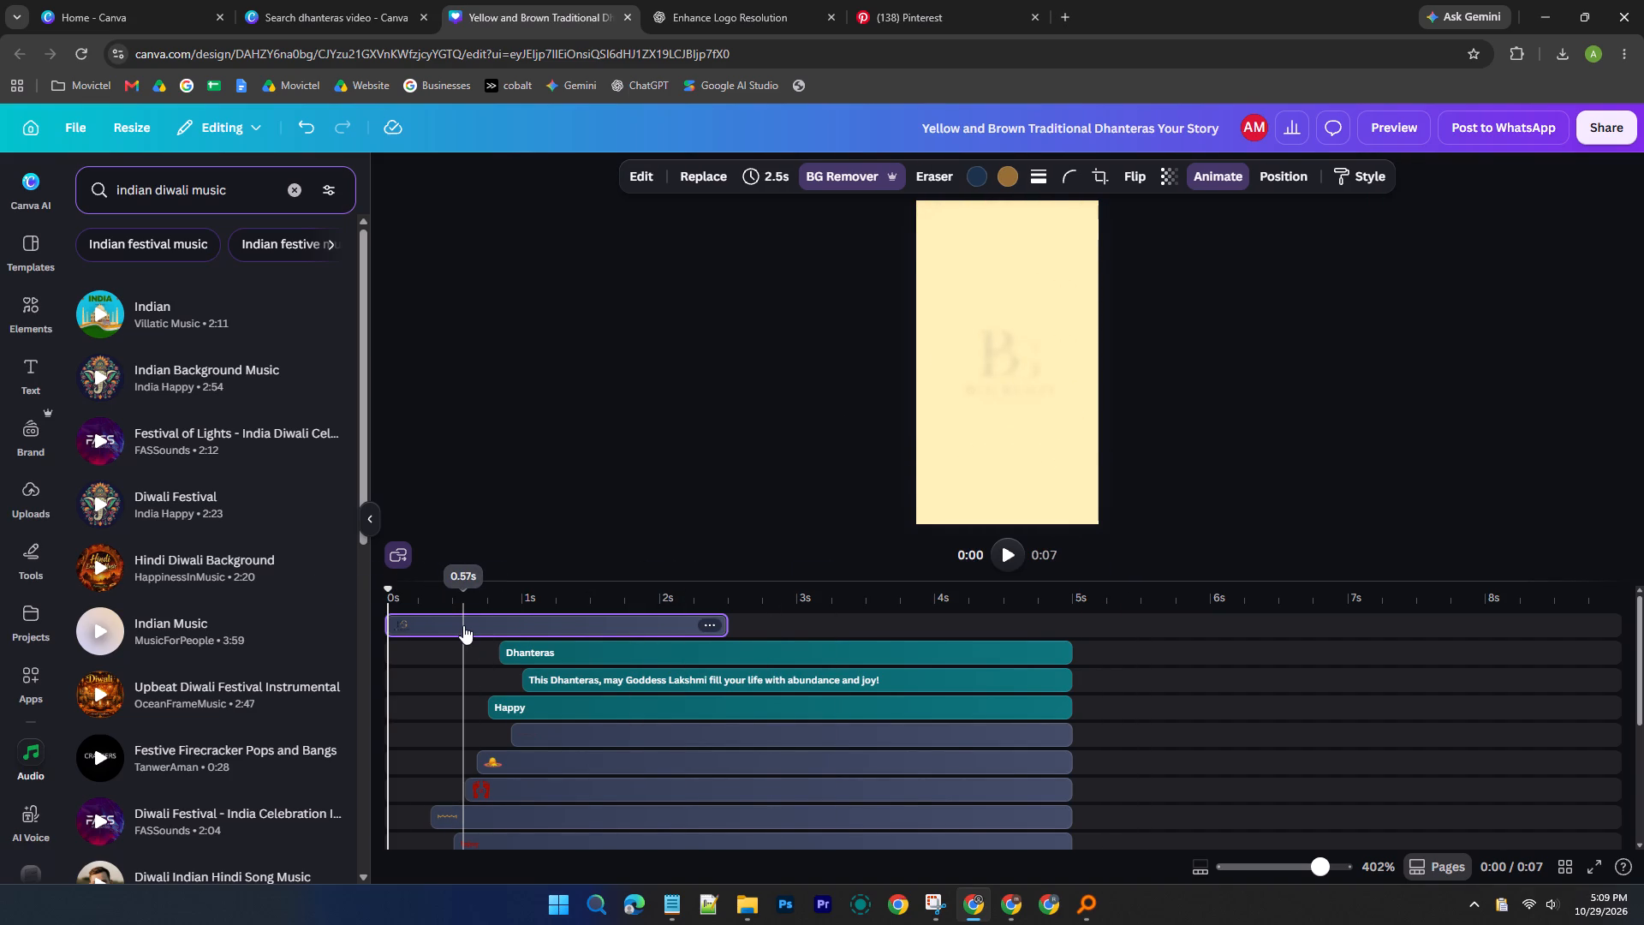
pyautogui.click(463, 625)
pyautogui.click(1225, 181)
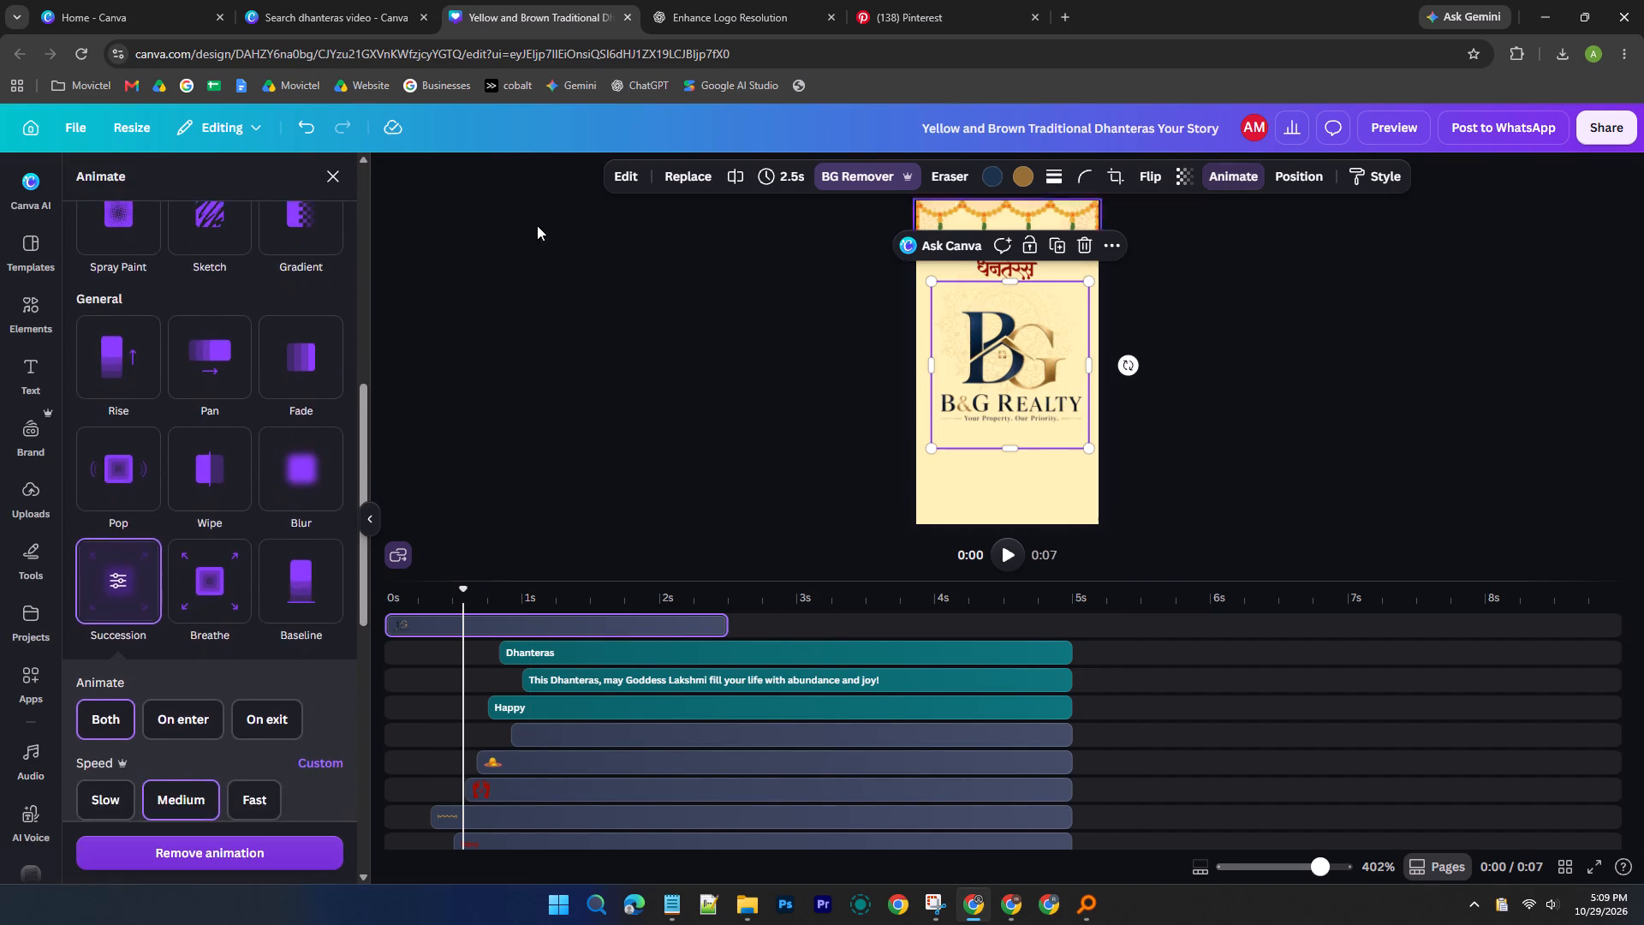
pyautogui.scroll(13, 145, 326)
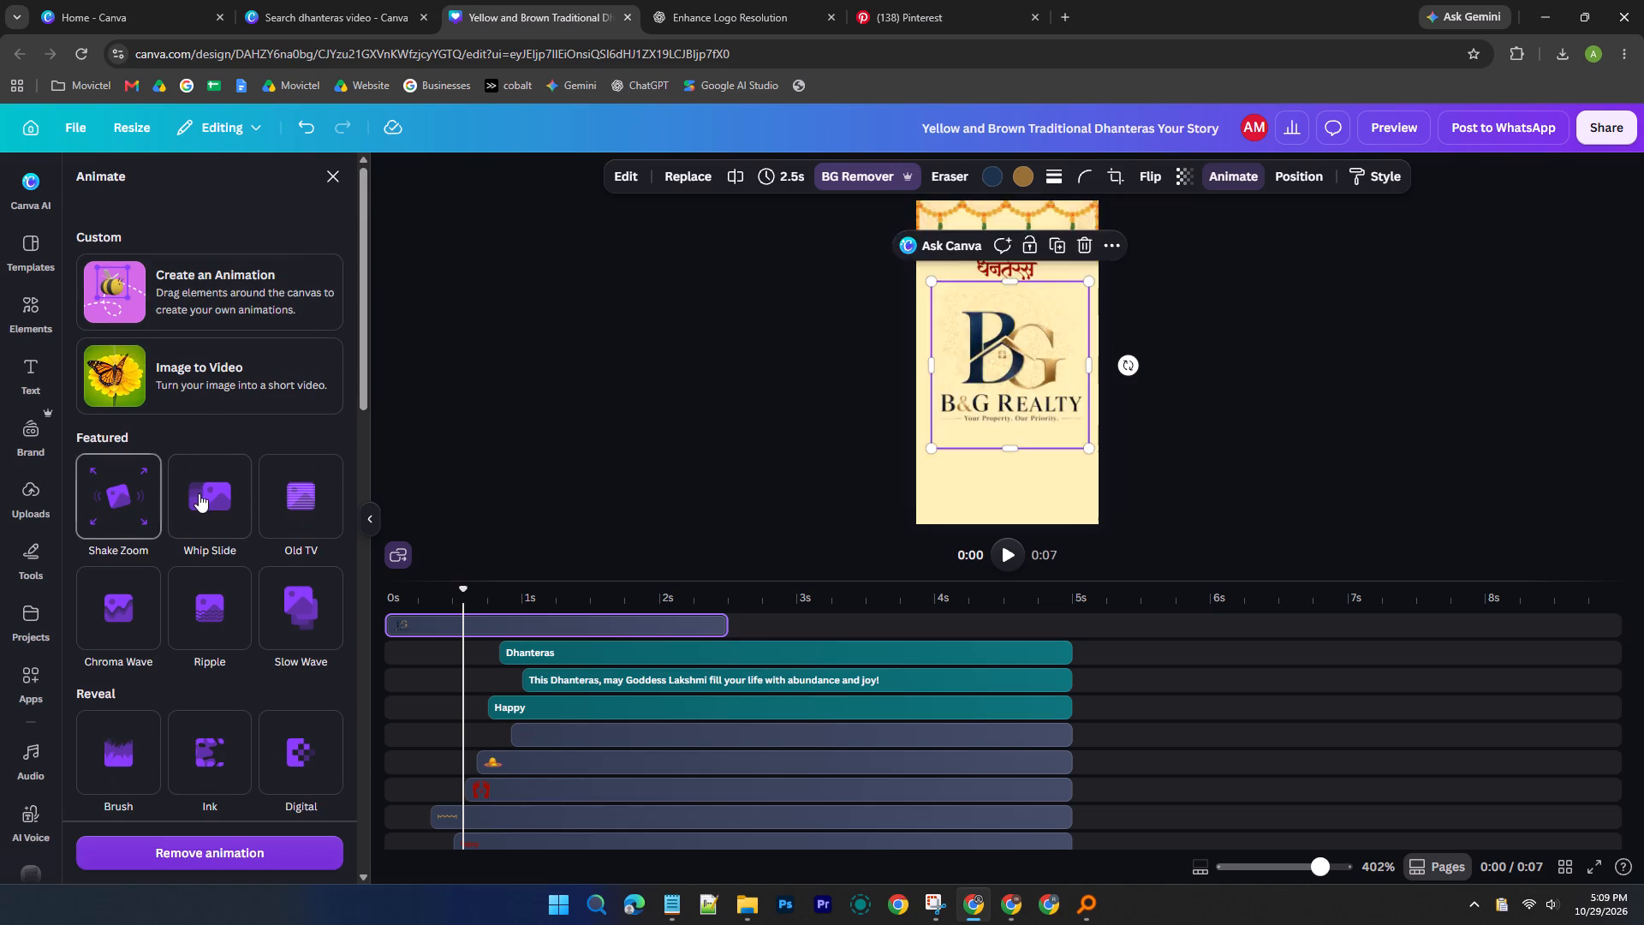
pyautogui.scroll(-10, 205, 488)
pyautogui.click(222, 864)
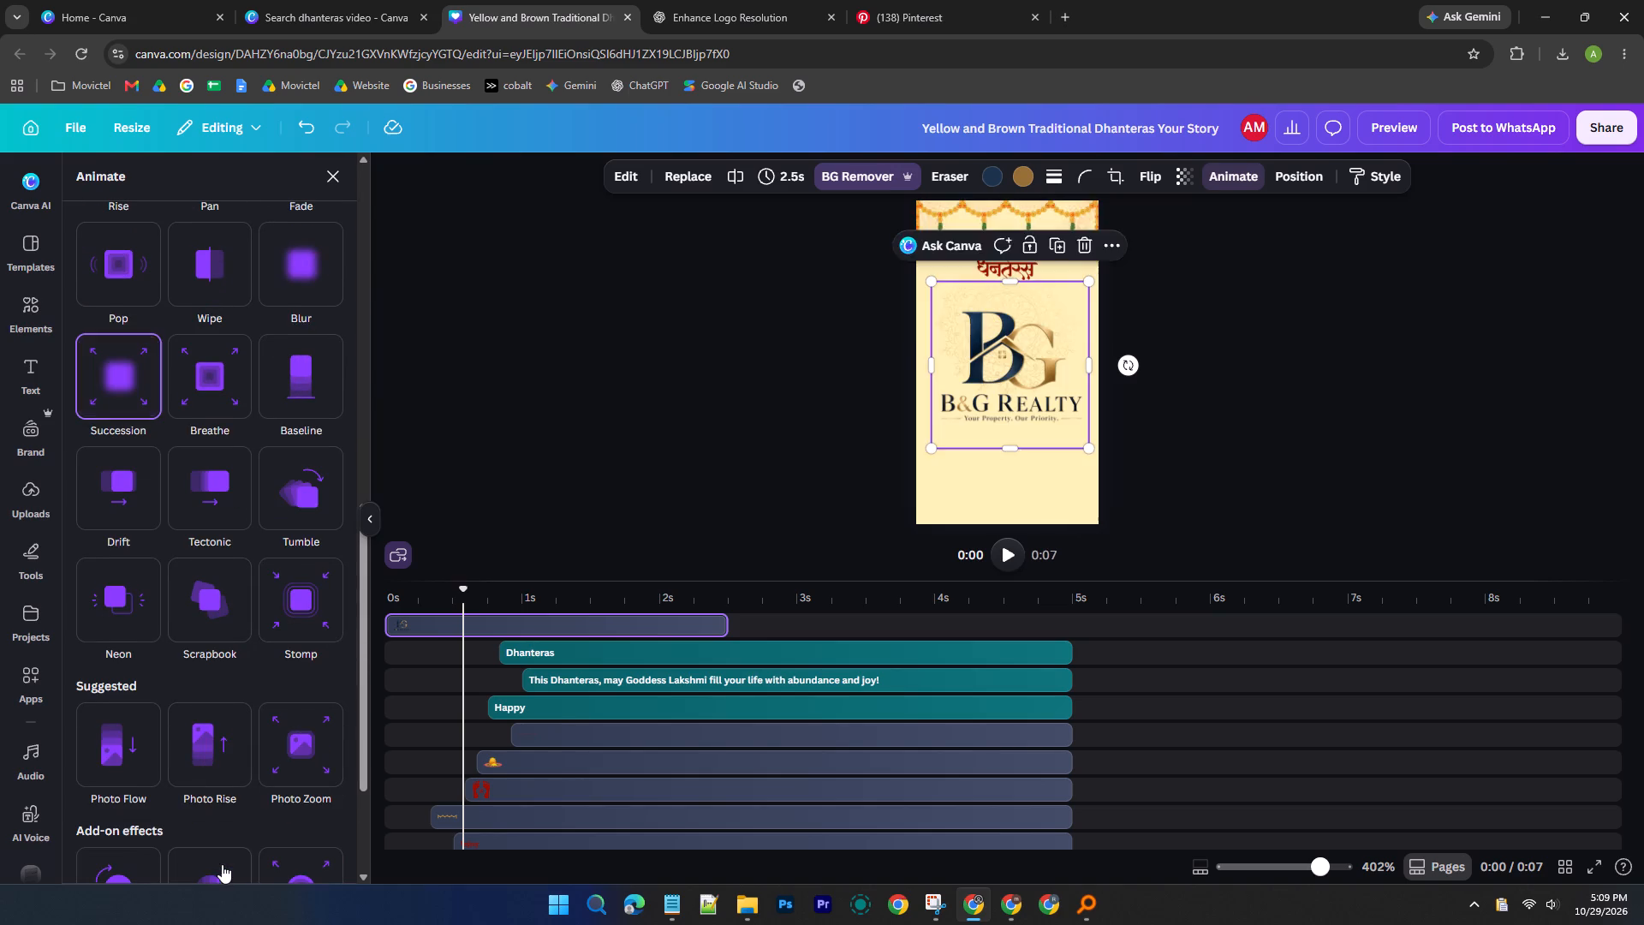
# Shrink the logo copy to a small mark and place it at the greeting page's upper-left corner over the garland.
pyautogui.click(501, 637)
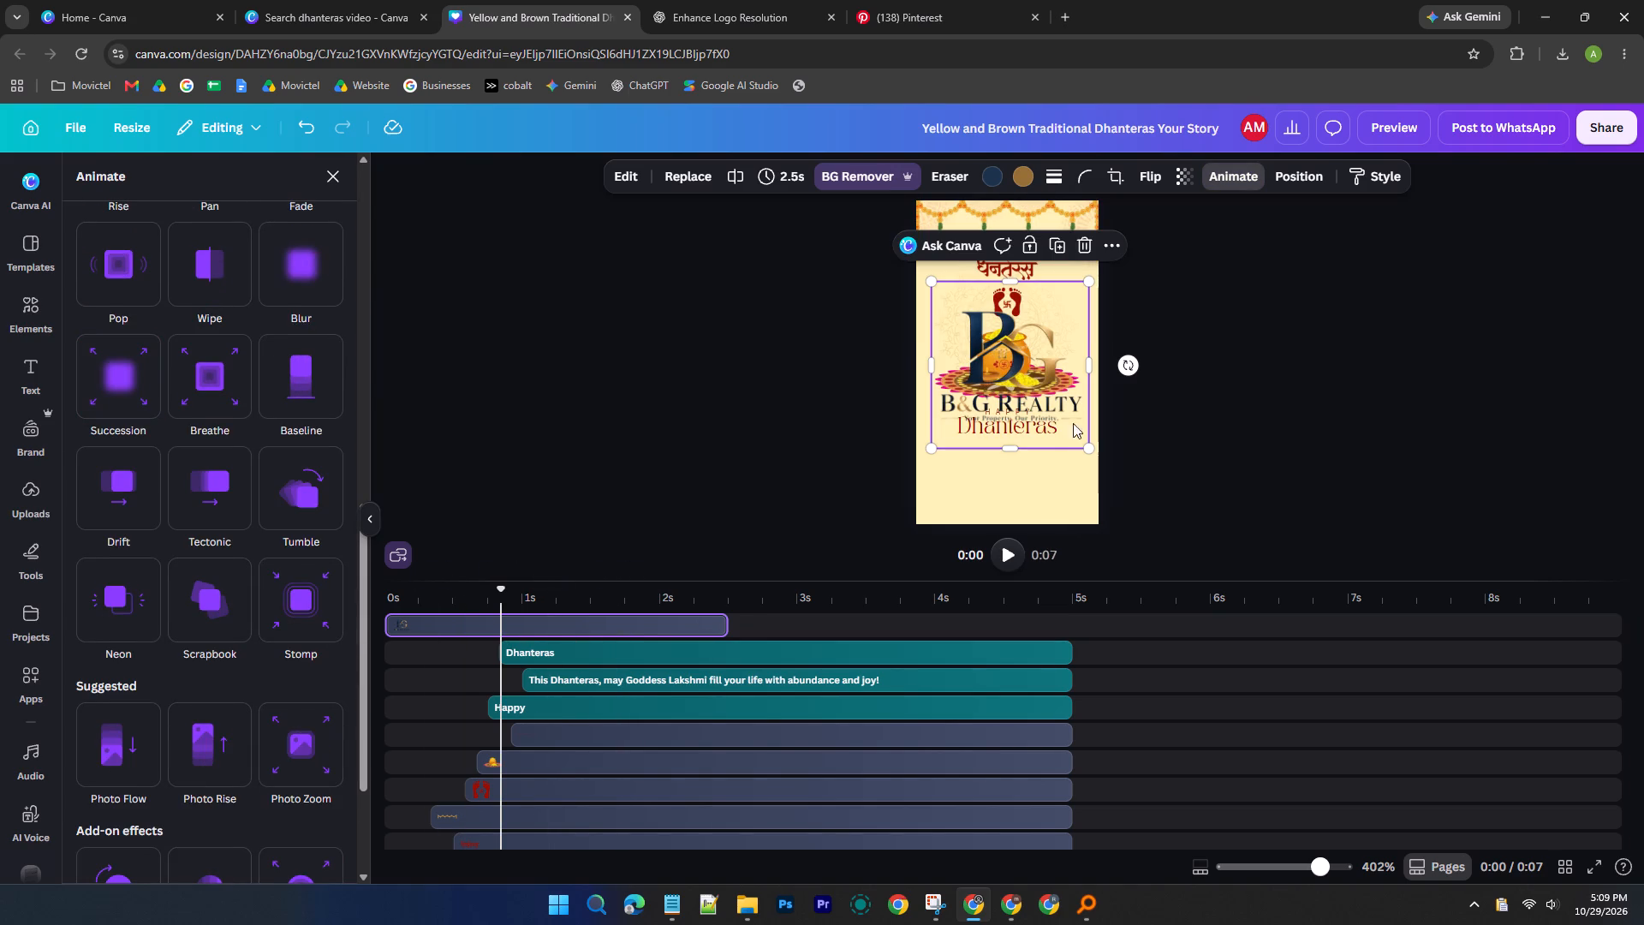
pyautogui.moveTo(1085, 446); pyautogui.dragTo(969, 298)
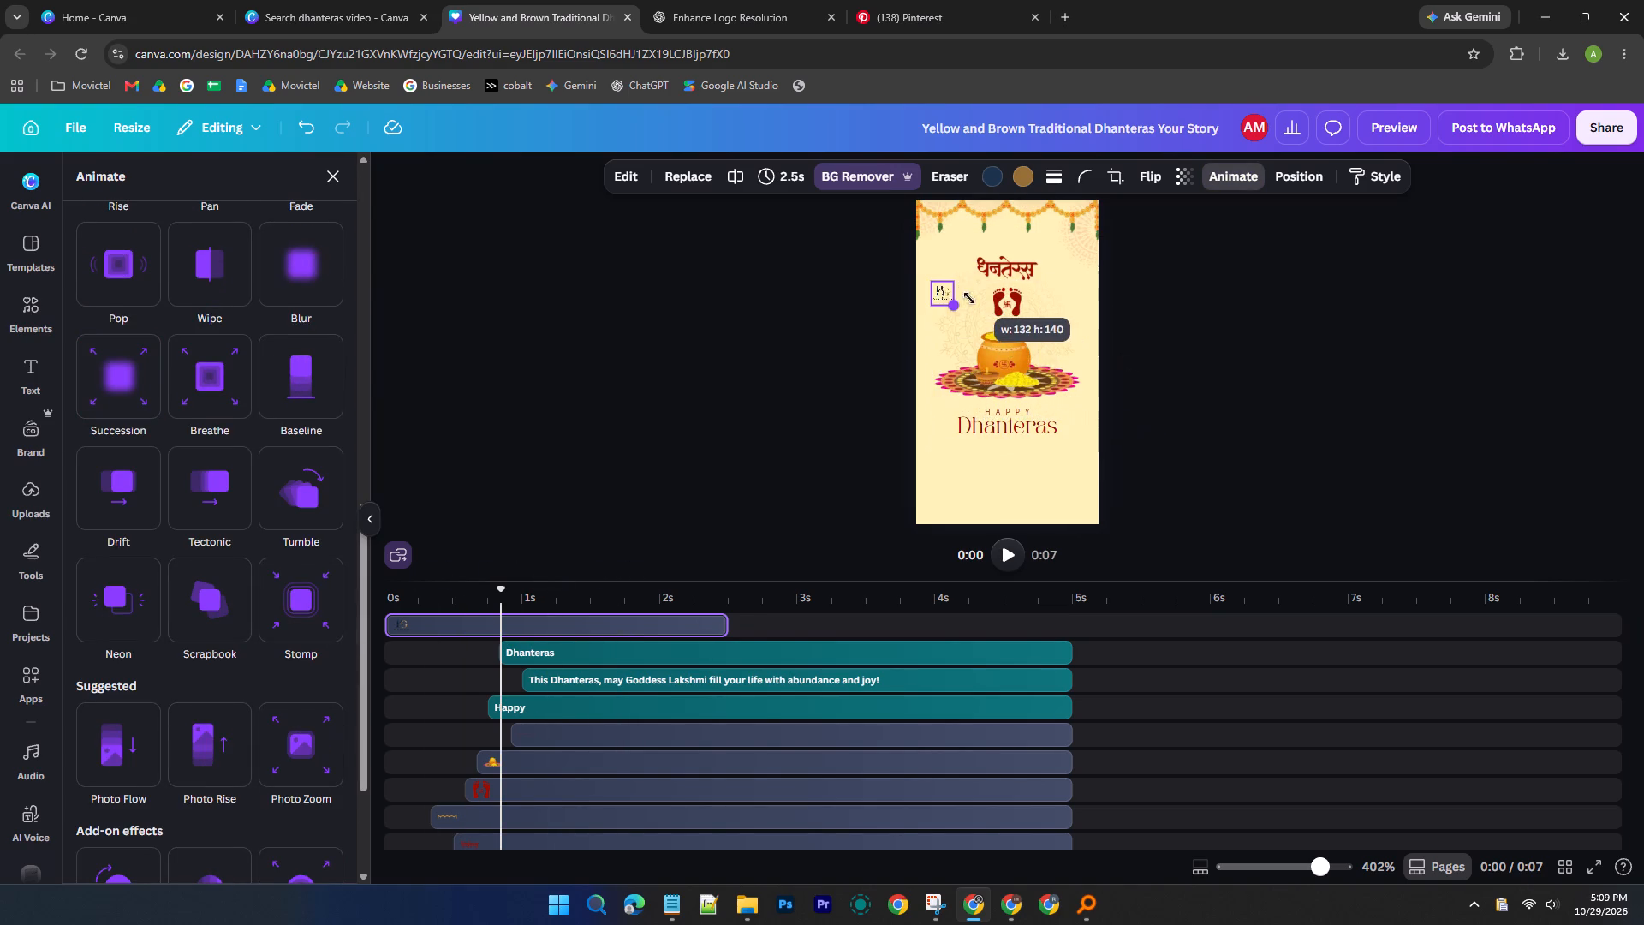
pyautogui.moveTo(969, 298); pyautogui.dragTo(986, 328)
pyautogui.moveTo(961, 310); pyautogui.dragTo(943, 256)
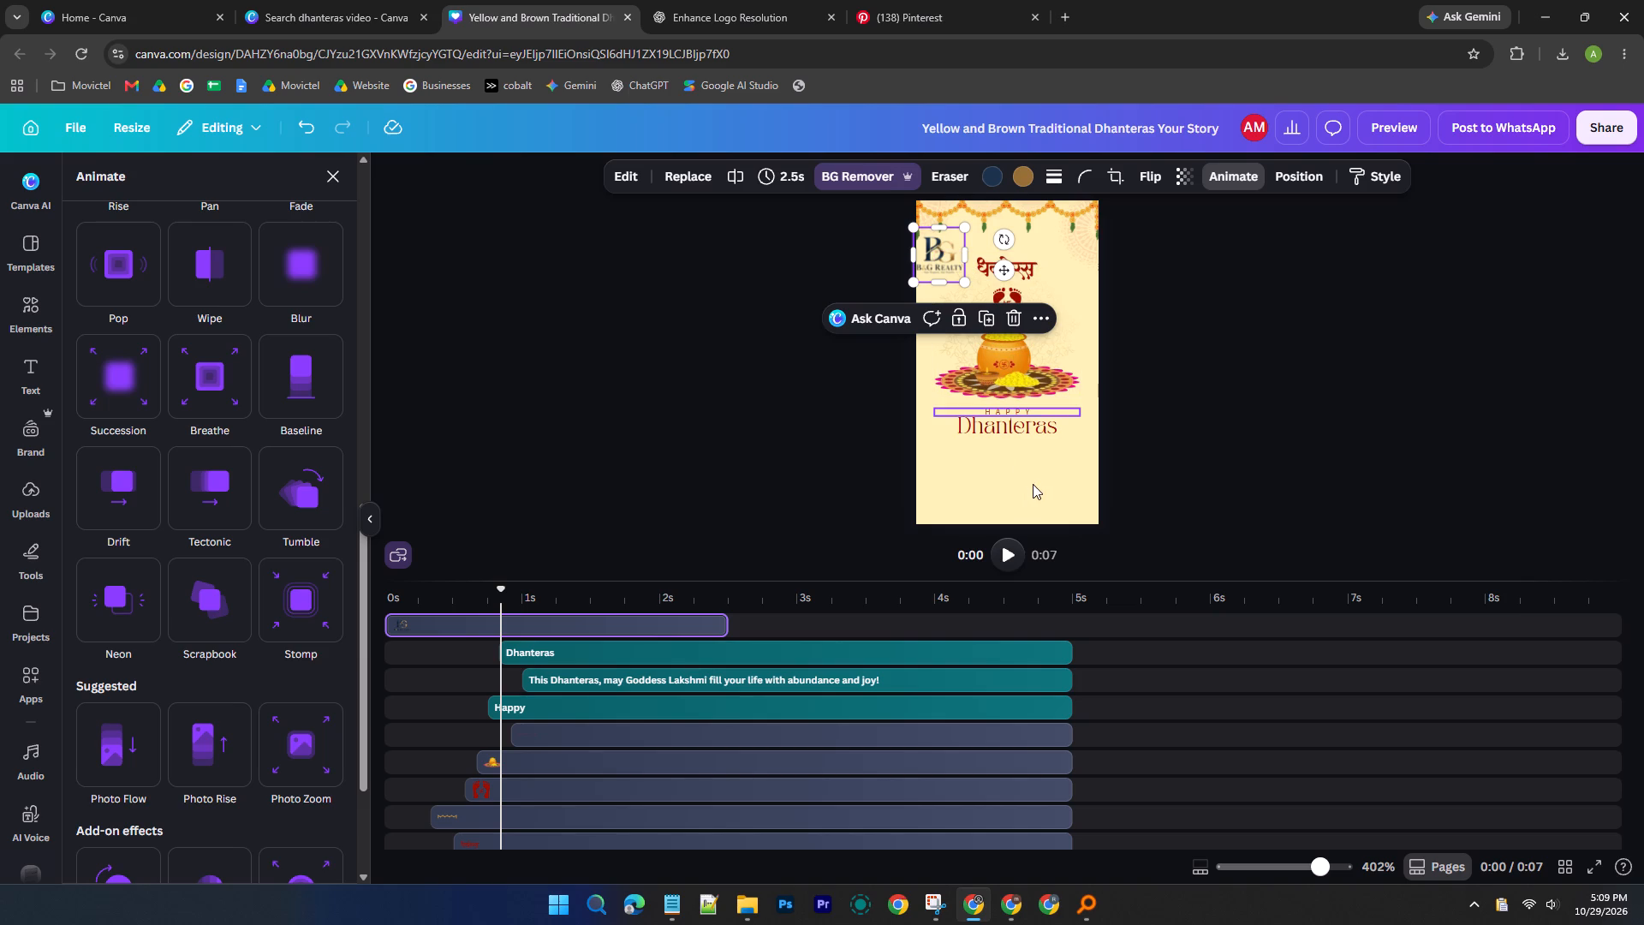
pyautogui.moveTo(947, 251); pyautogui.dragTo(950, 424)
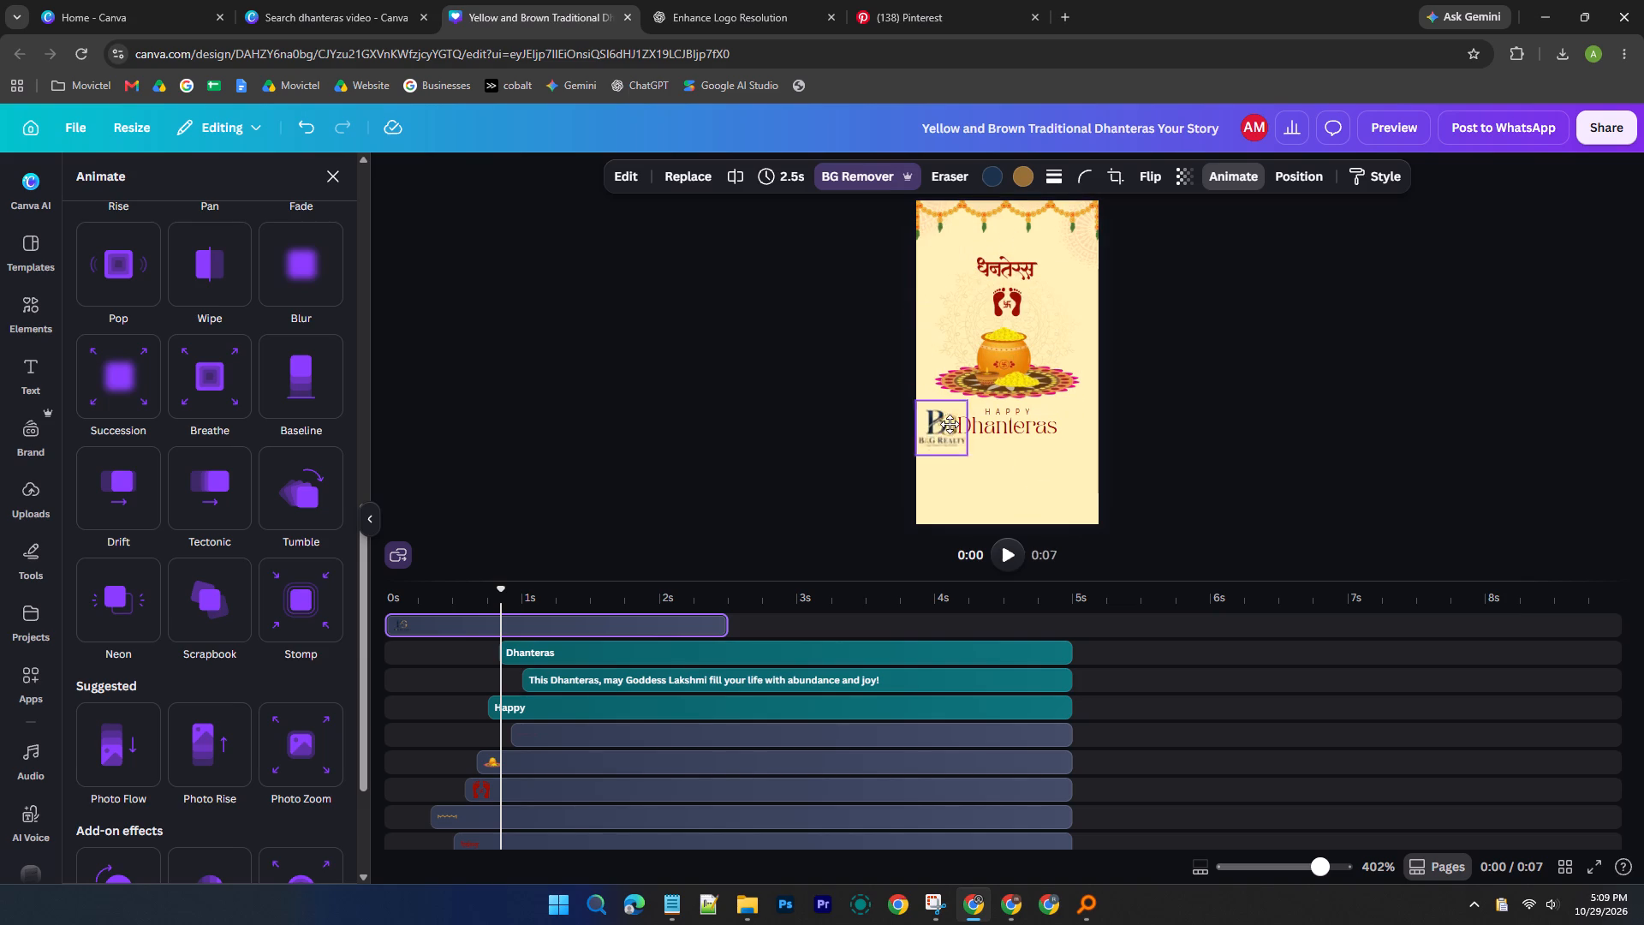
pyautogui.moveTo(950, 424); pyautogui.dragTo(959, 213)
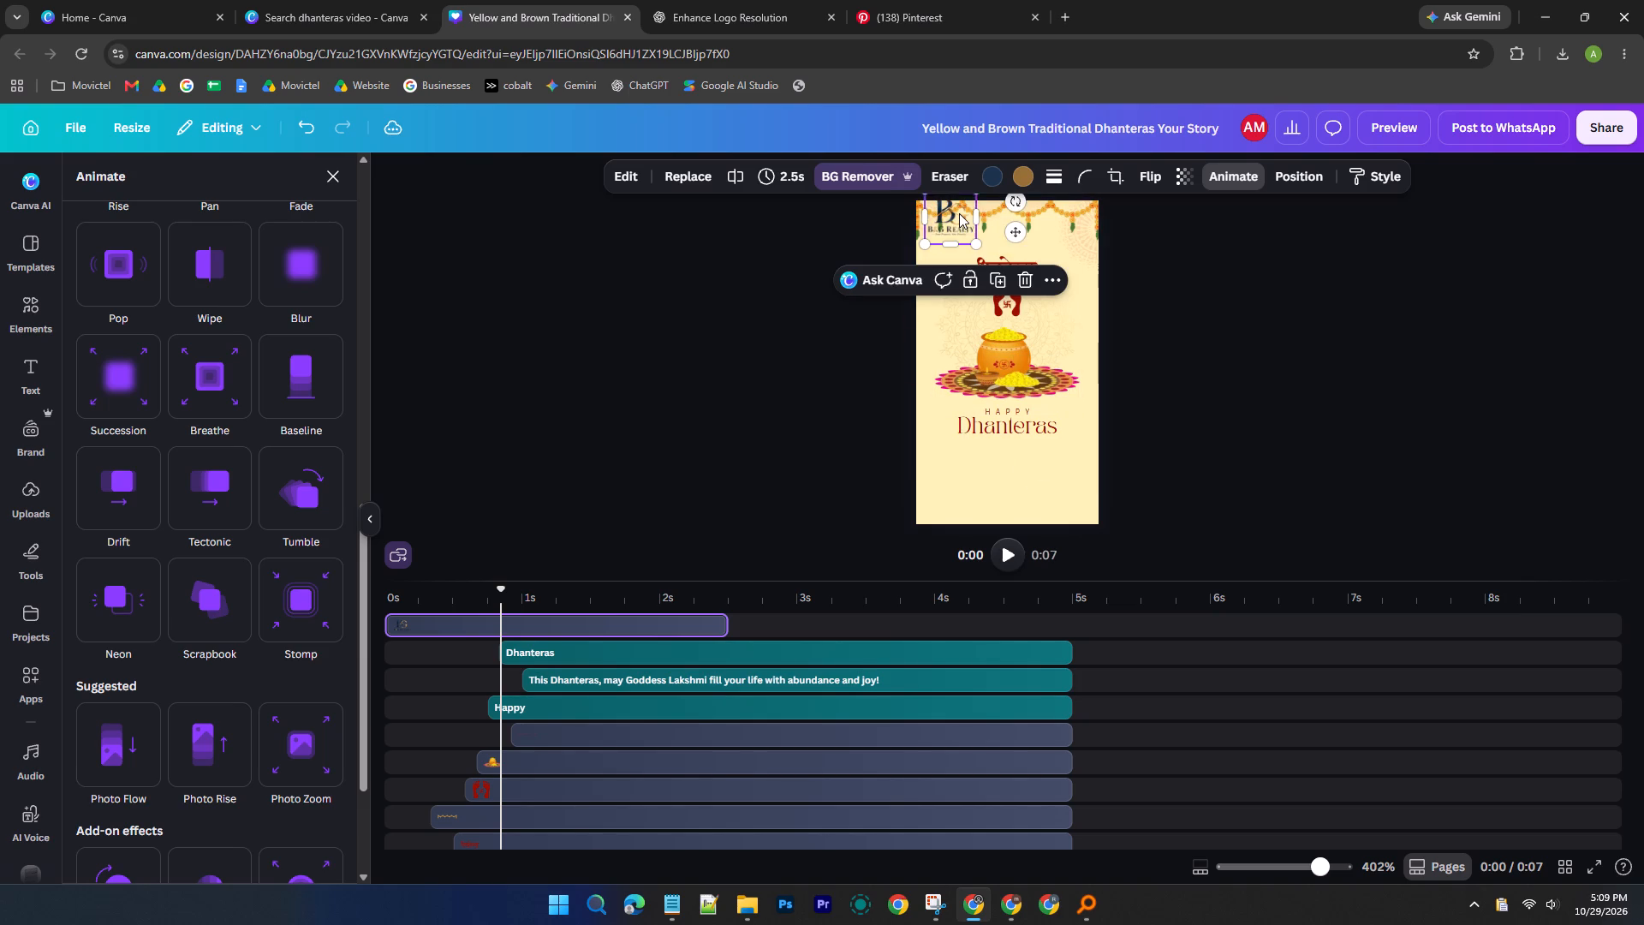
pyautogui.click(772, 306)
# Play the greeting page from 0 s to about 2 s to check its elements with the logo in place.
pyautogui.click(841, 248)
pyautogui.moveTo(875, 263); pyautogui.dragTo(1071, 515)
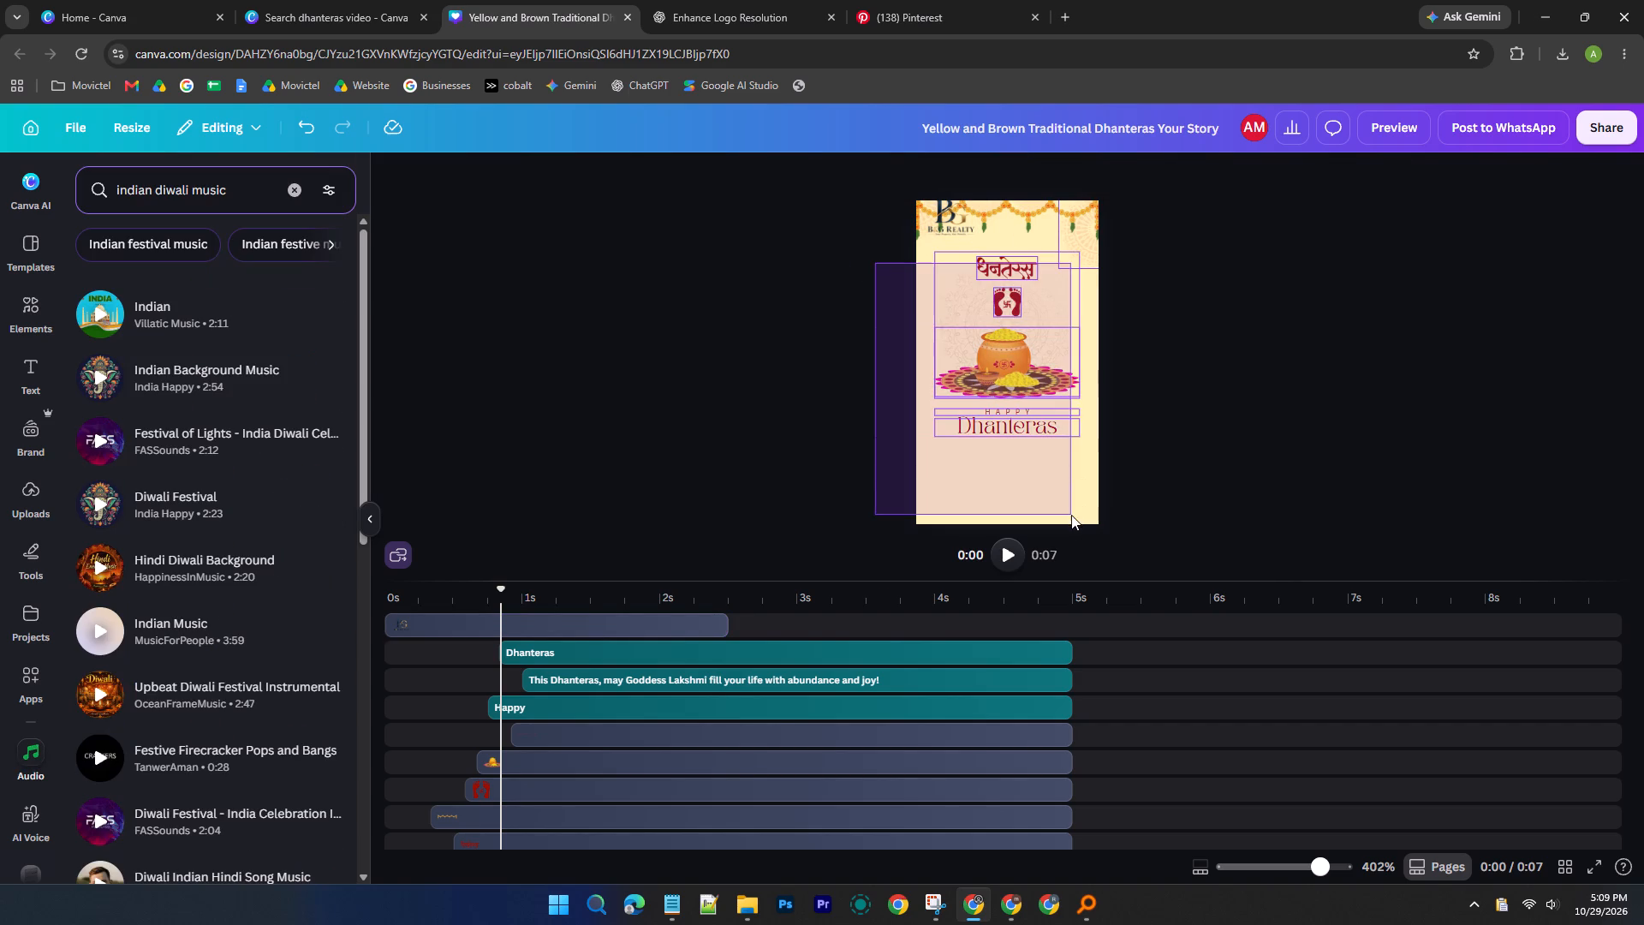
pyautogui.moveTo(1071, 515); pyautogui.dragTo(1090, 513)
pyautogui.click(719, 399)
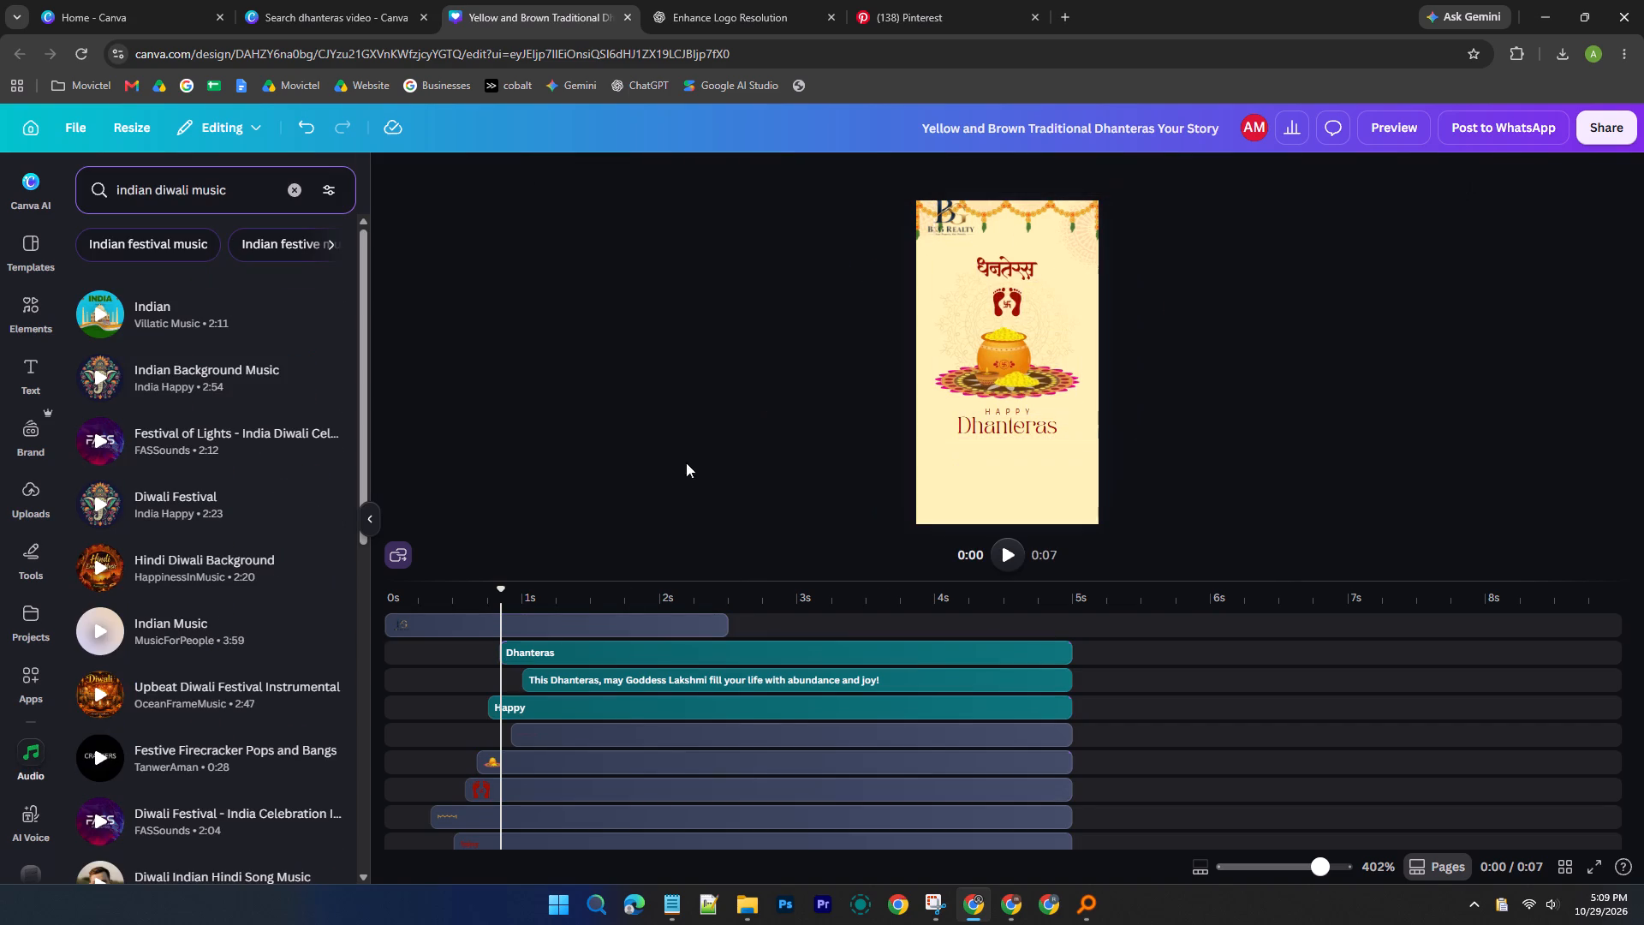
pyautogui.moveTo(499, 584); pyautogui.dragTo(363, 578)
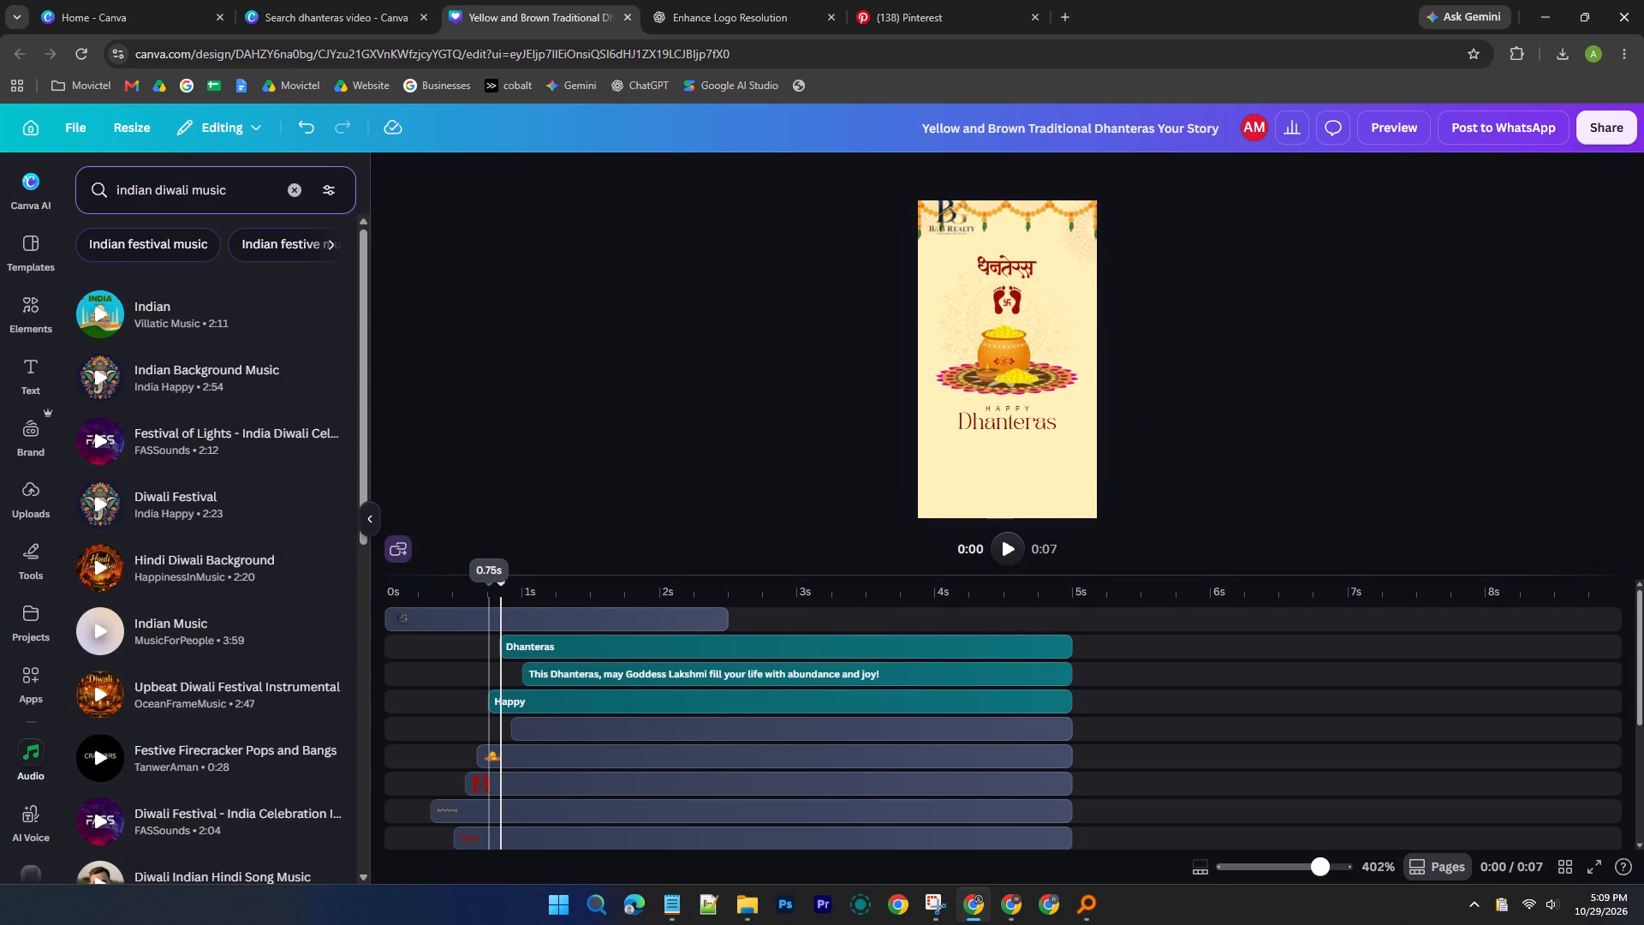
pyautogui.moveTo(501, 587); pyautogui.dragTo(366, 578)
pyautogui.click(998, 546)
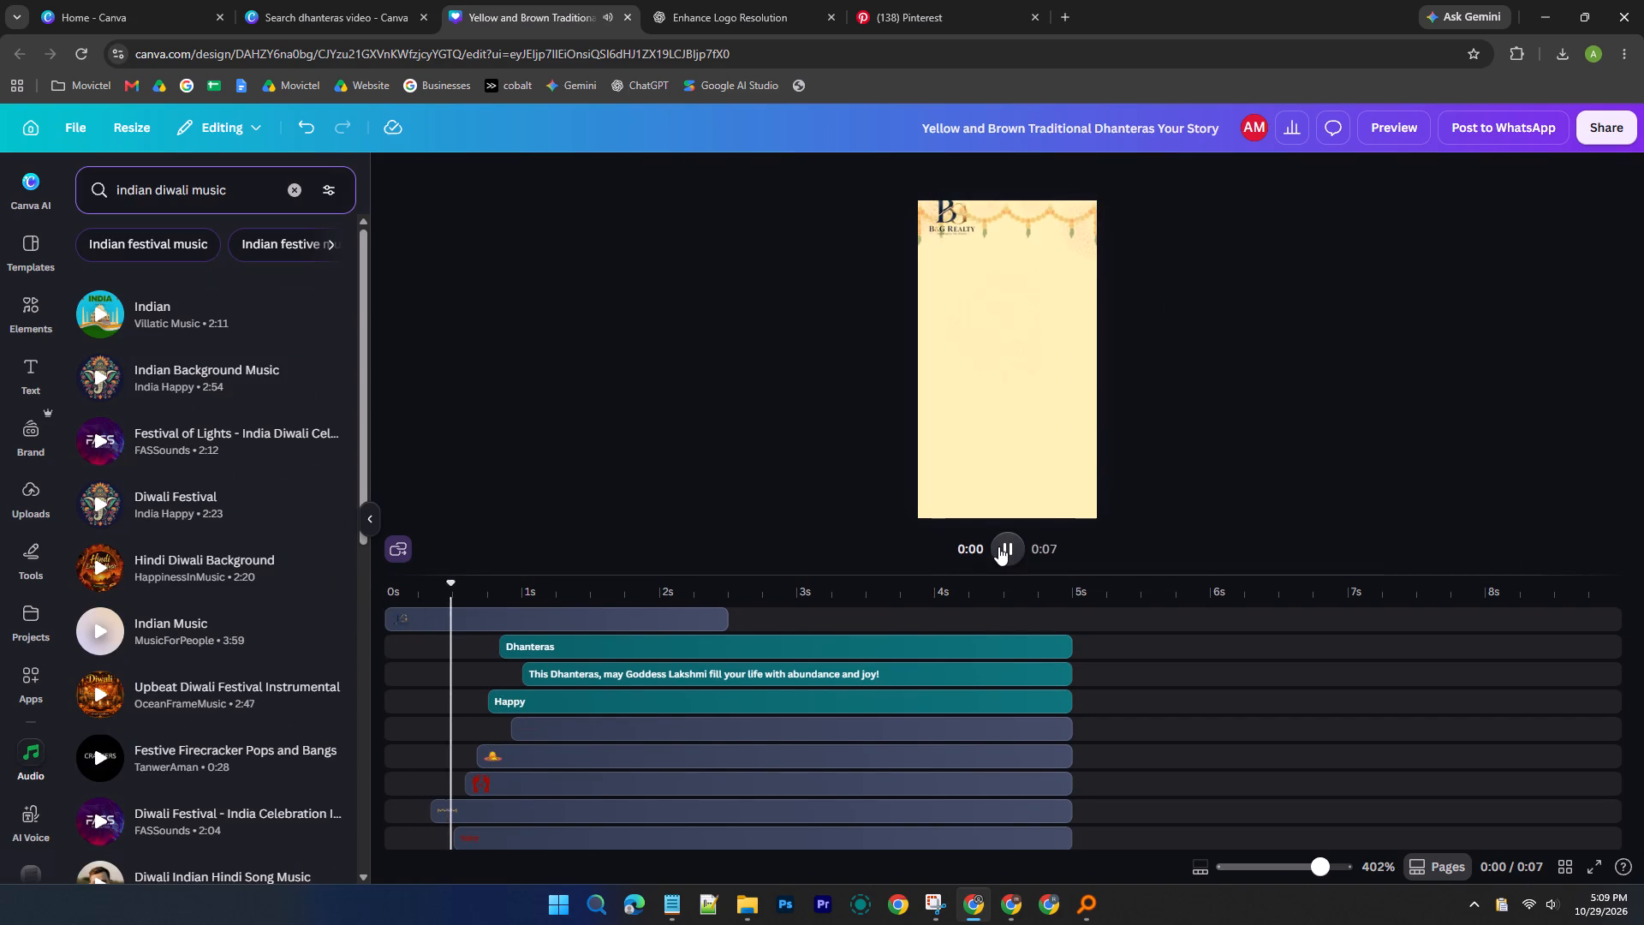
pyautogui.click(998, 546)
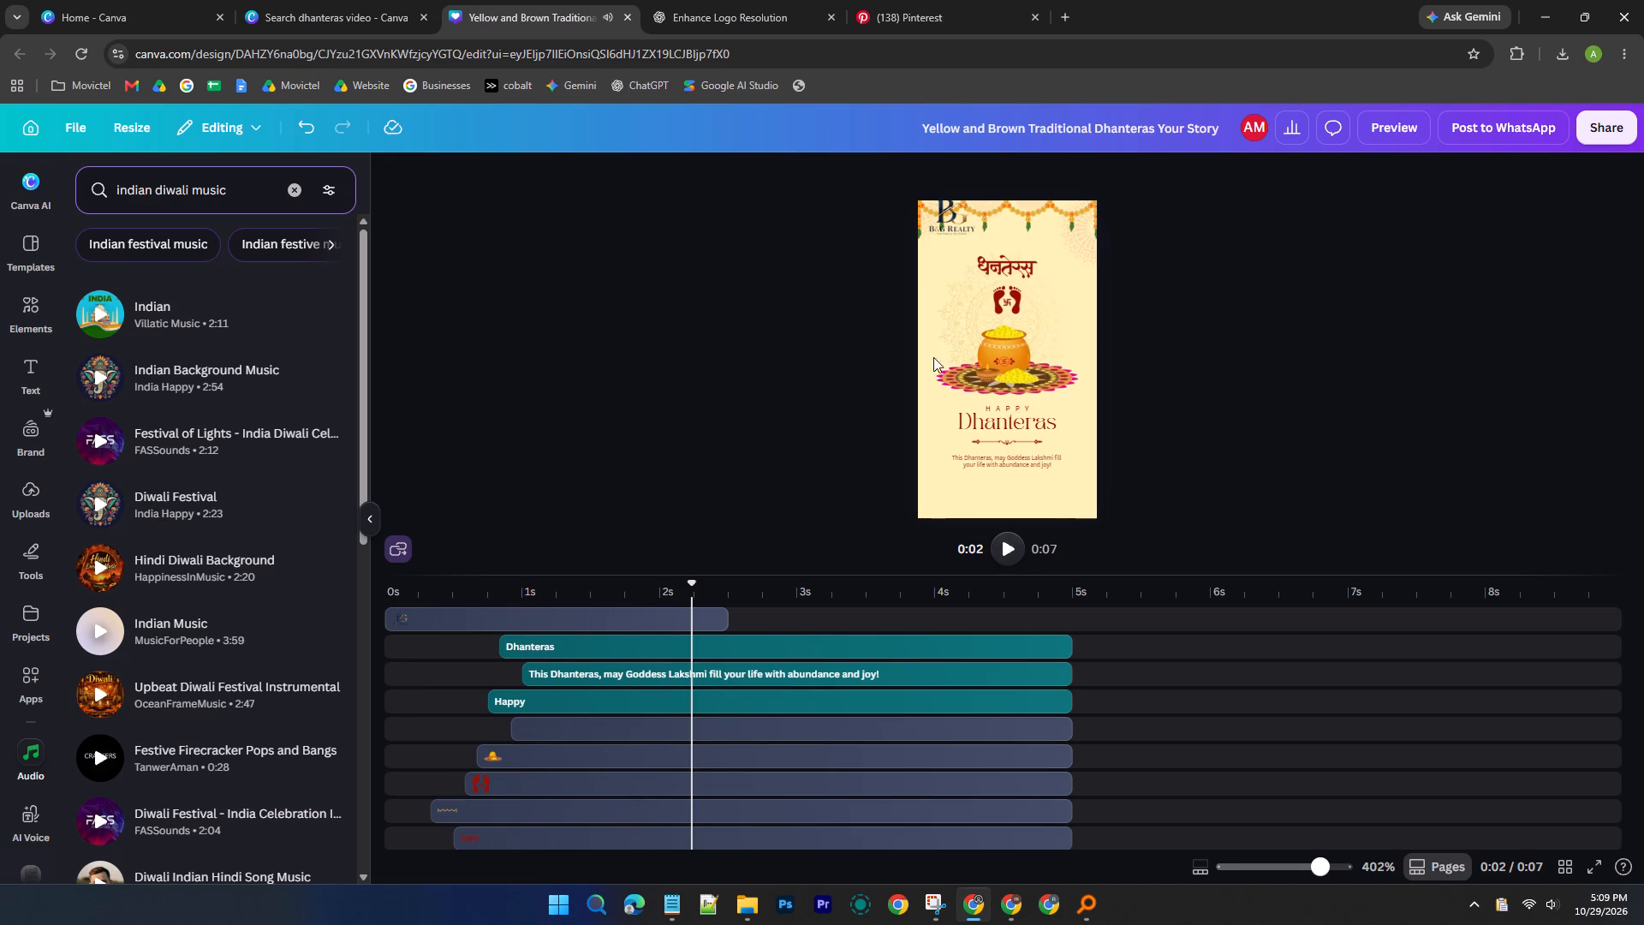
# Shift the greeting's title, footprints, pot artwork and texts down together and enlarge them slightly, leaving space below the garland.
pyautogui.moveTo(885, 260); pyautogui.dragTo(1129, 451)
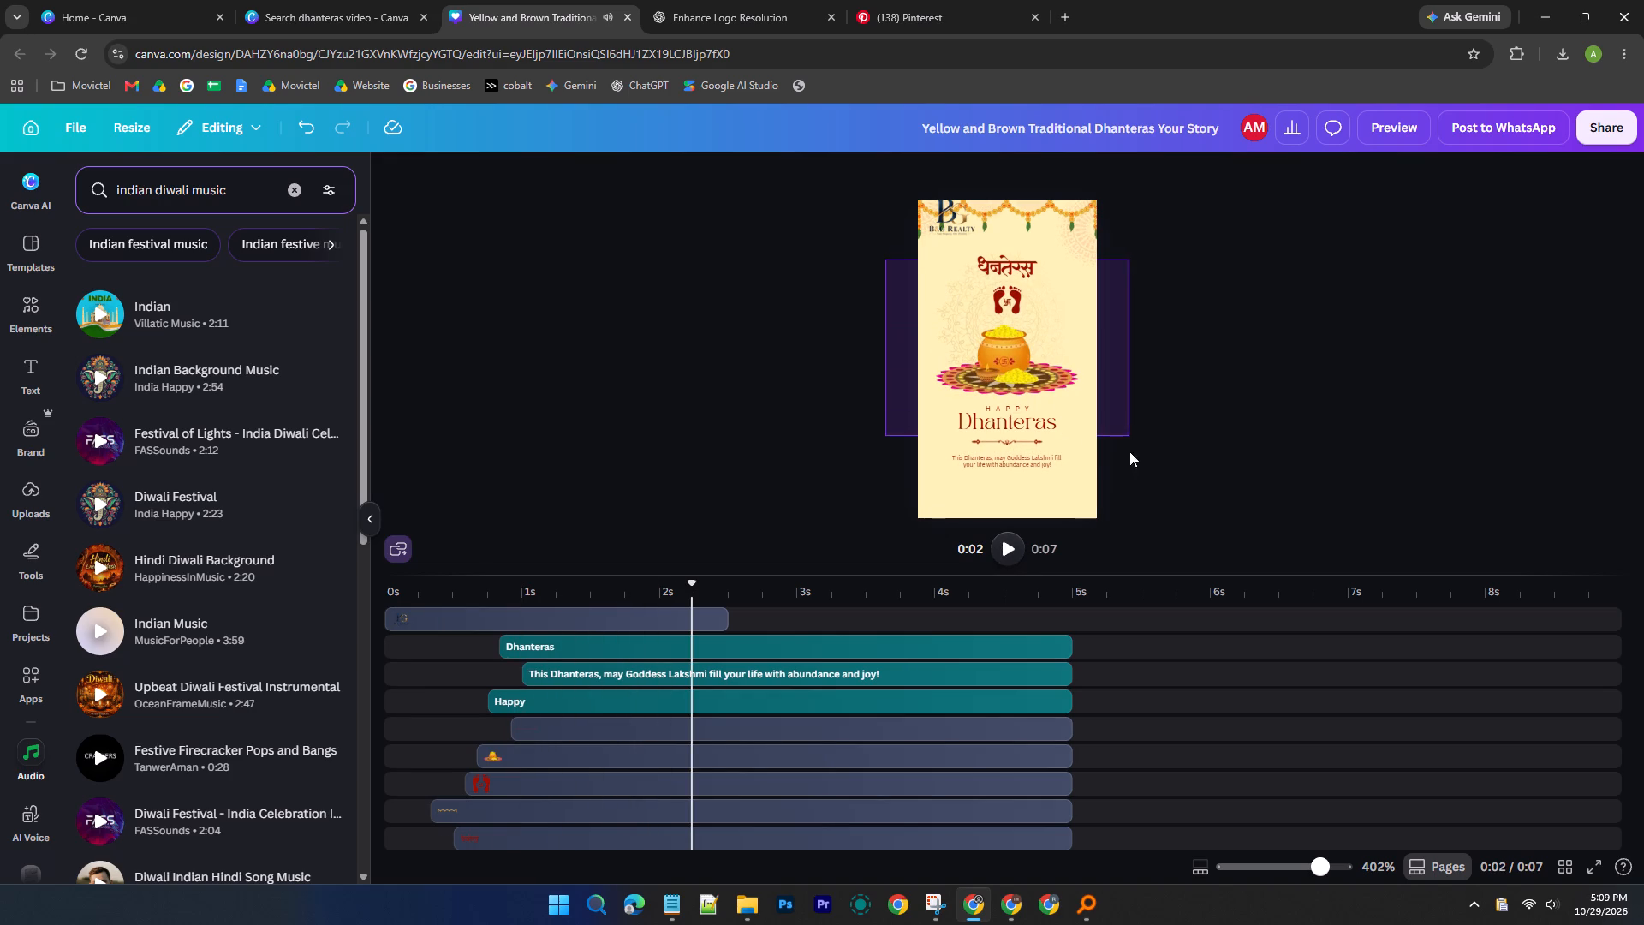
pyautogui.moveTo(1129, 451); pyautogui.dragTo(1129, 469)
pyautogui.moveTo(1007, 377); pyautogui.dragTo(1006, 390)
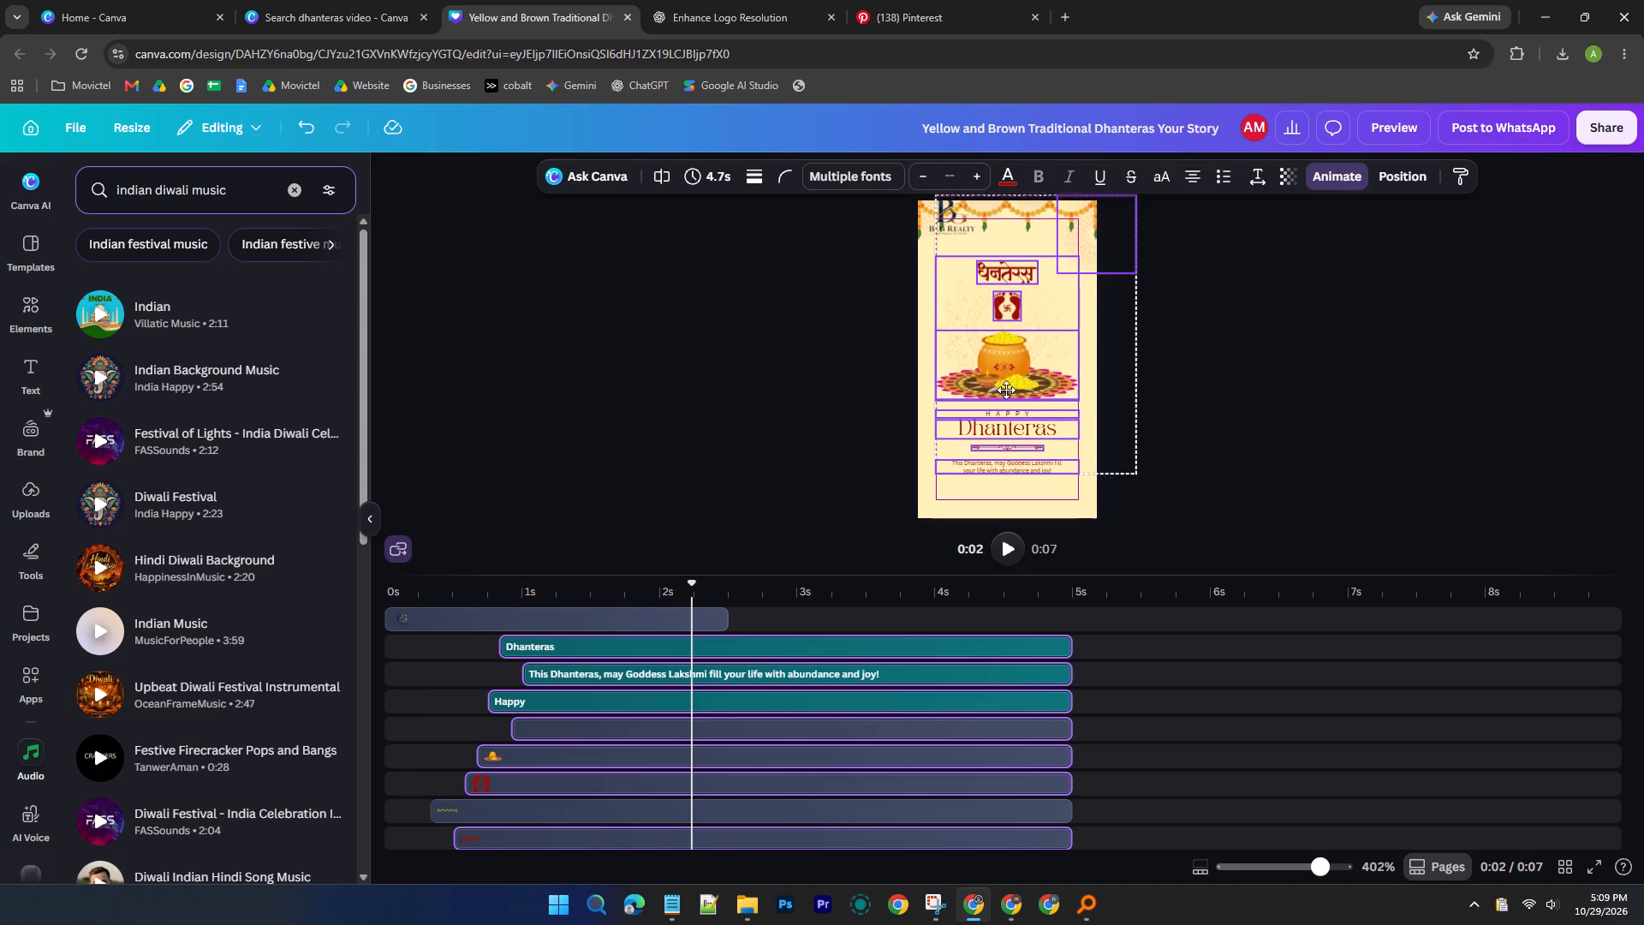
pyautogui.moveTo(1006, 390); pyautogui.dragTo(1009, 407)
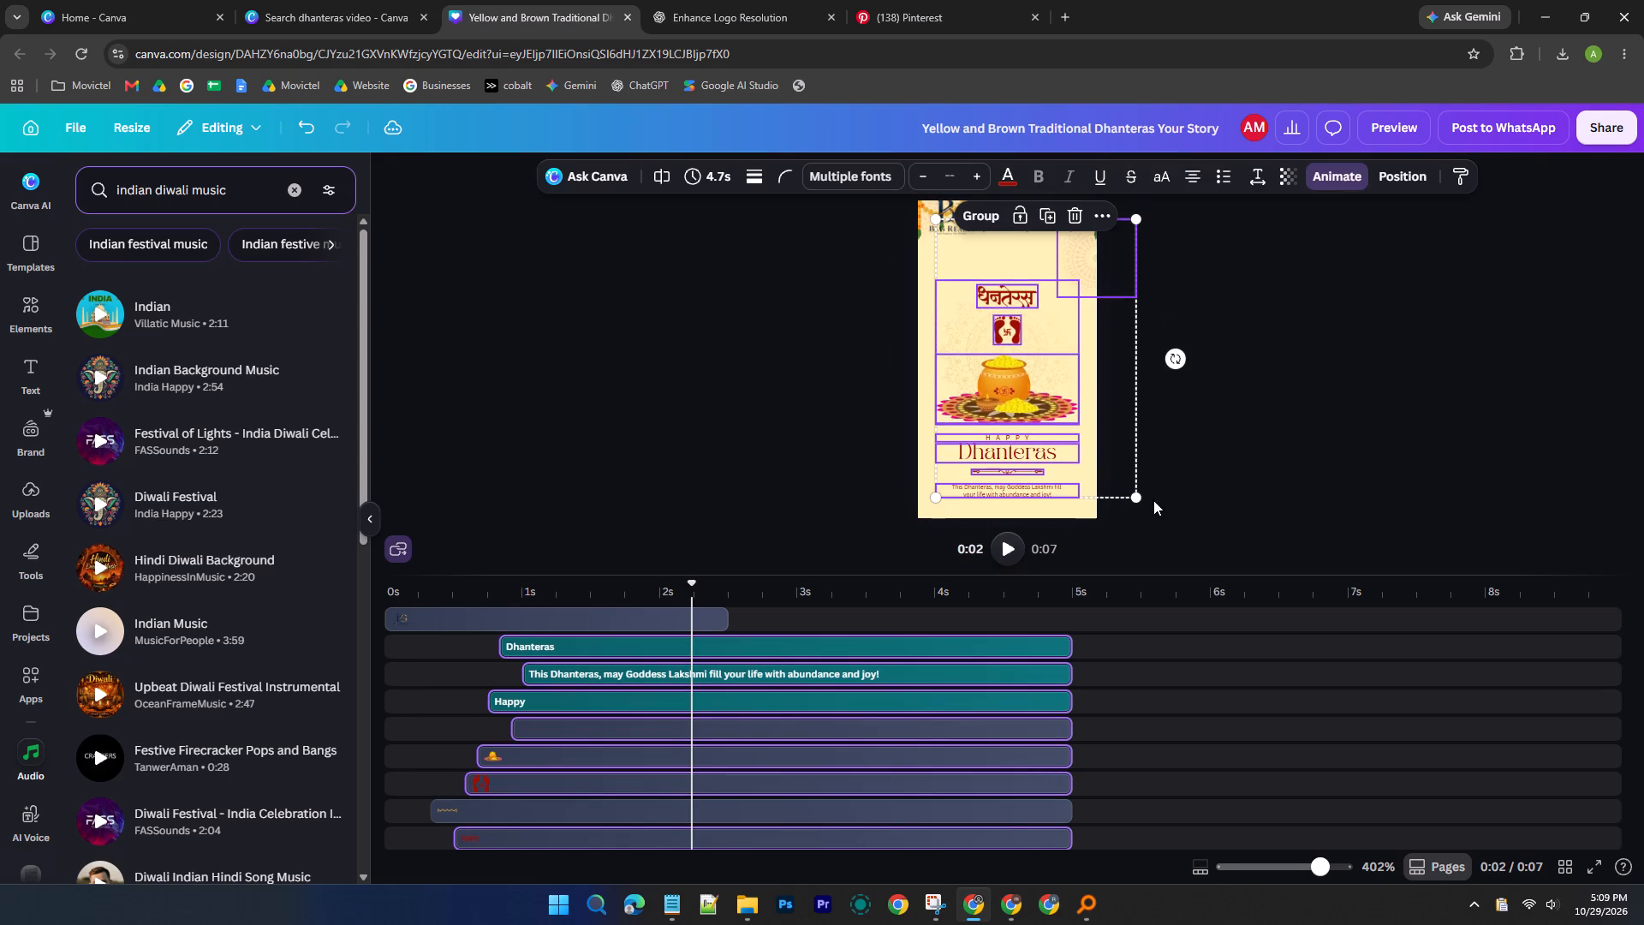
pyautogui.moveTo(1134, 498); pyautogui.dragTo(1151, 510)
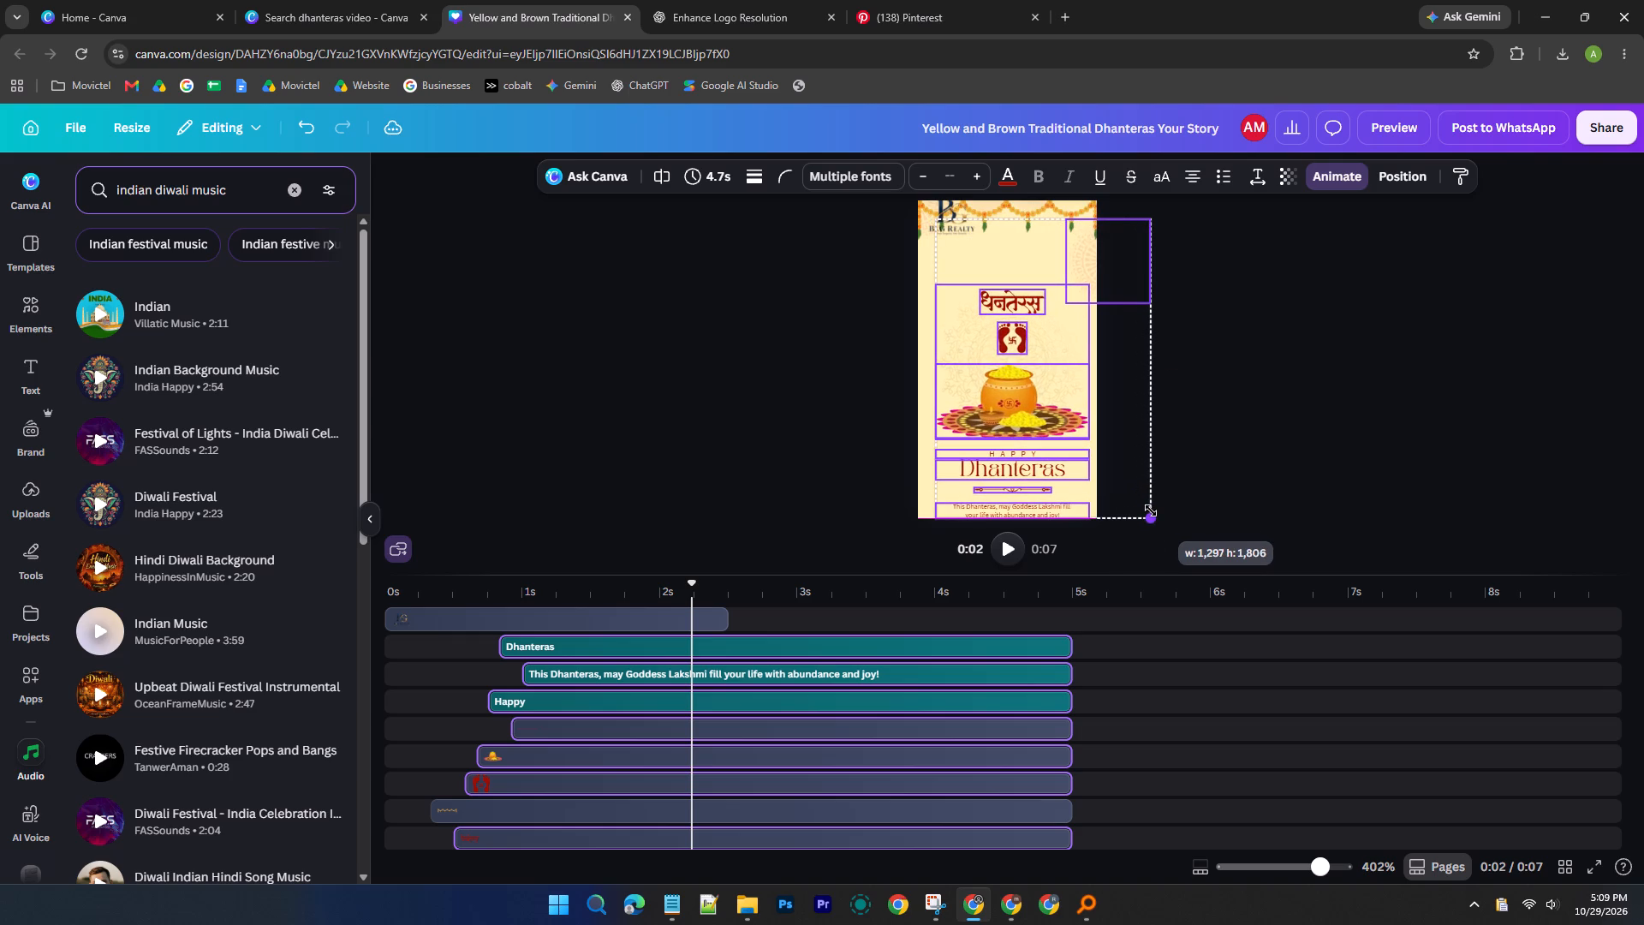
pyautogui.moveTo(1151, 510); pyautogui.dragTo(1147, 507)
pyautogui.moveTo(1008, 346); pyautogui.dragTo(1007, 340)
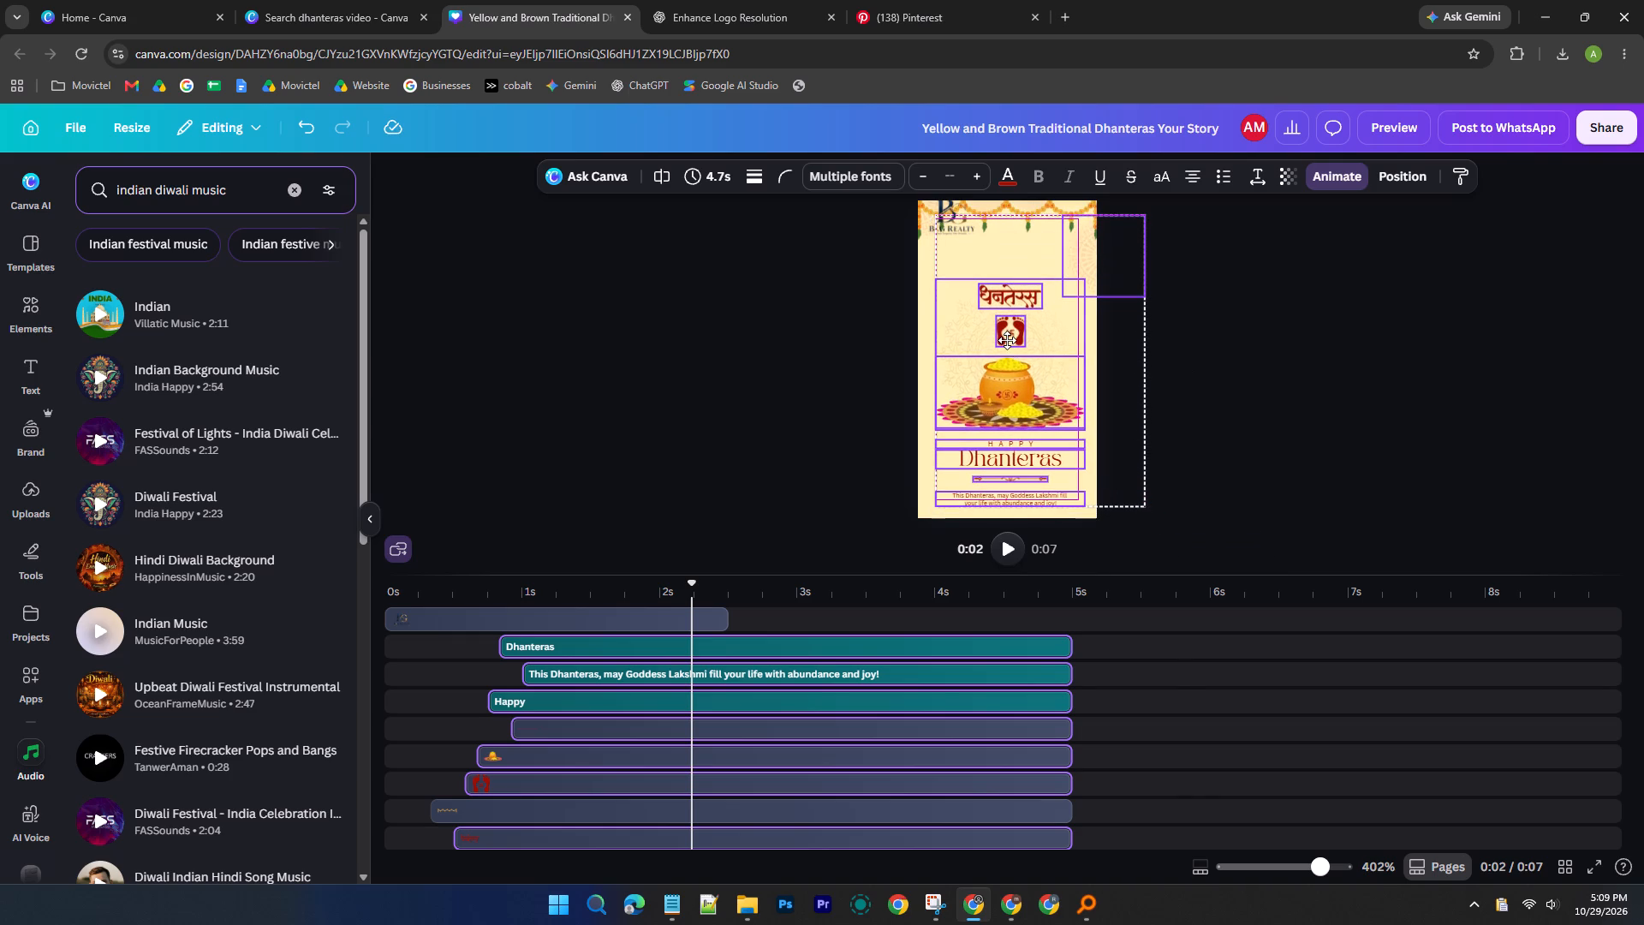
pyautogui.moveTo(1007, 340); pyautogui.dragTo(1004, 335)
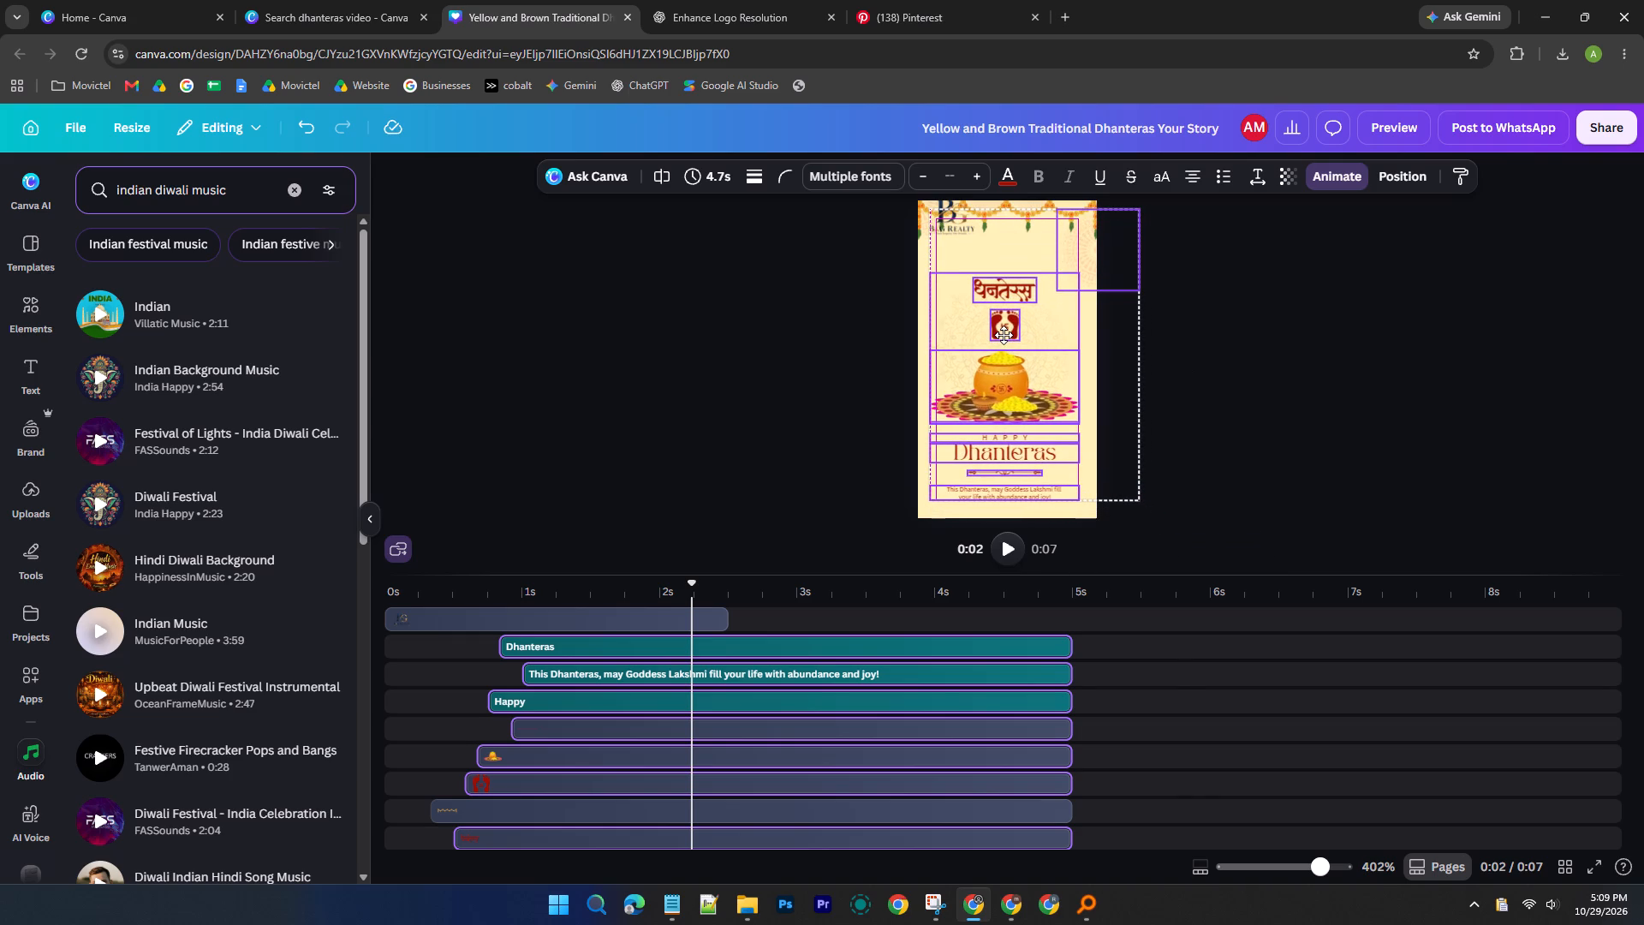
pyautogui.moveTo(1004, 335); pyautogui.dragTo(1004, 335)
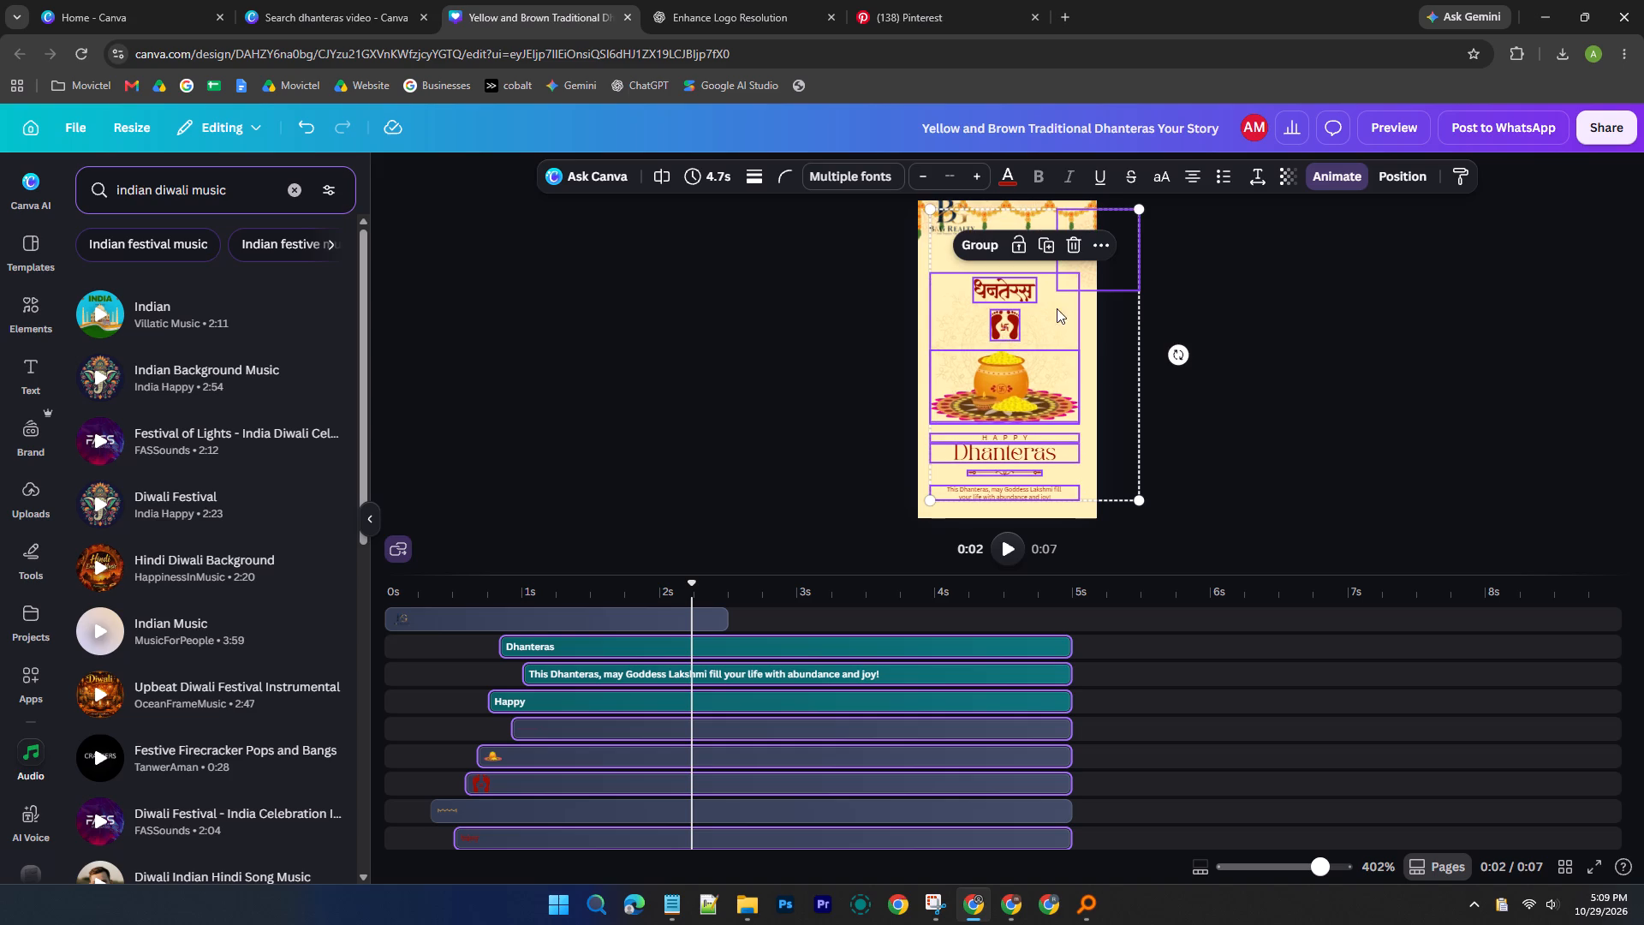
pyautogui.click(1143, 504)
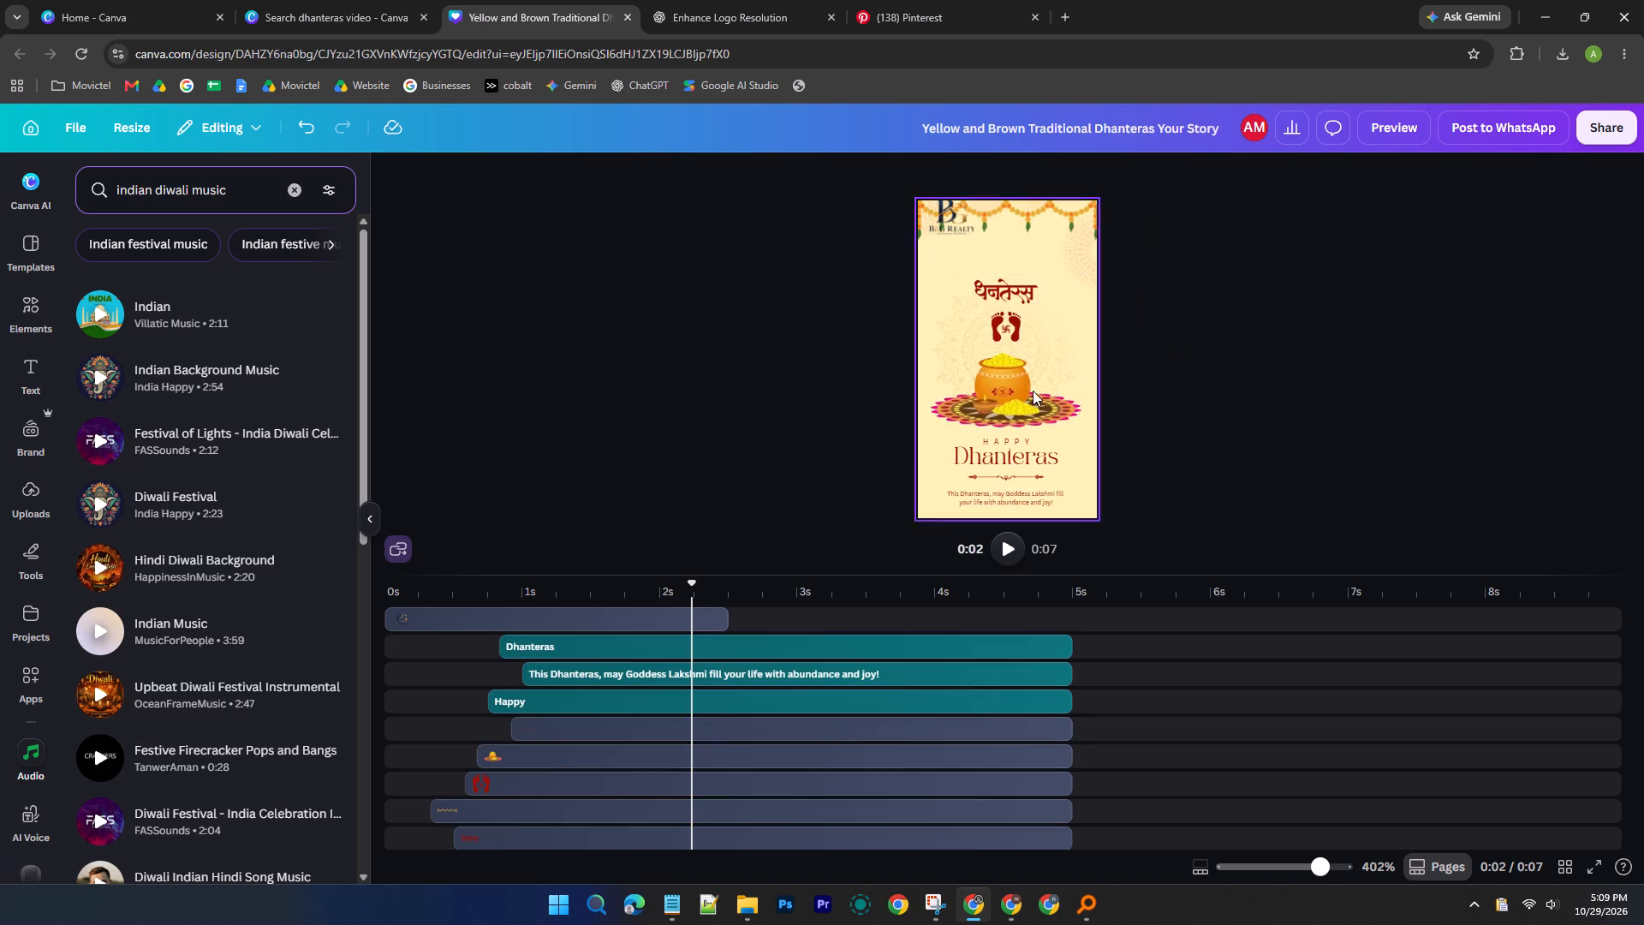
pyautogui.click(1010, 328)
pyautogui.click(1181, 380)
pyautogui.moveTo(887, 278); pyautogui.dragTo(1083, 510)
pyautogui.click(1010, 387)
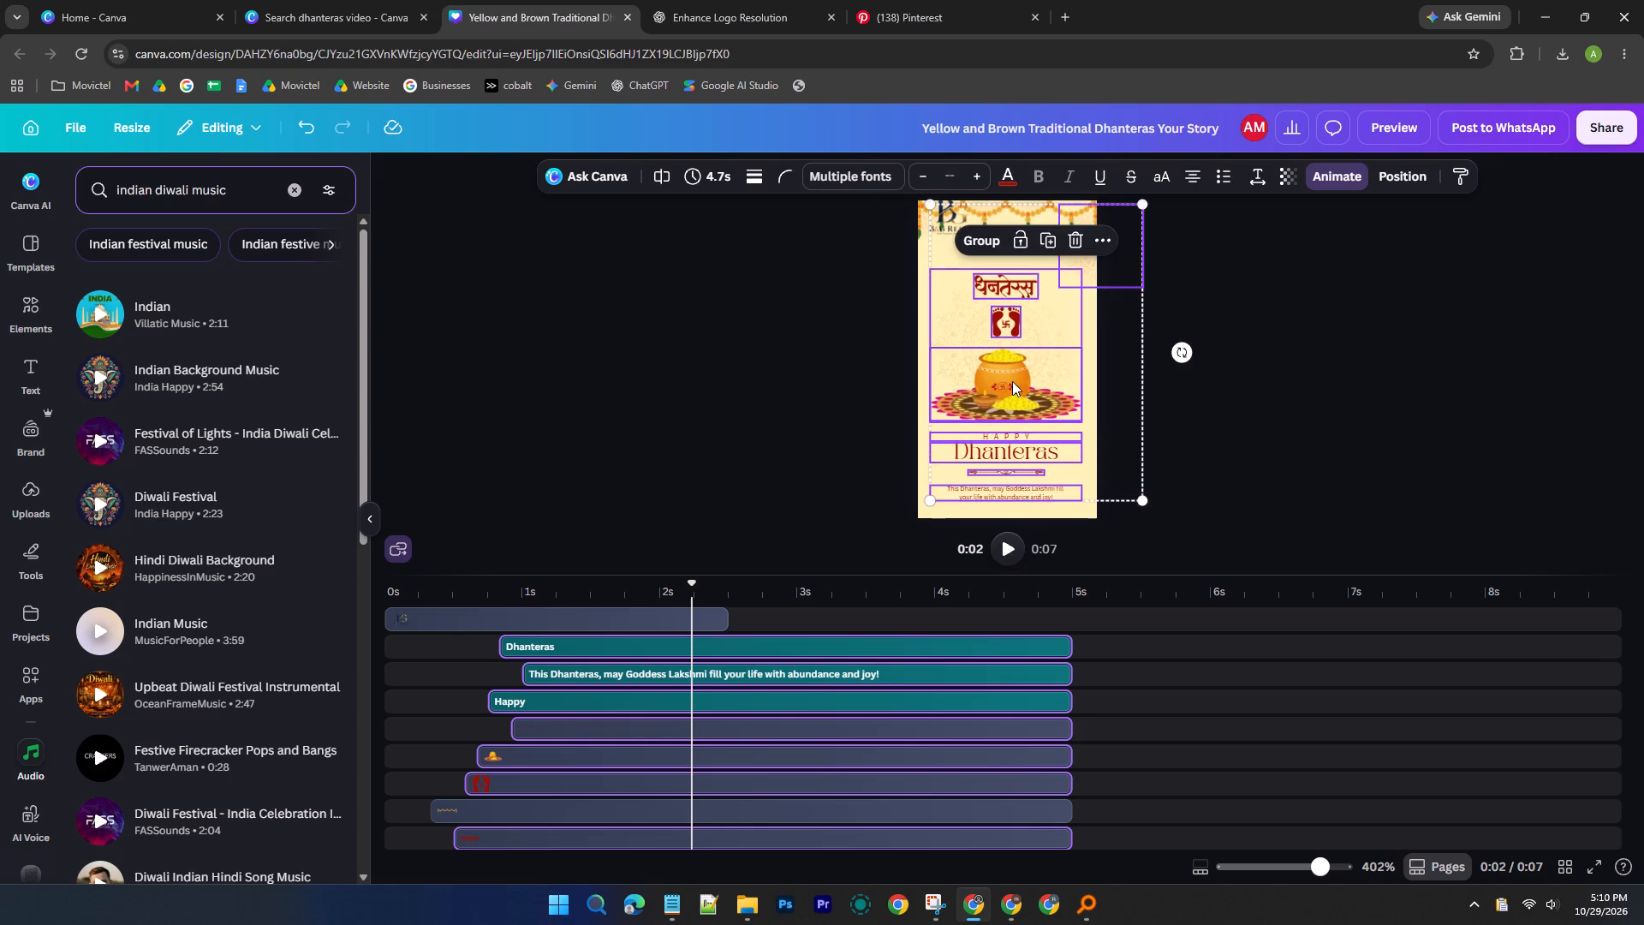
pyautogui.click(1348, 377)
# Move the B&G Realty logo to the horizontal centre of the greeting, between the garland and the Hindi title.
pyautogui.moveTo(965, 225); pyautogui.dragTo(1014, 253)
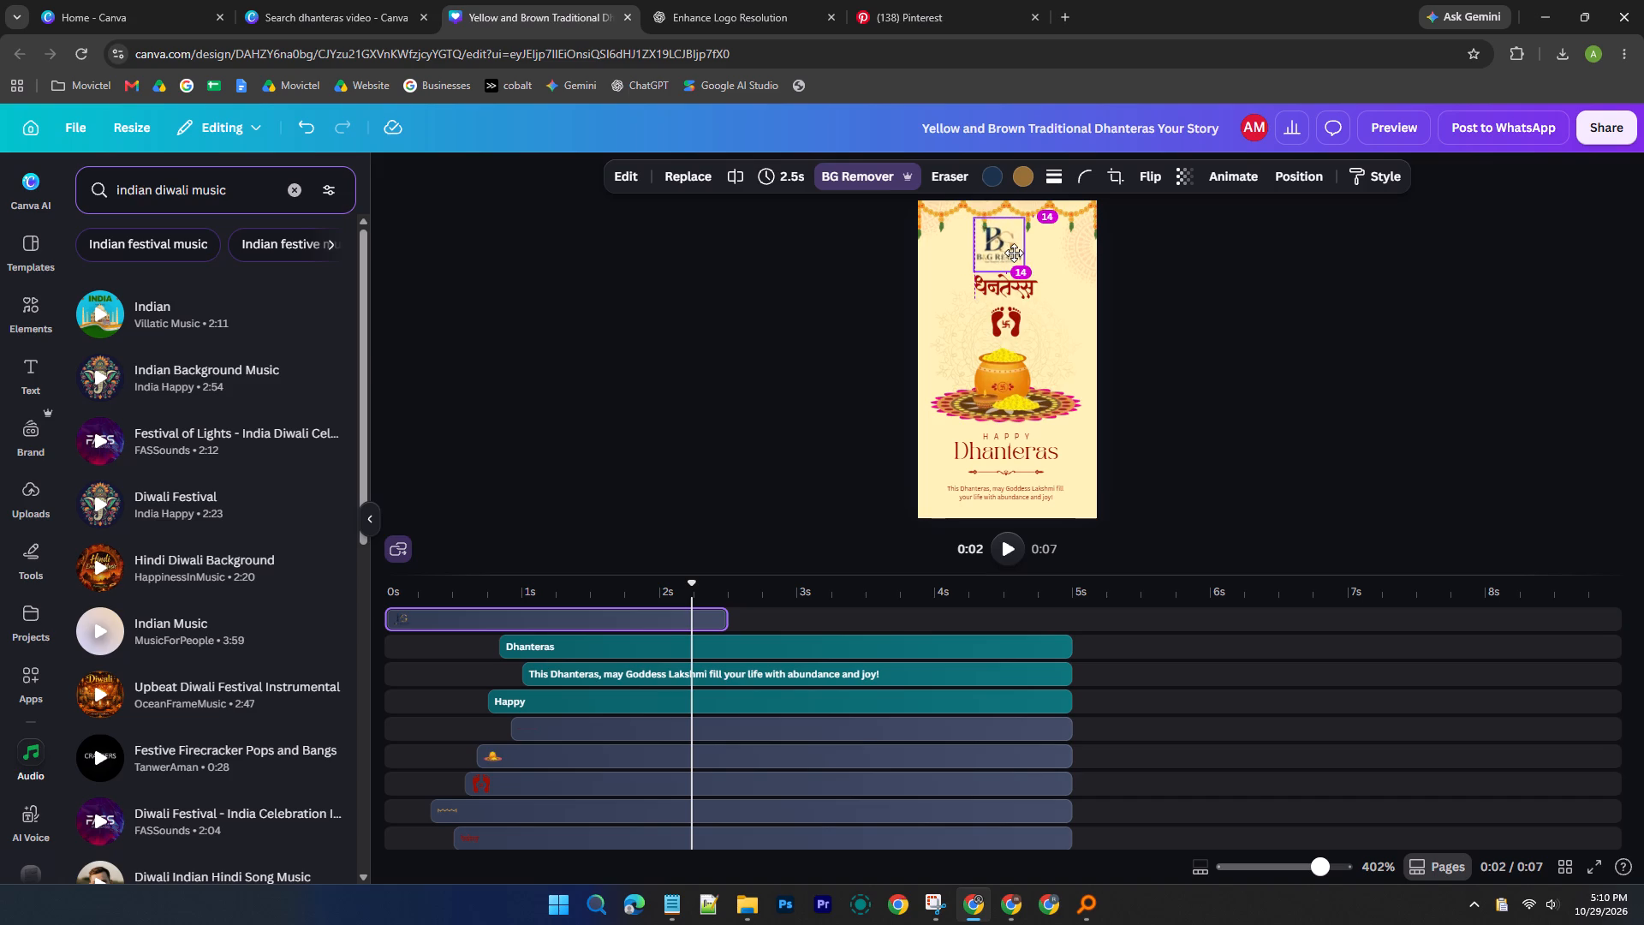
pyautogui.moveTo(1014, 253); pyautogui.dragTo(1021, 252)
pyautogui.click(1228, 283)
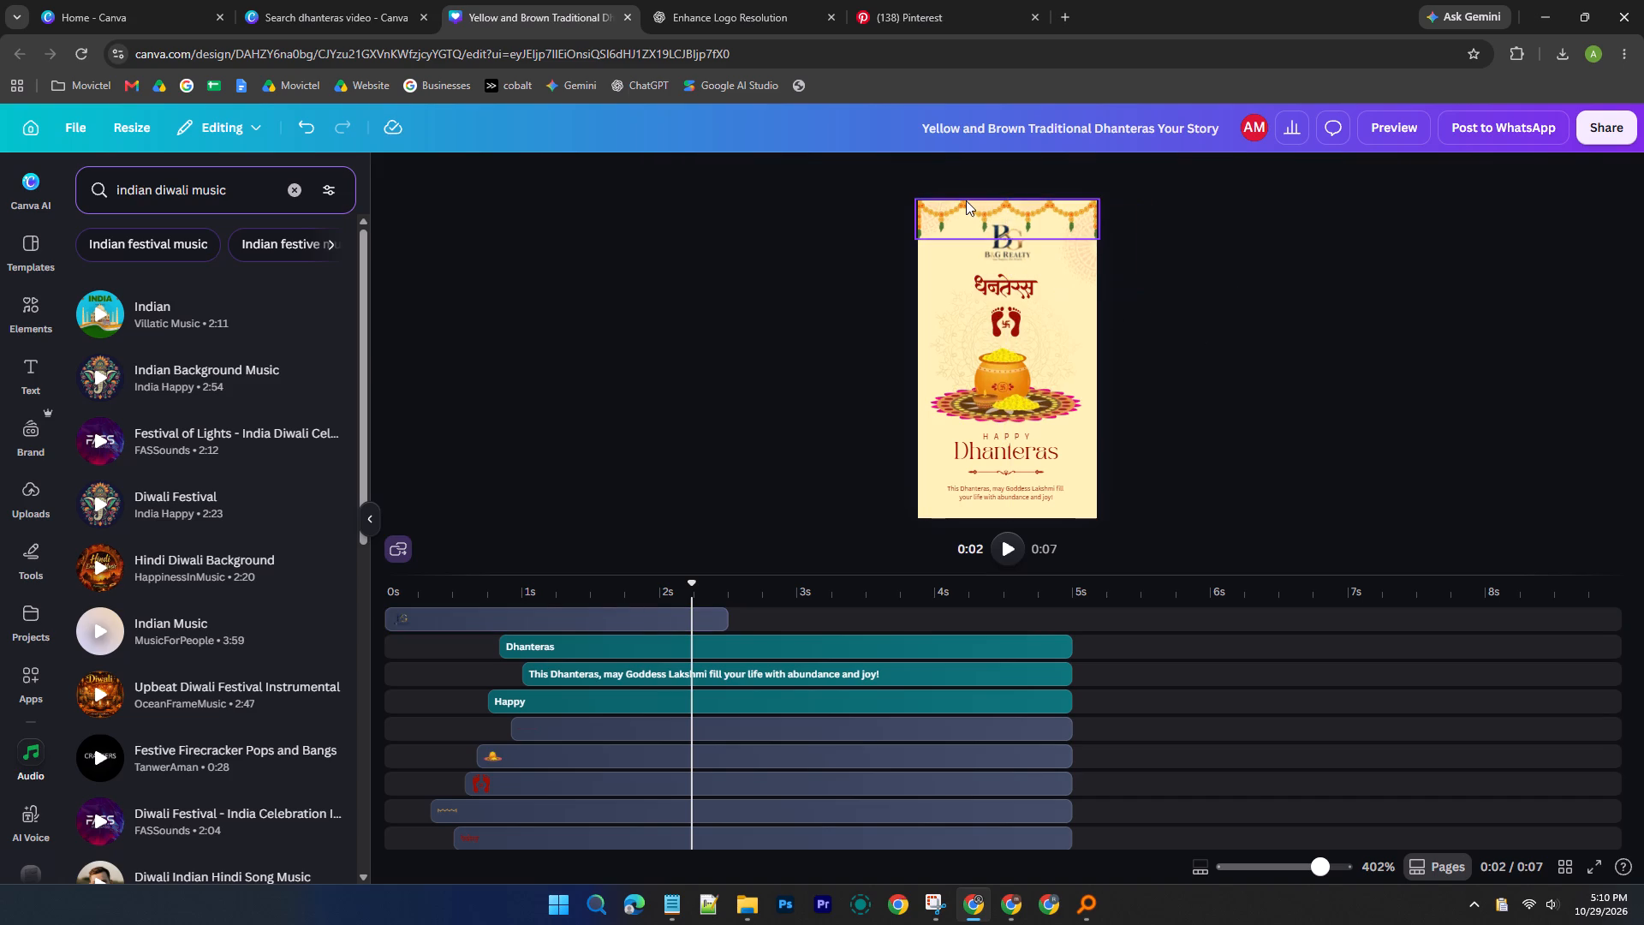
pyautogui.keyDown('ctrl'); pyautogui.scroll(8, 966, 200); pyautogui.keyUp('ctrl')
pyautogui.click(1006, 349)
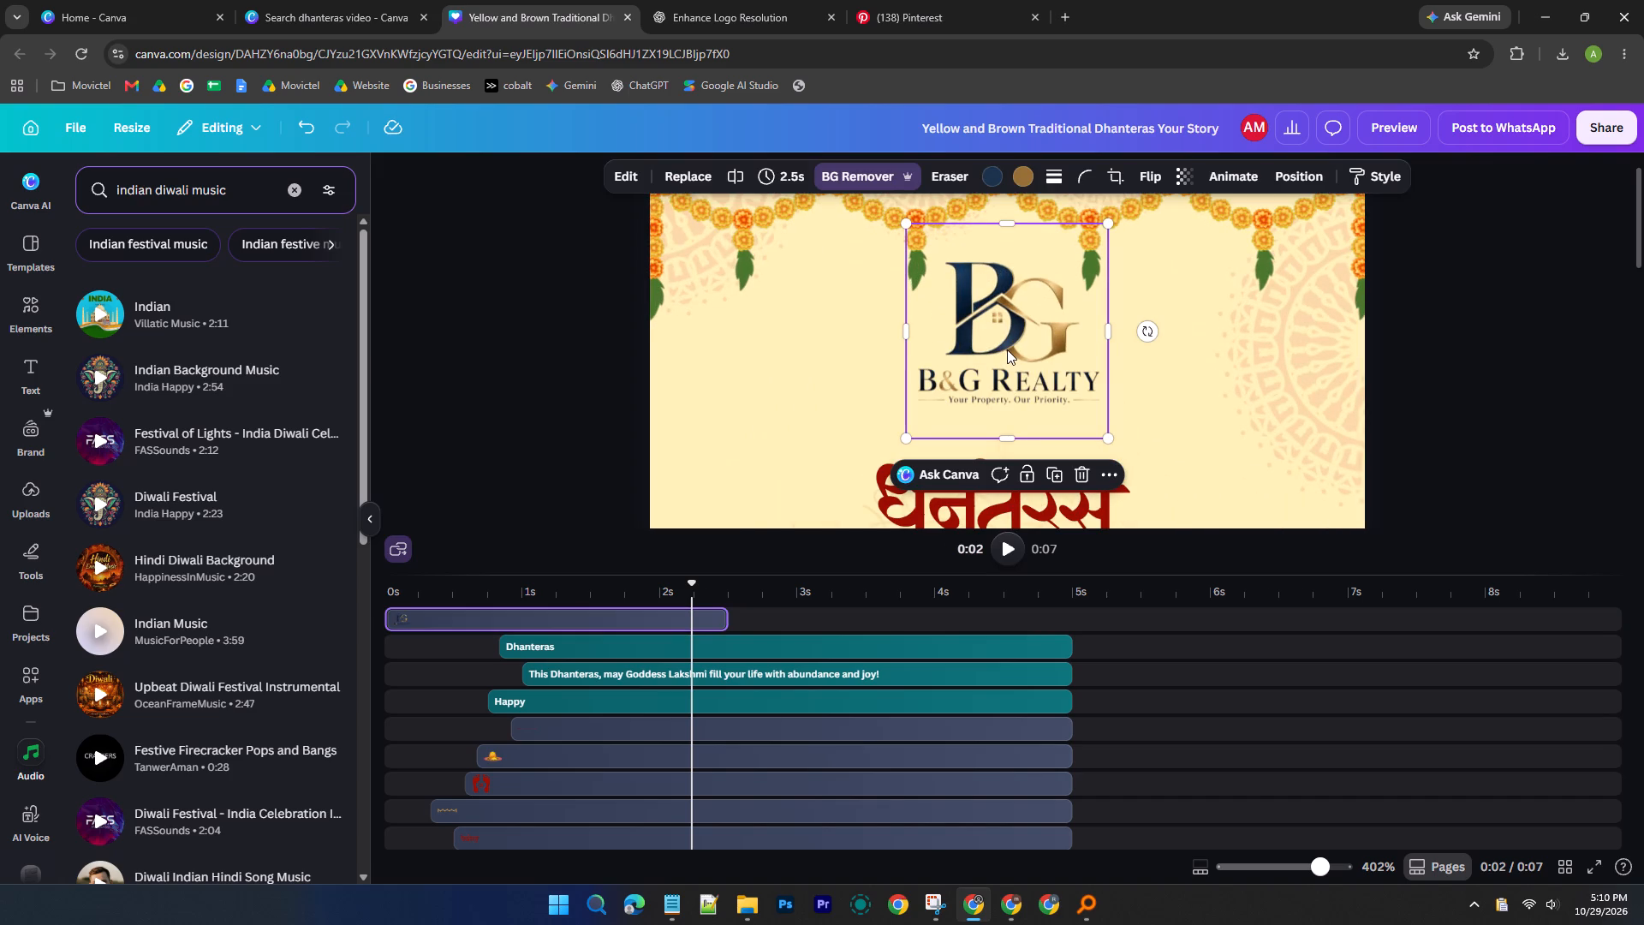
pyautogui.doubleClick(1007, 349)
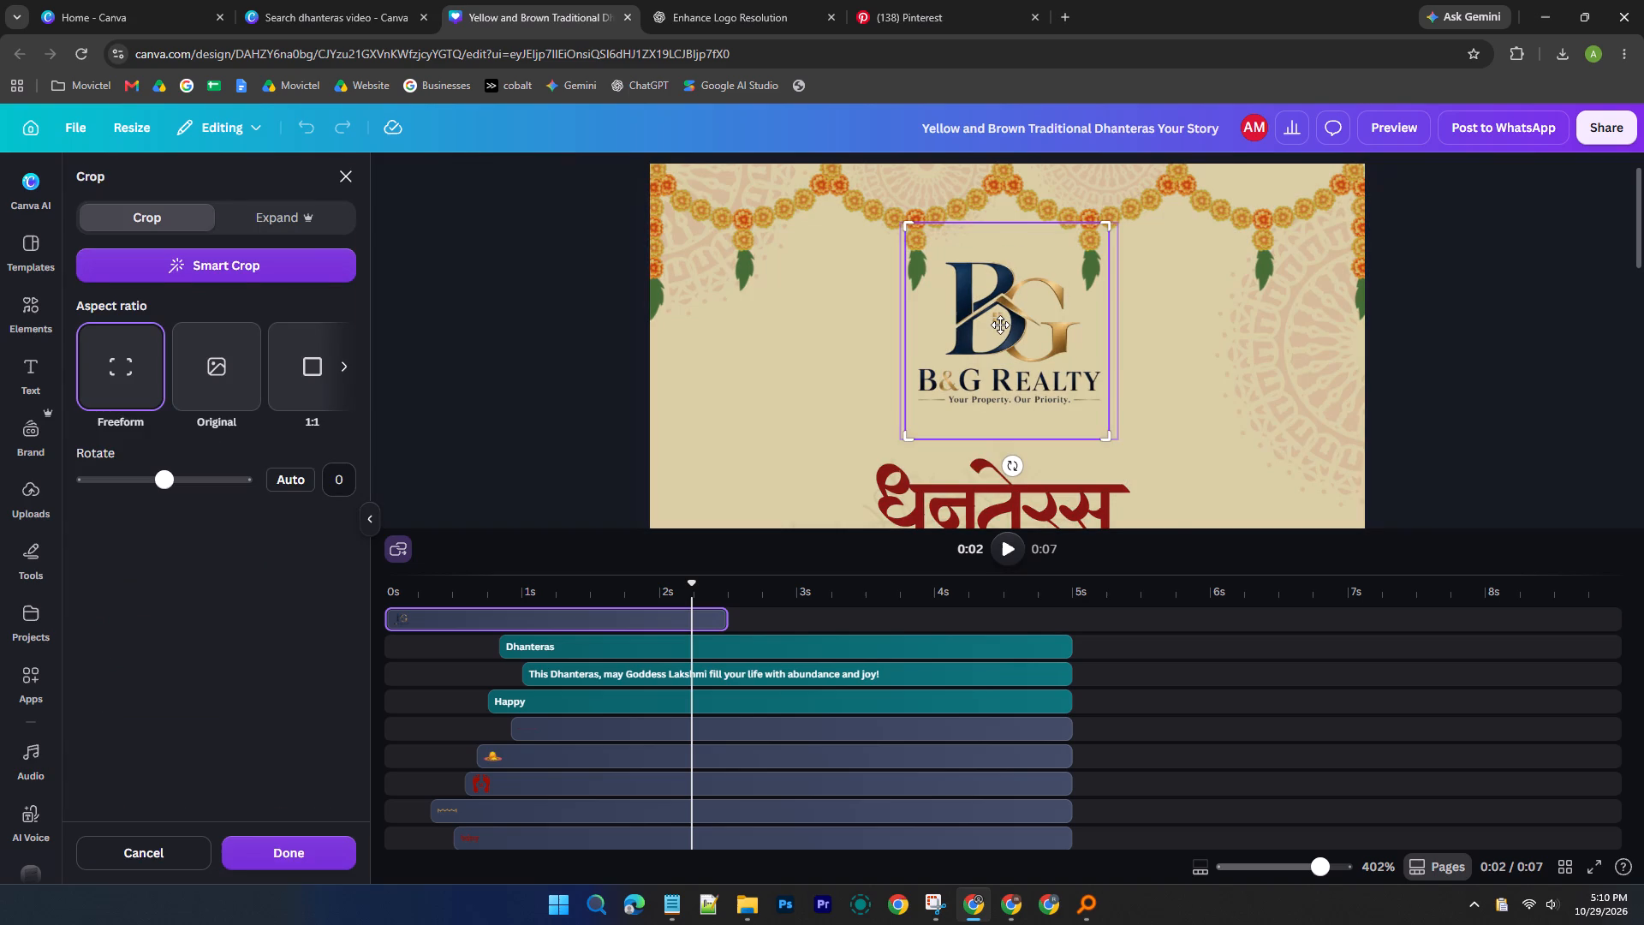
pyautogui.click(278, 855)
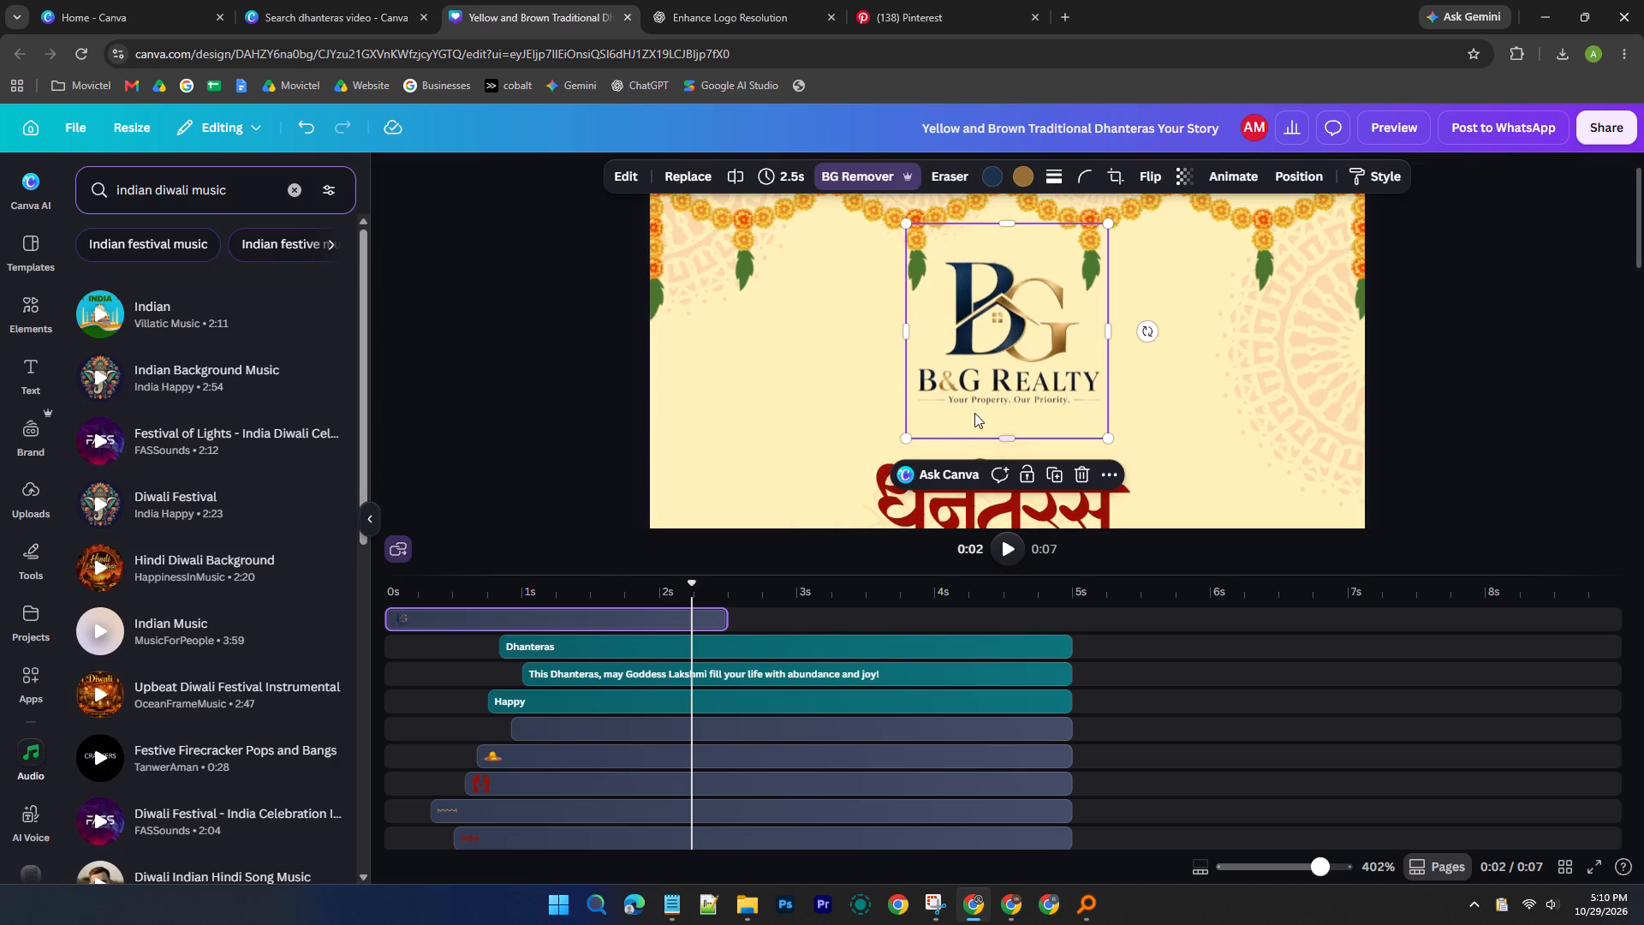
pyautogui.moveTo(997, 356); pyautogui.dragTo(998, 372)
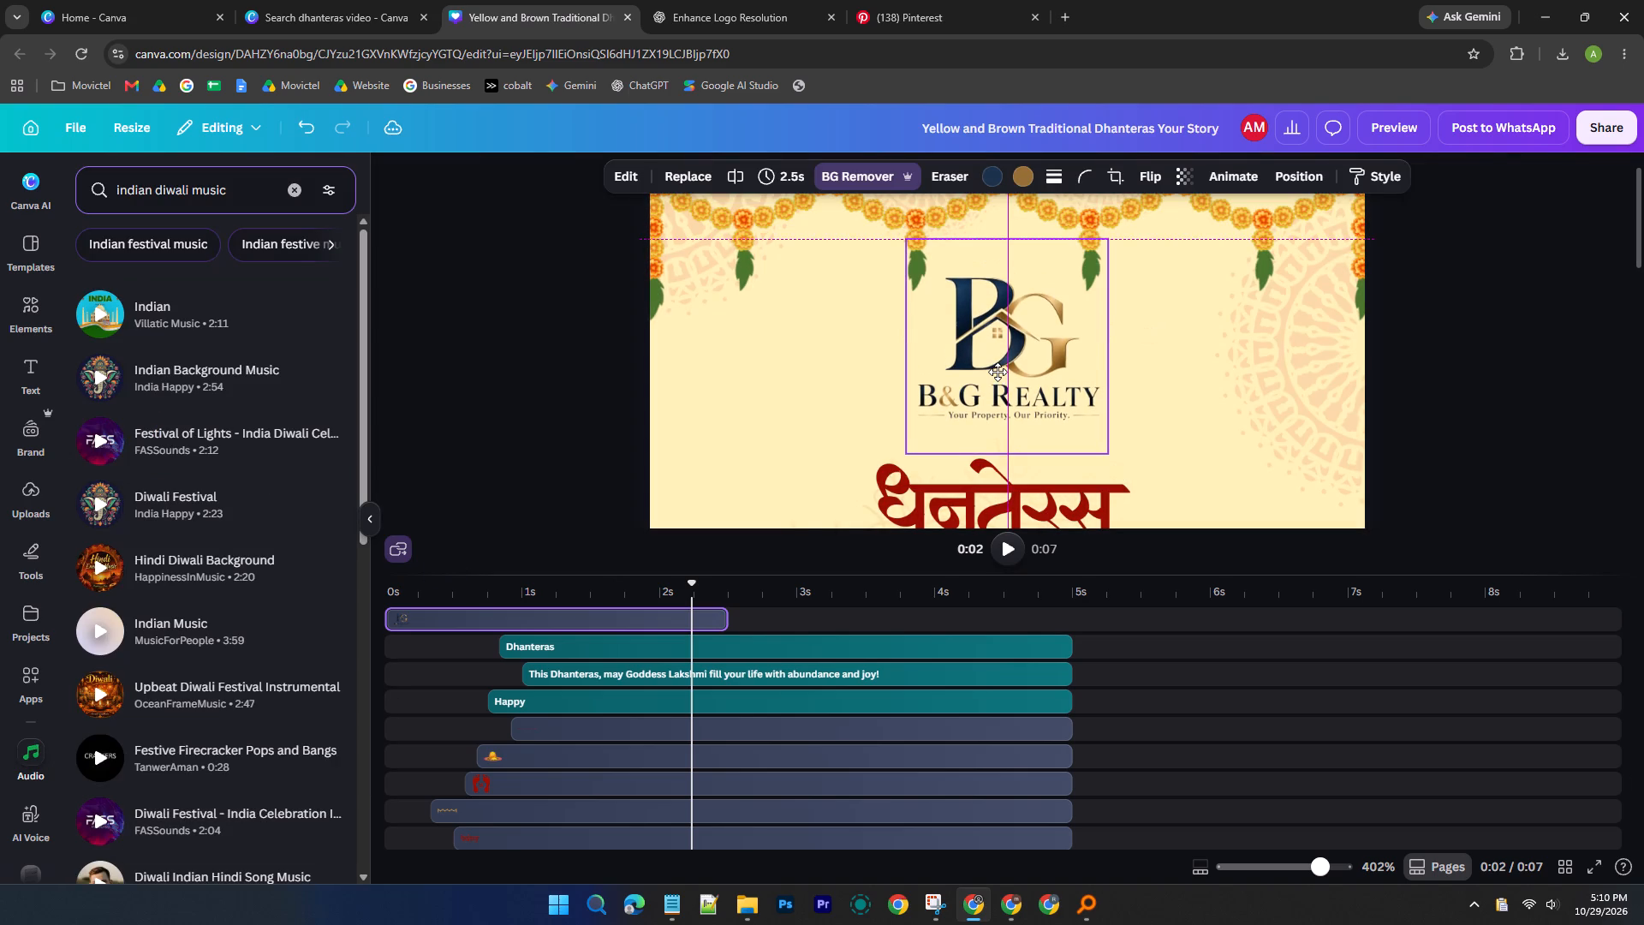
pyautogui.moveTo(998, 372); pyautogui.dragTo(998, 368)
pyautogui.click(1442, 322)
# Move the pale mandala at the greeting's right edge down to just below the garland.
pyautogui.keyDown('ctrl'); pyautogui.scroll(-5, 1442, 322); pyautogui.keyUp('ctrl')
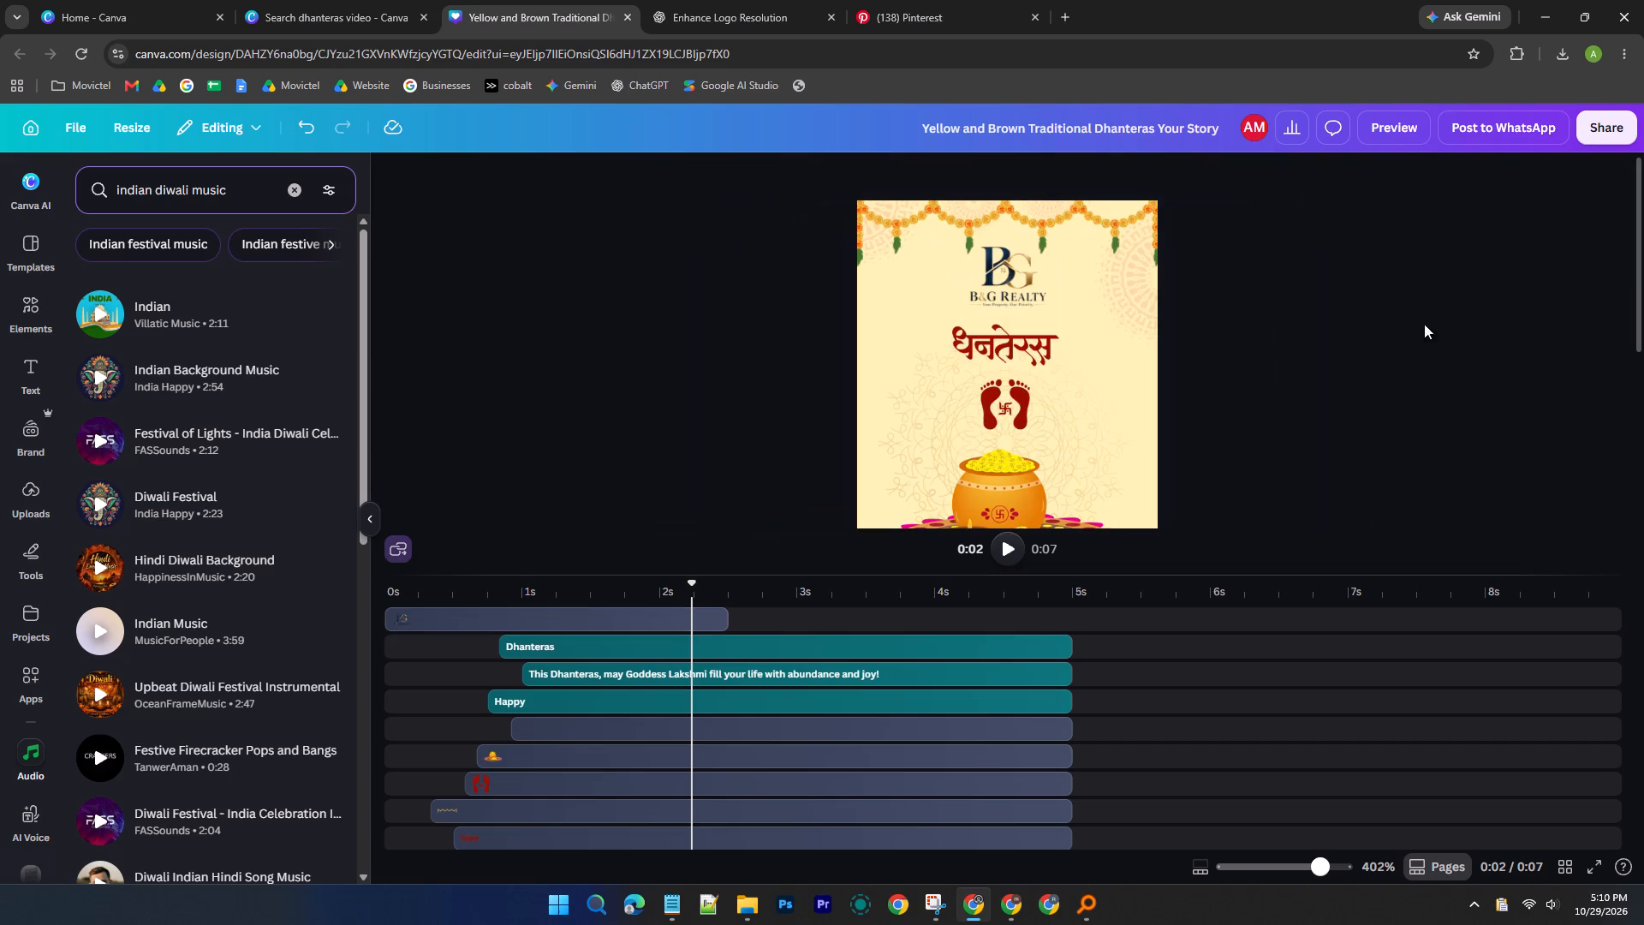
pyautogui.moveTo(1153, 287); pyautogui.dragTo(1149, 302)
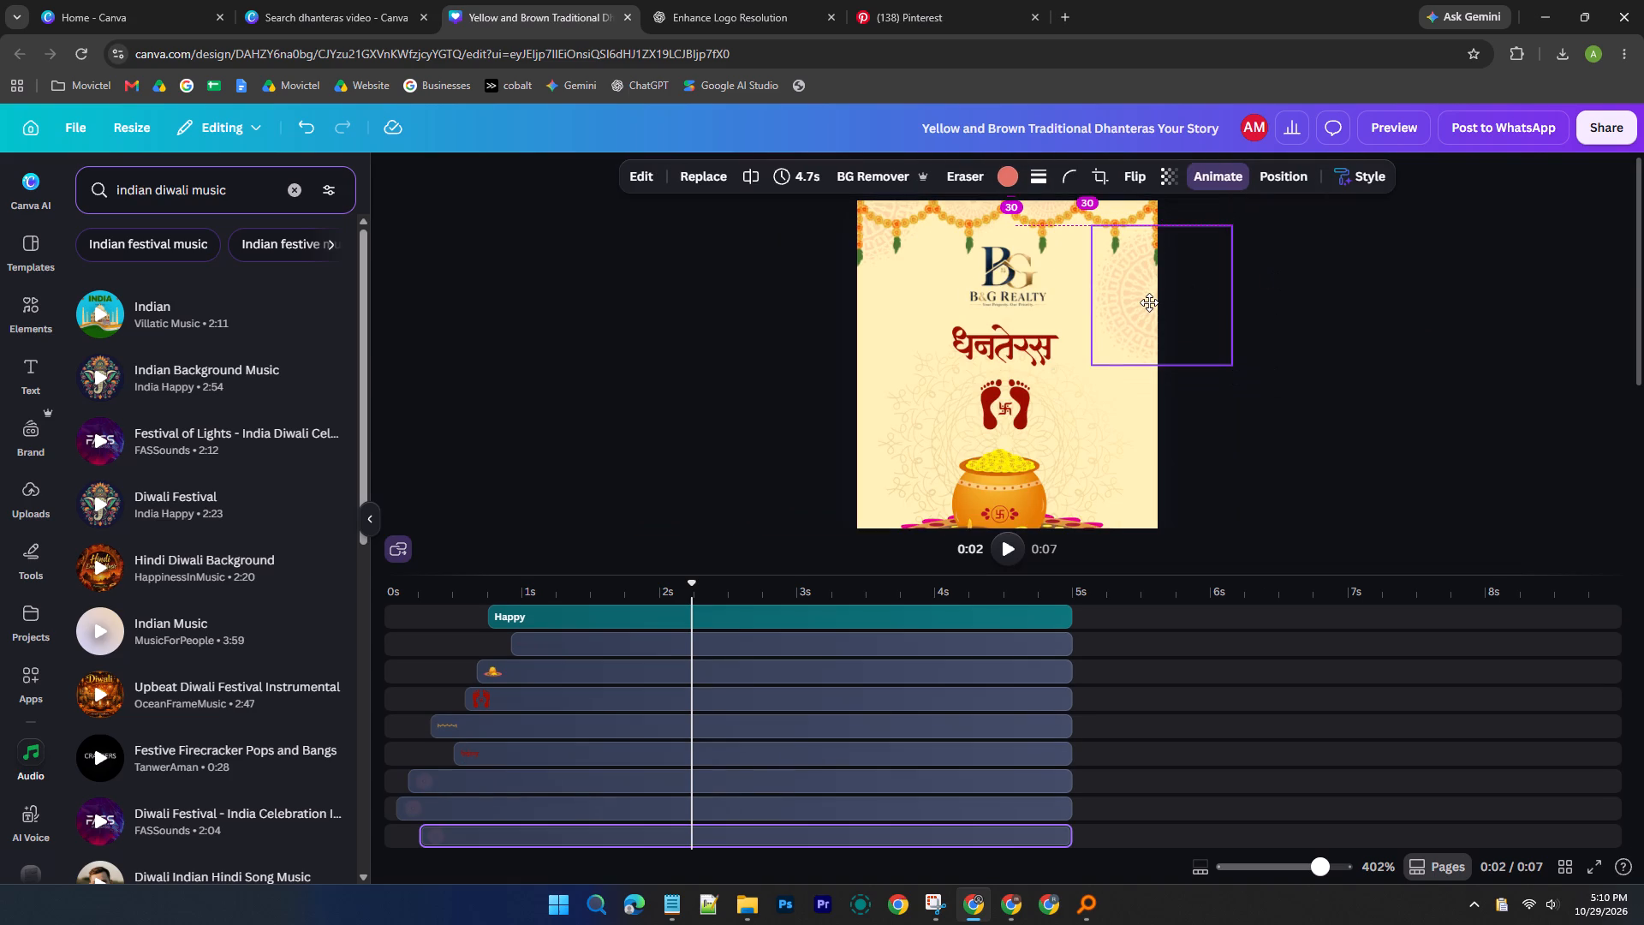
pyautogui.moveTo(1149, 302); pyautogui.dragTo(1145, 319)
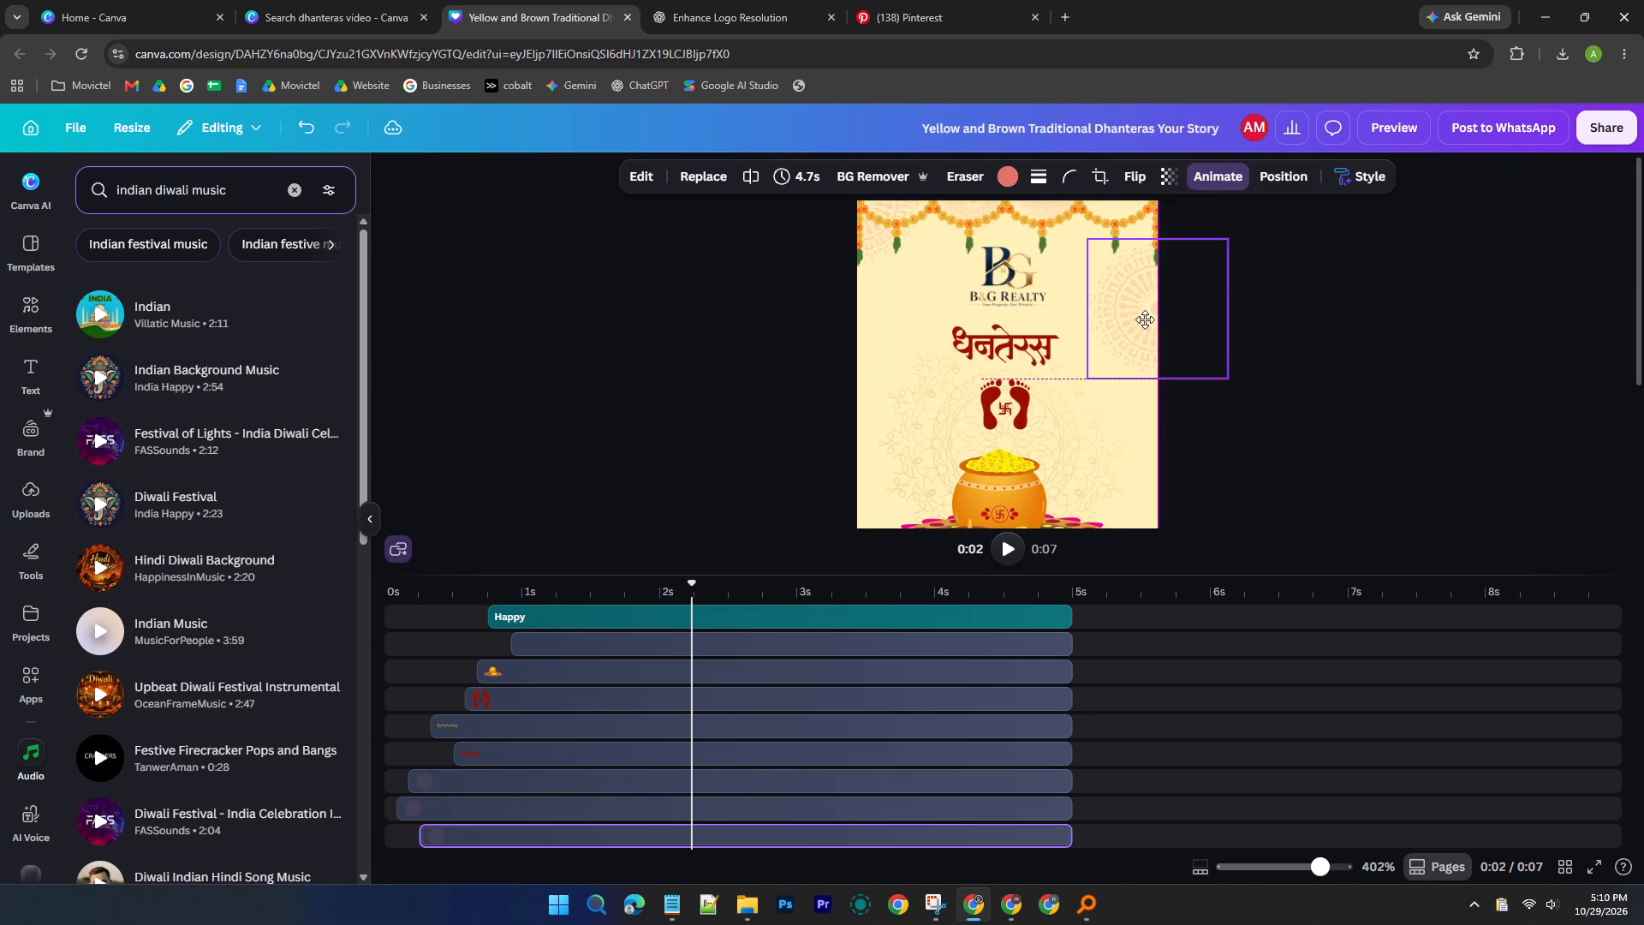
pyautogui.moveTo(1145, 319); pyautogui.dragTo(1146, 319)
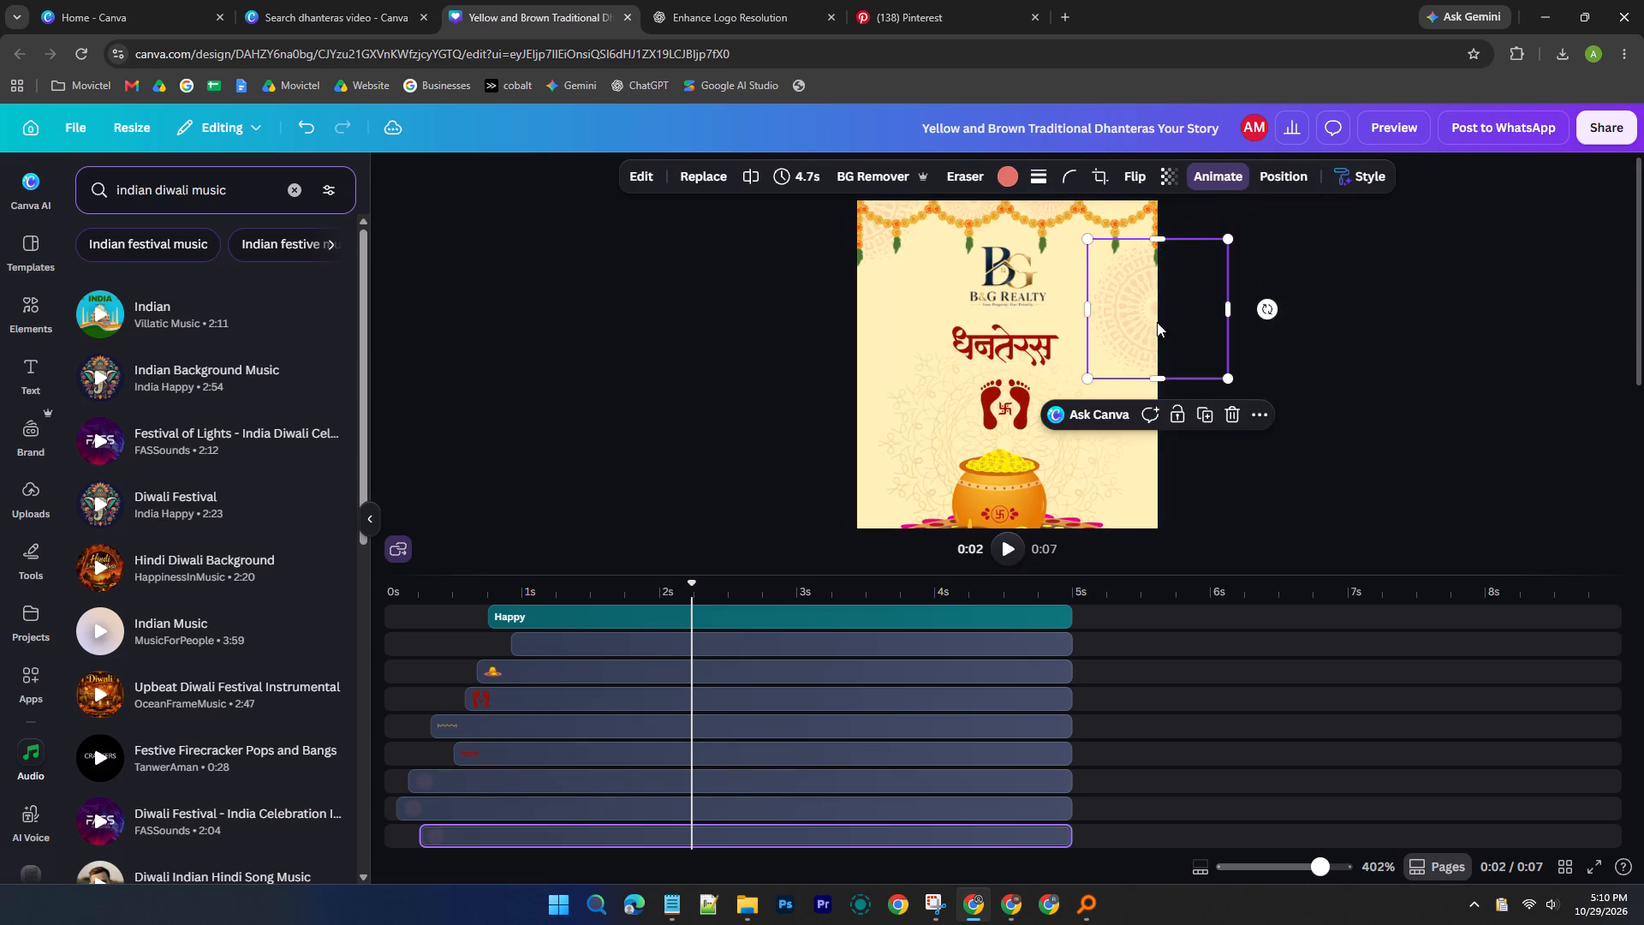
pyautogui.click(1352, 342)
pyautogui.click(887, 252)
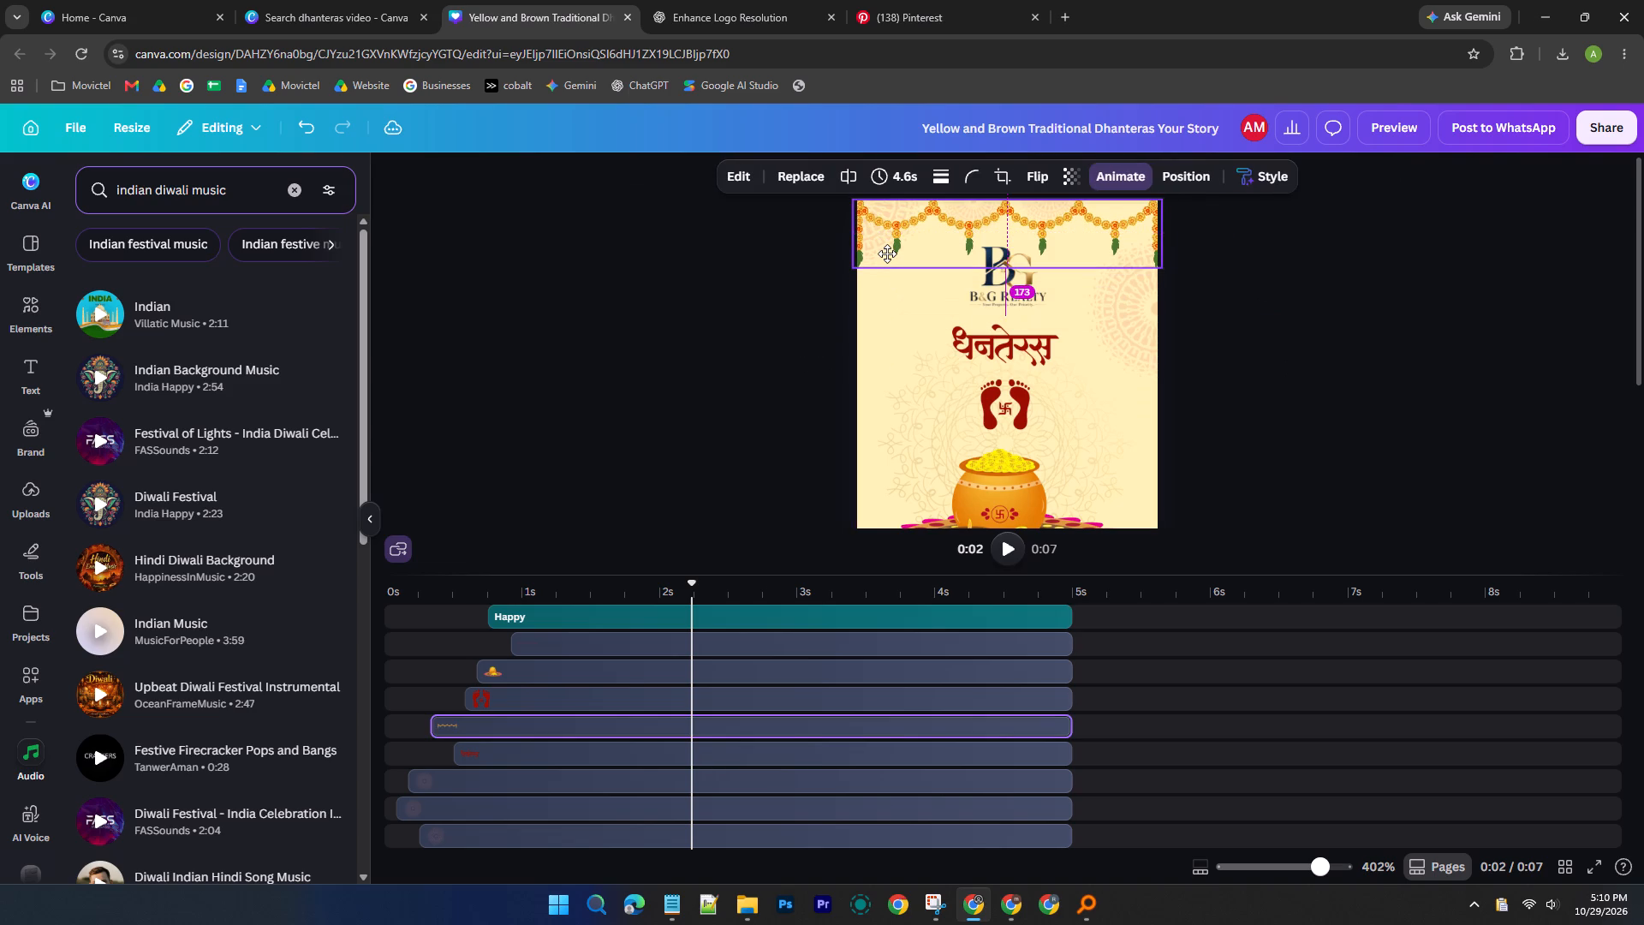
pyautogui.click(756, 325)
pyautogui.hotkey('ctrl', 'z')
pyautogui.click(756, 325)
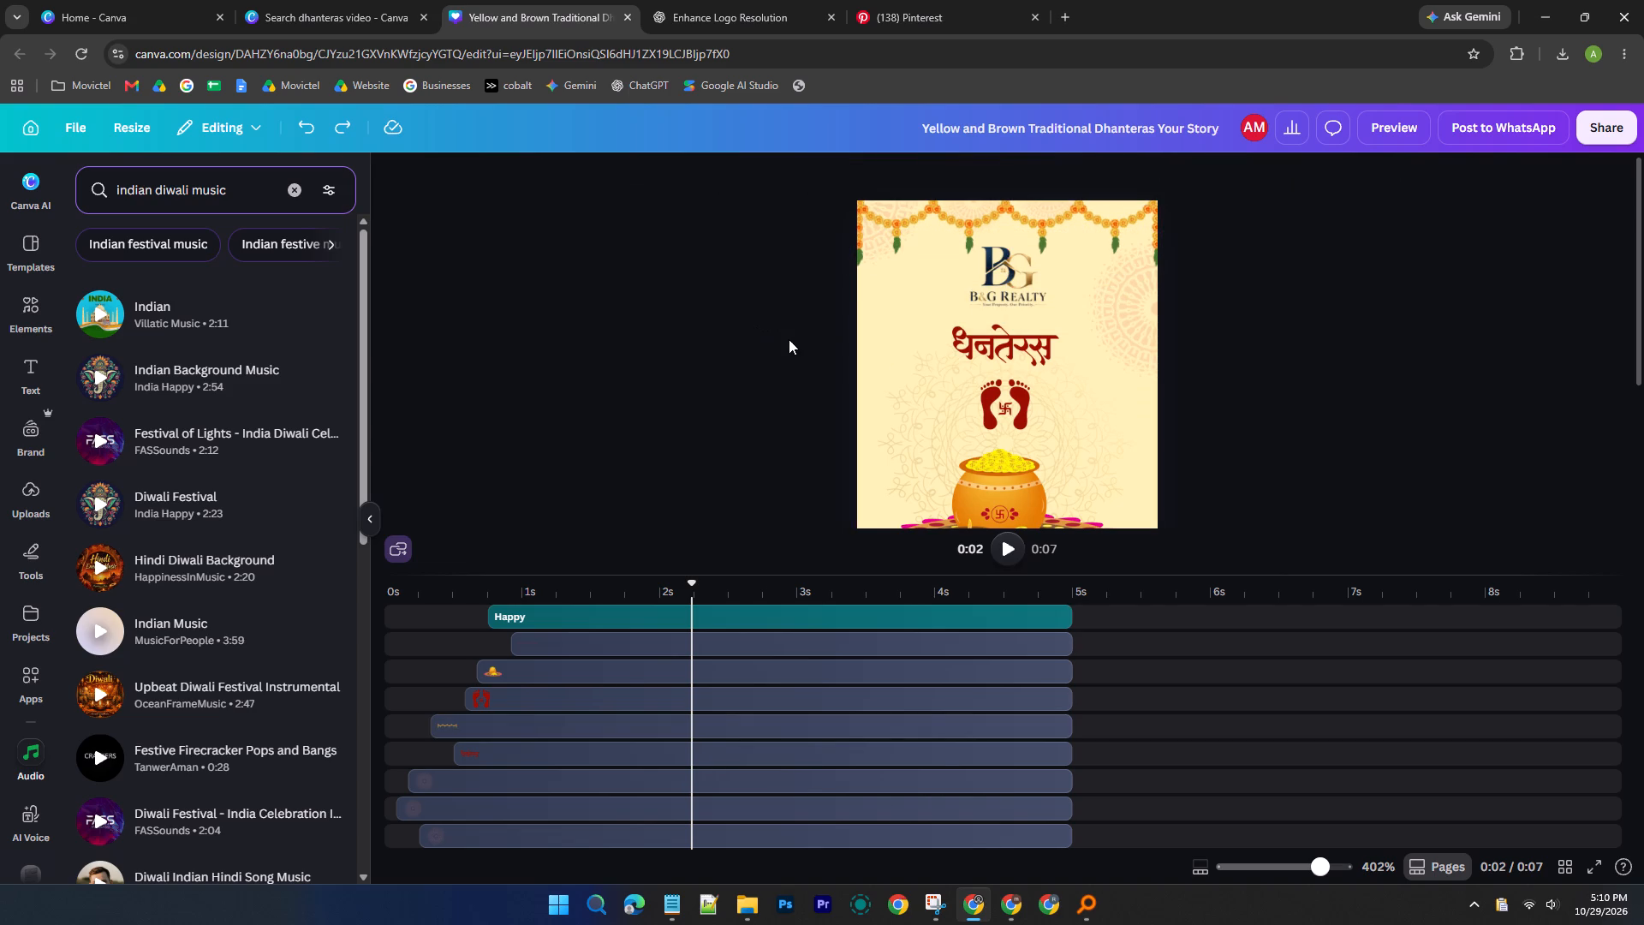
# Play the greeting to about 3 s to check how long the logo stays on screen.
pyautogui.moveTo(691, 591); pyautogui.dragTo(282, 586)
pyautogui.click(1002, 552)
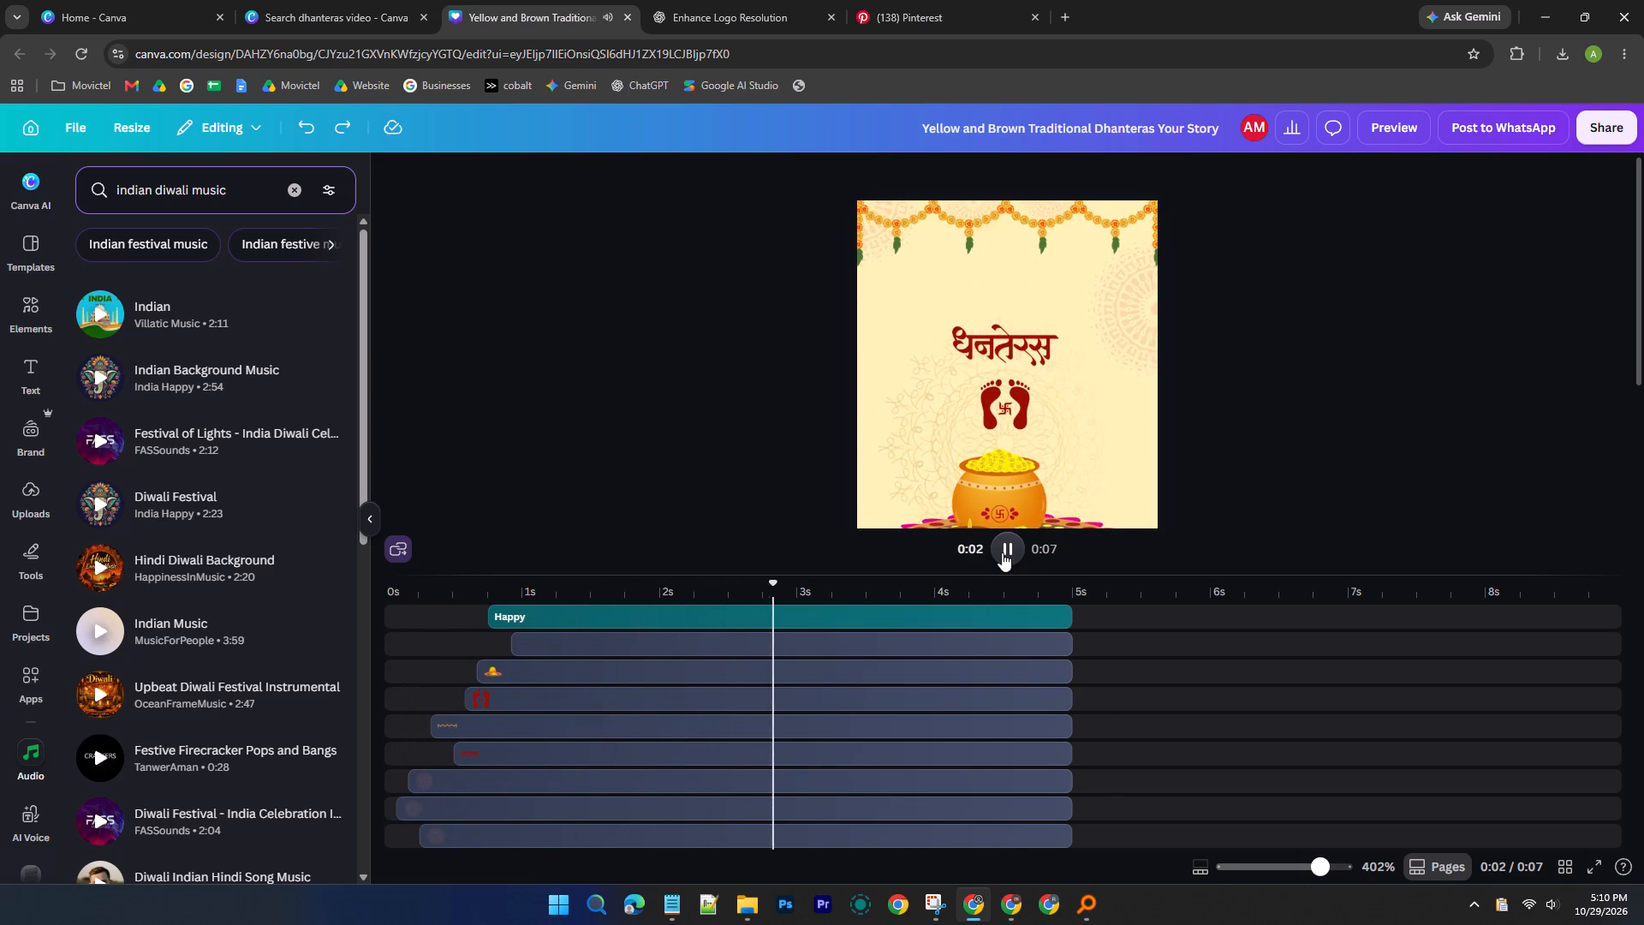
pyautogui.click(1002, 552)
# Retime the logo clip to start together with the garland clip and end at 5 s, lasting 4.6 s.
pyautogui.scroll(5, 603, 624)
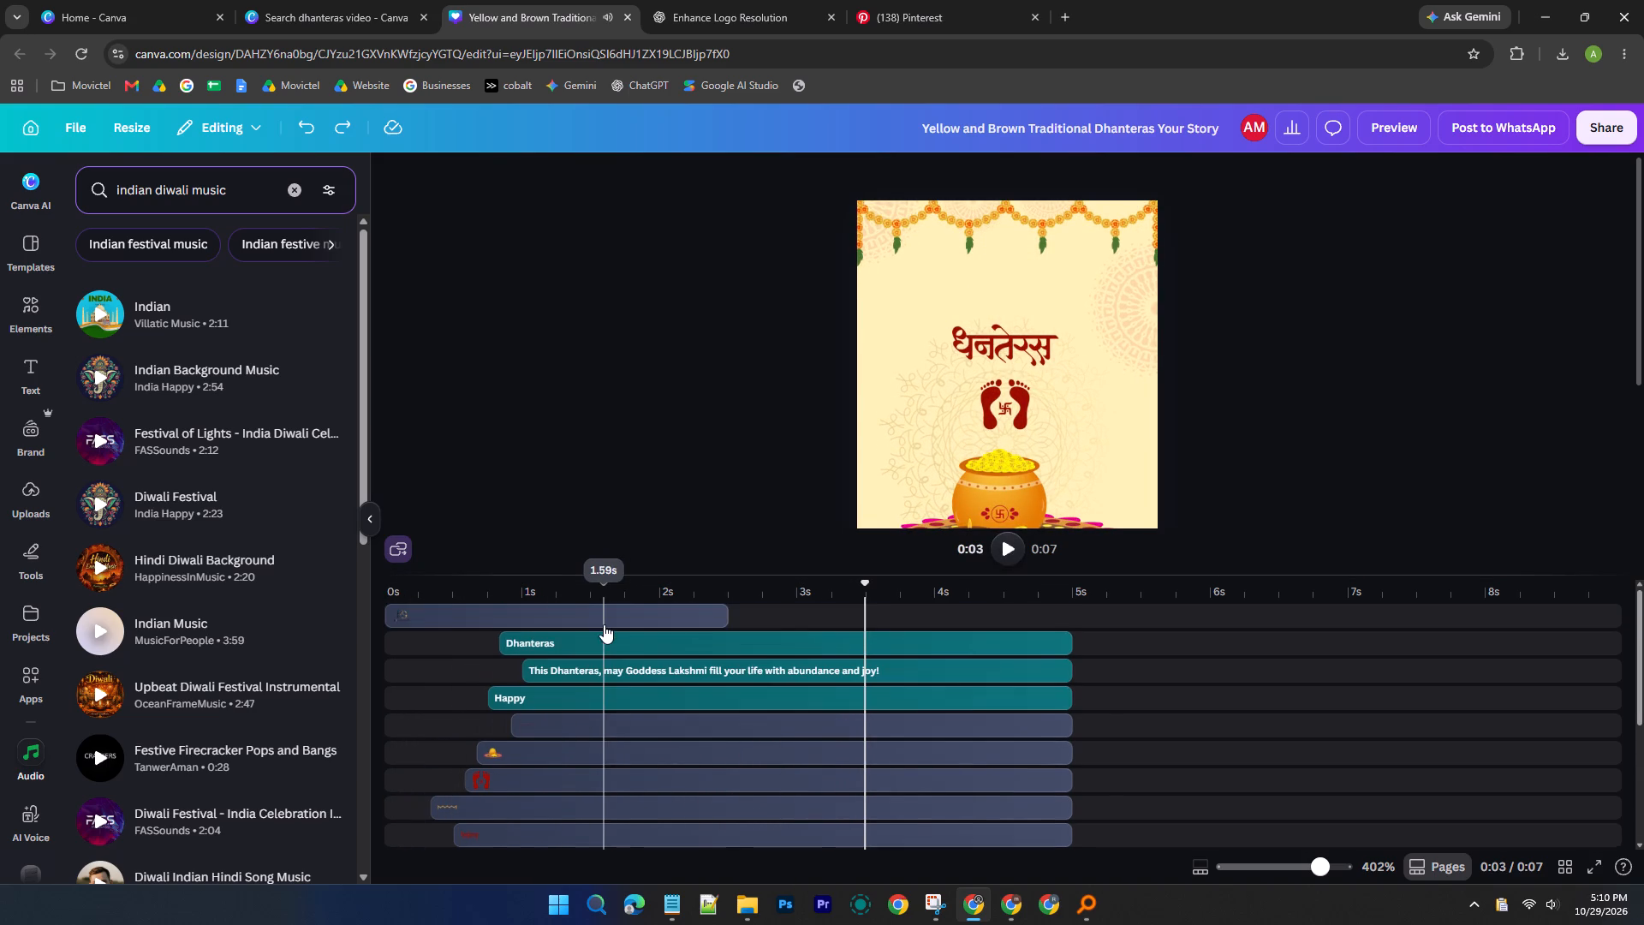
pyautogui.click(605, 623)
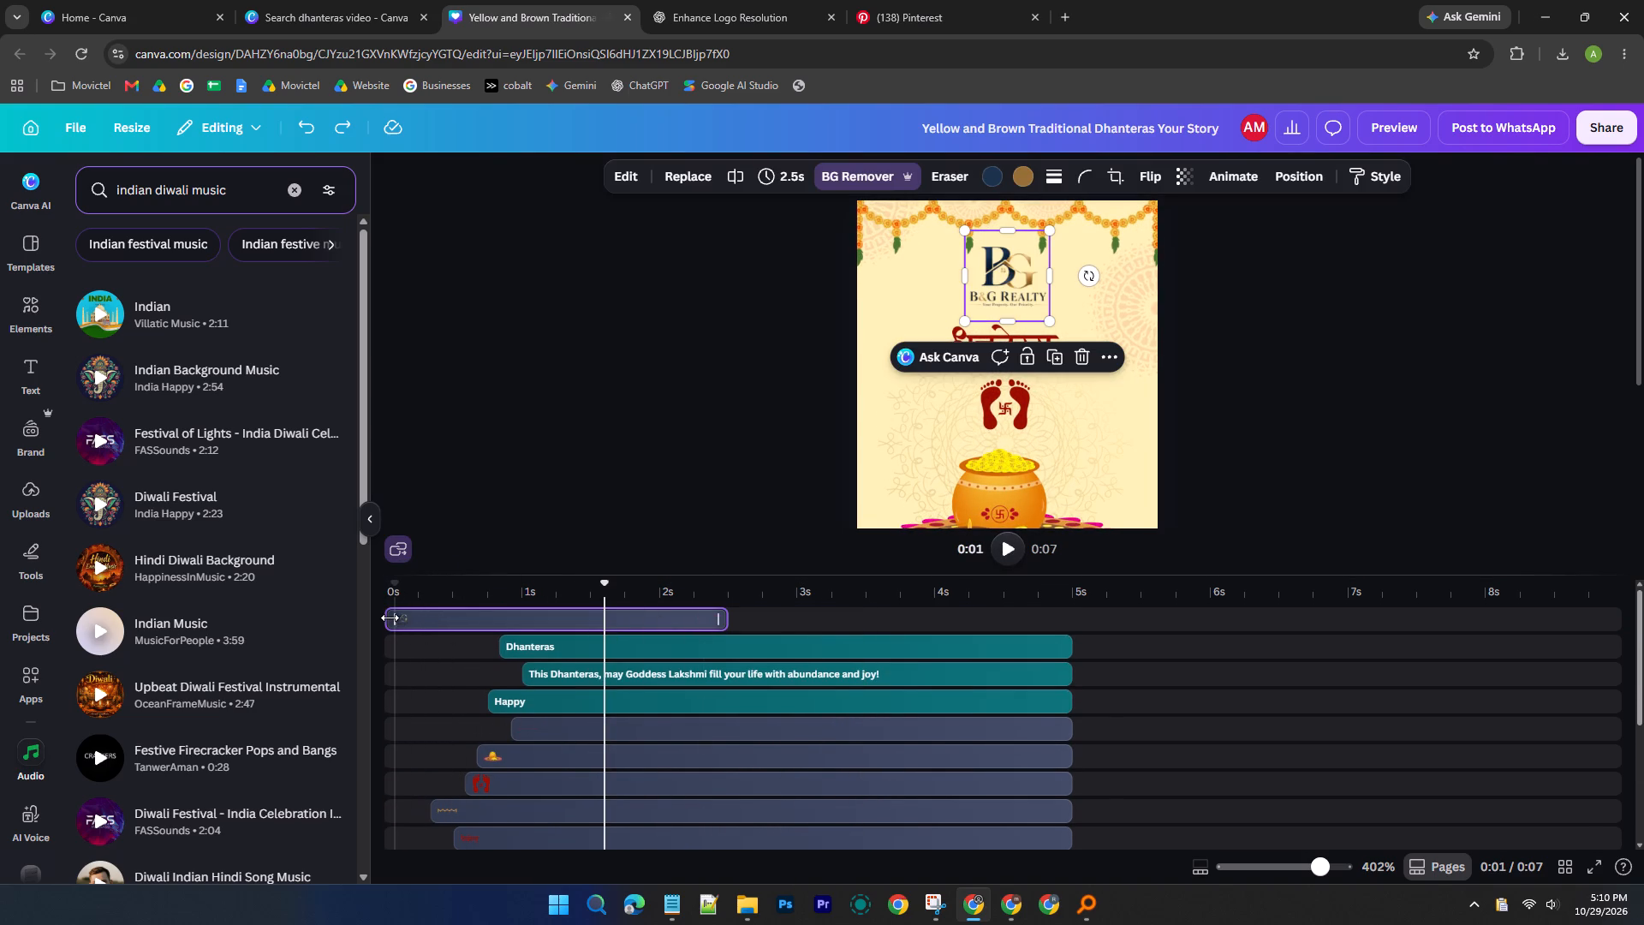
pyautogui.moveTo(390, 618); pyautogui.dragTo(408, 618)
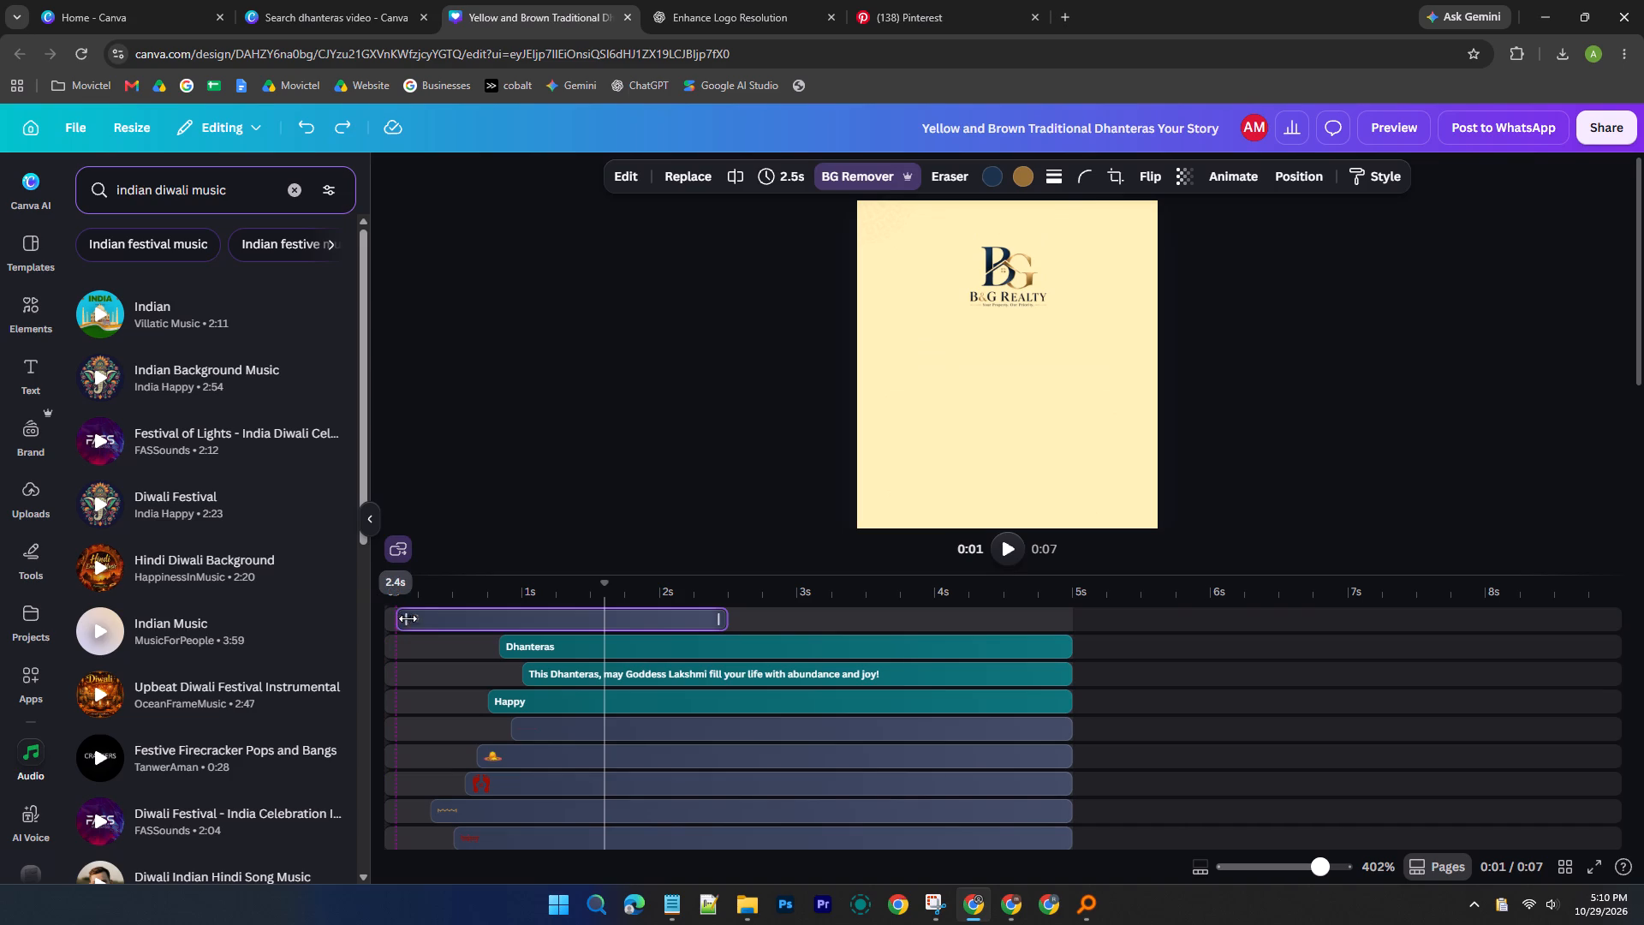
pyautogui.moveTo(408, 618); pyautogui.dragTo(435, 618)
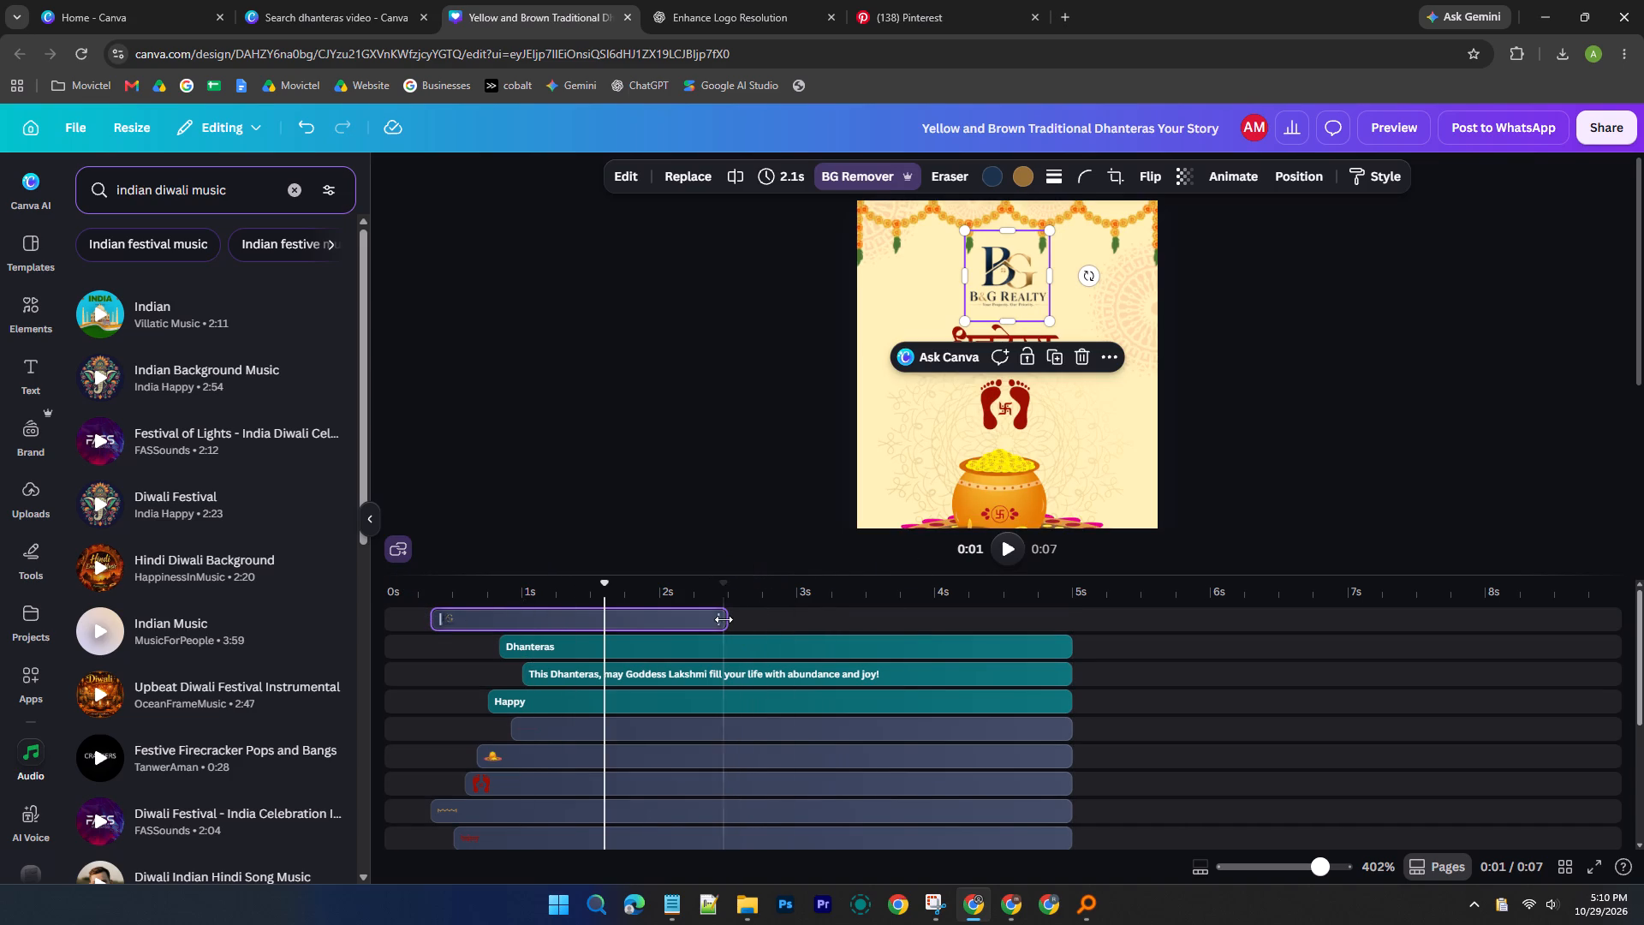
pyautogui.moveTo(724, 619); pyautogui.dragTo(1065, 619)
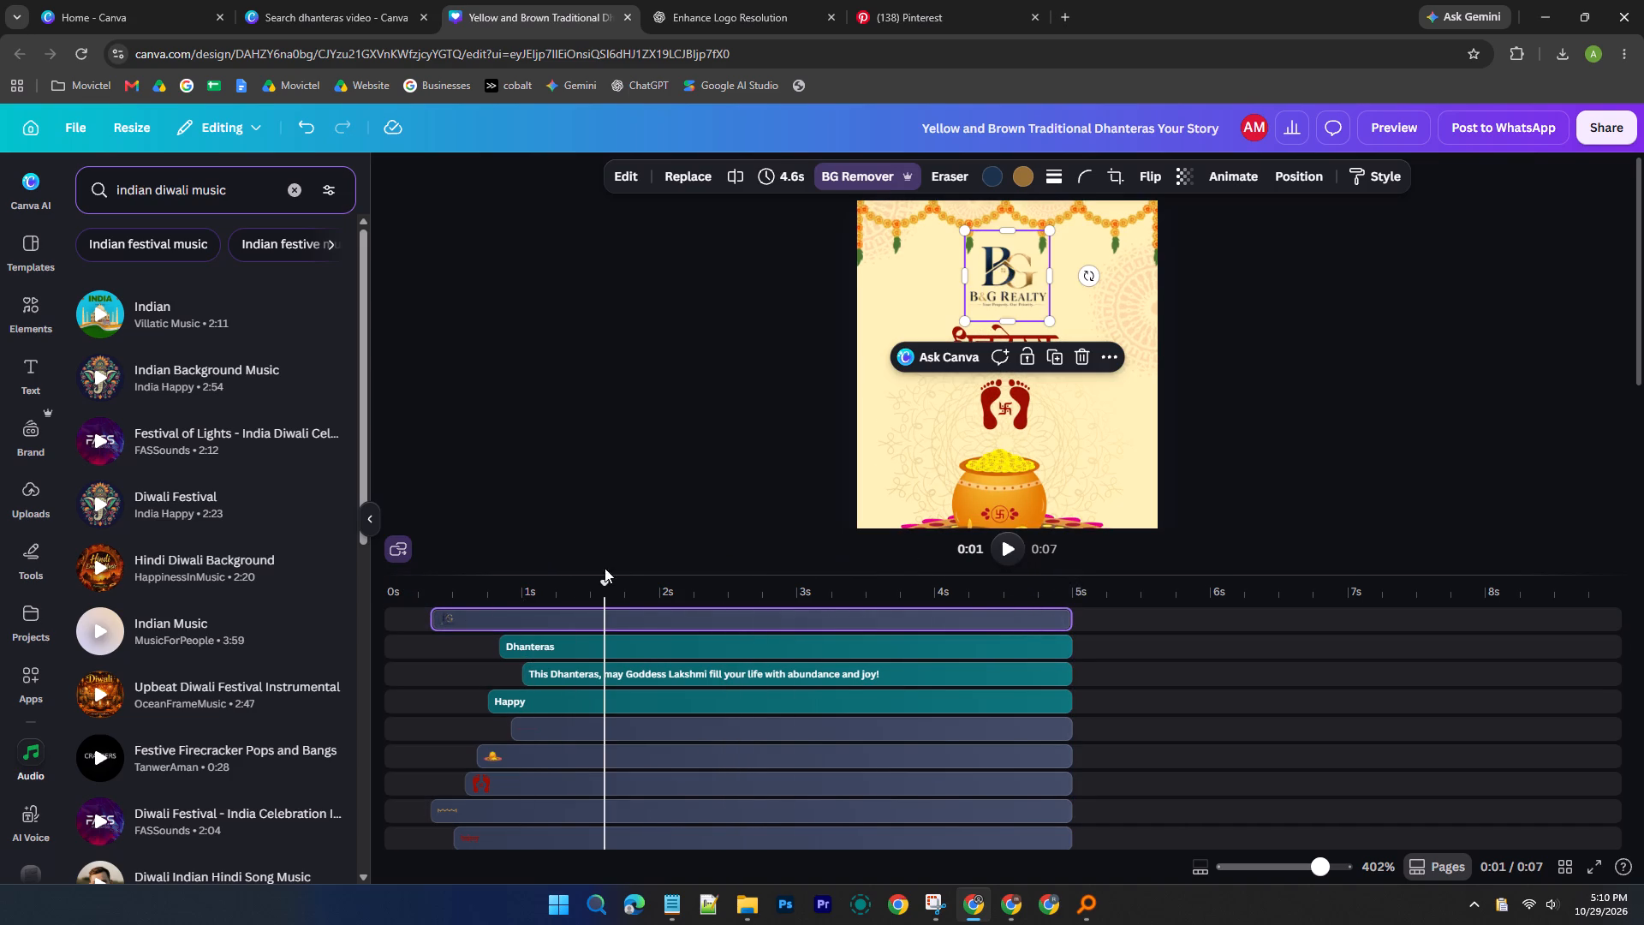
# Play the greeting from 0 s to about 1 s to check the logo's entrance timing.
pyautogui.moveTo(604, 588); pyautogui.dragTo(318, 600)
pyautogui.click(1001, 543)
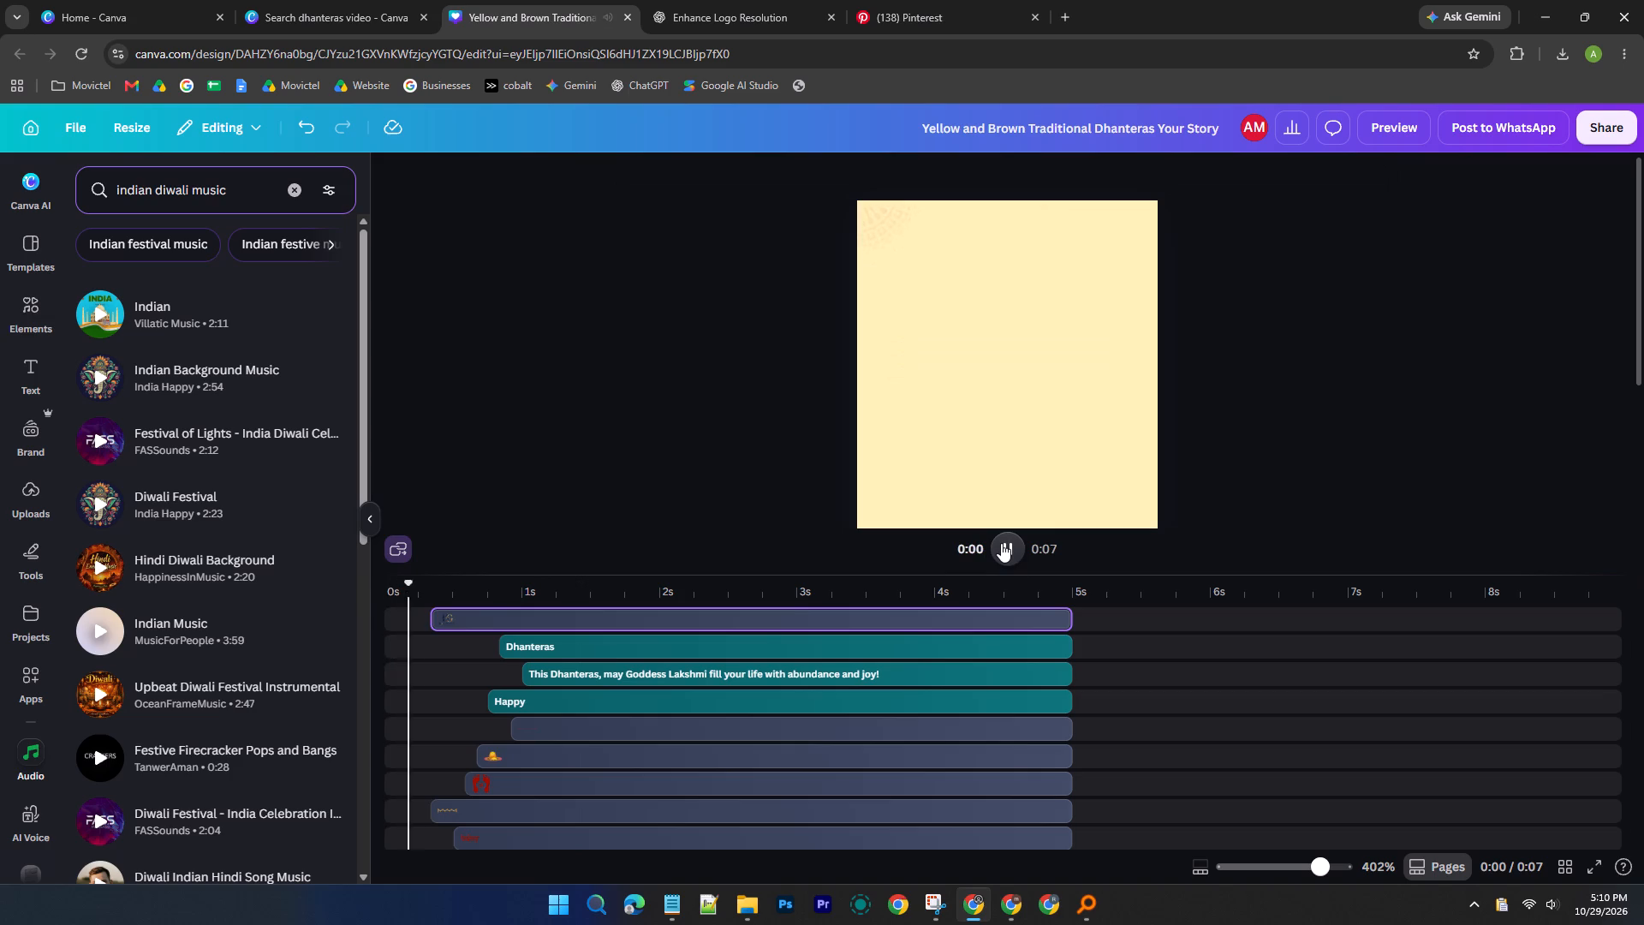
pyautogui.click(1001, 543)
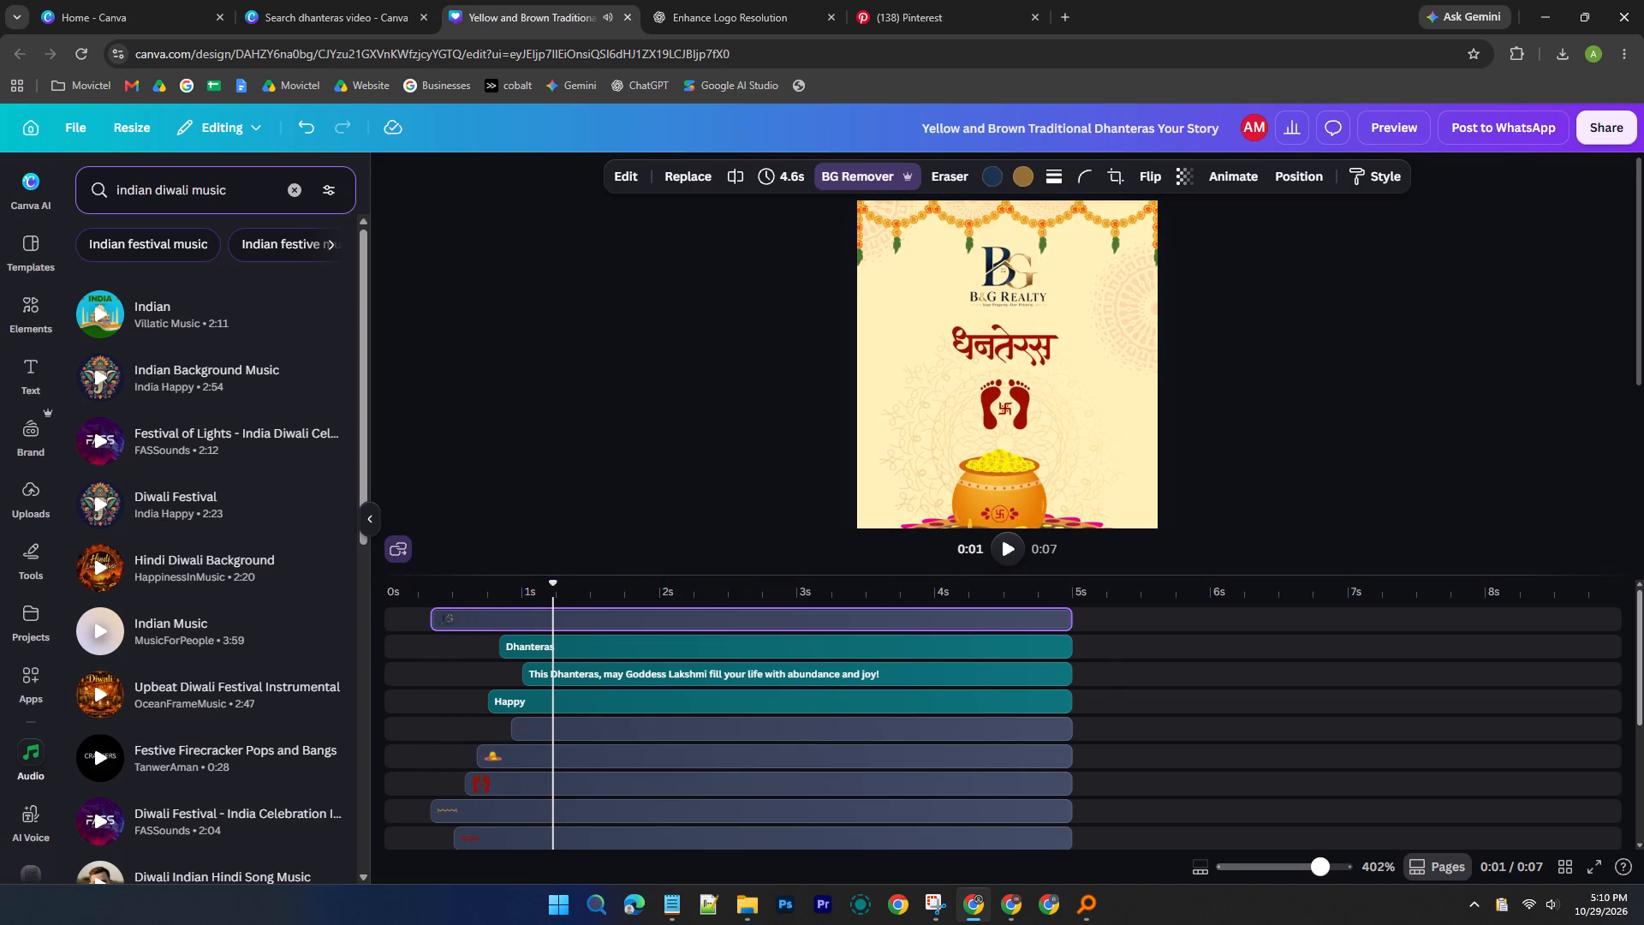
# Play the greeting from 0 s to about 2 s to check how the logo enters.
pyautogui.moveTo(557, 584); pyautogui.dragTo(315, 602)
pyautogui.click(1000, 545)
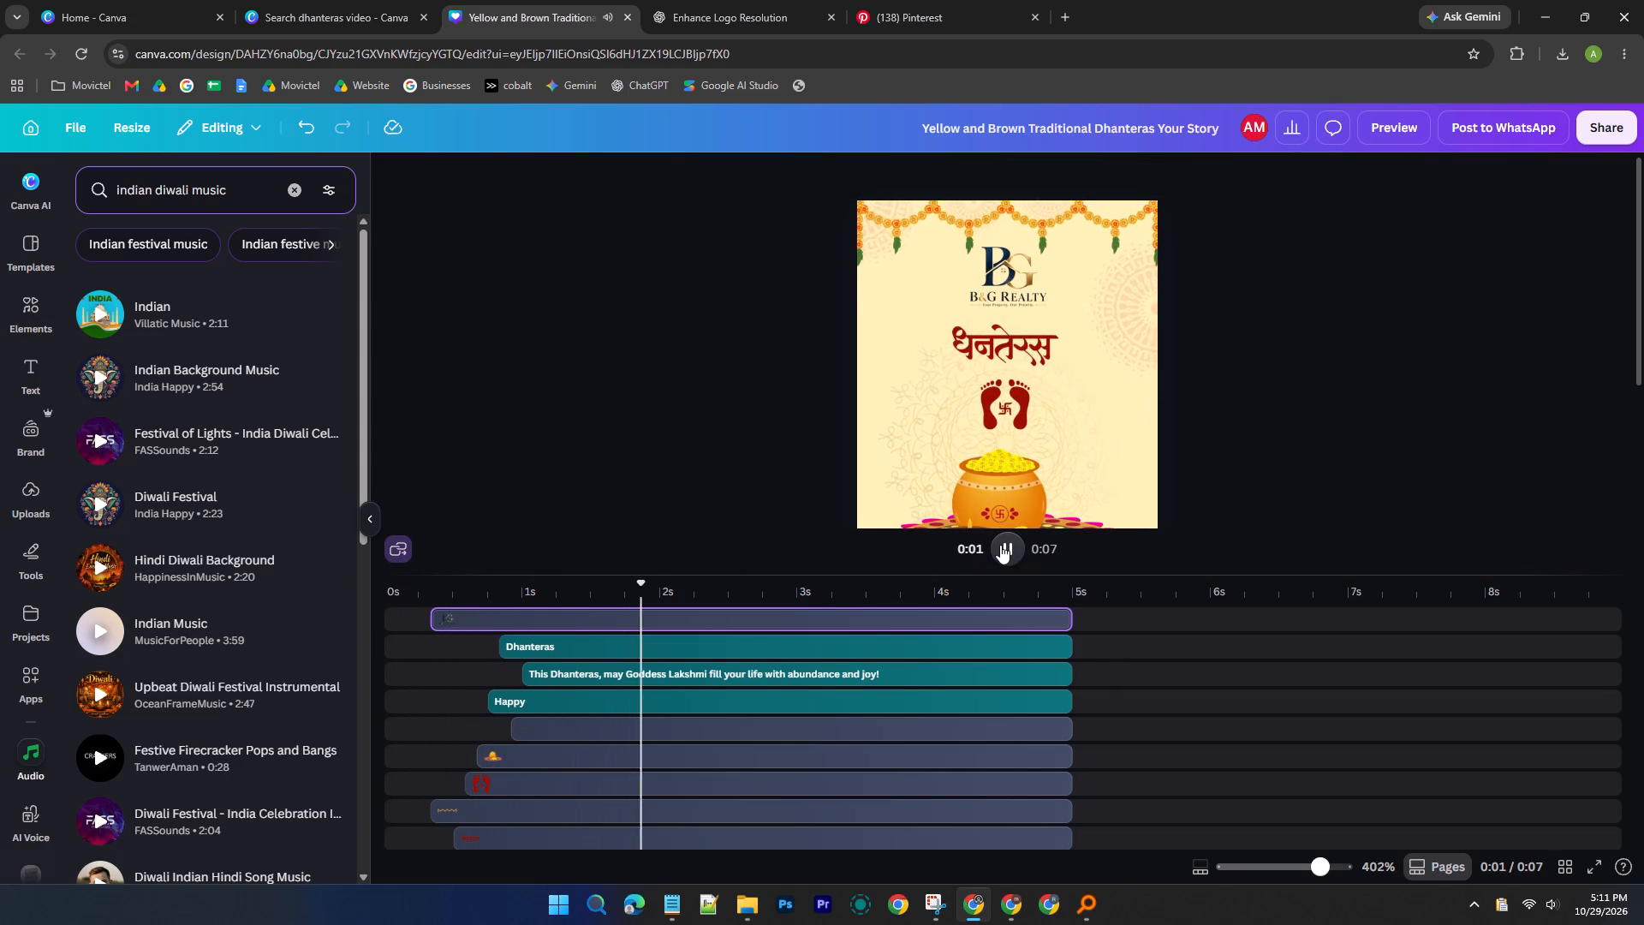
pyautogui.click(1000, 545)
# Apply the Rise animation to the greeting's B&G Realty logo on both entrance and exit, upward at medium speed.
pyautogui.click(509, 623)
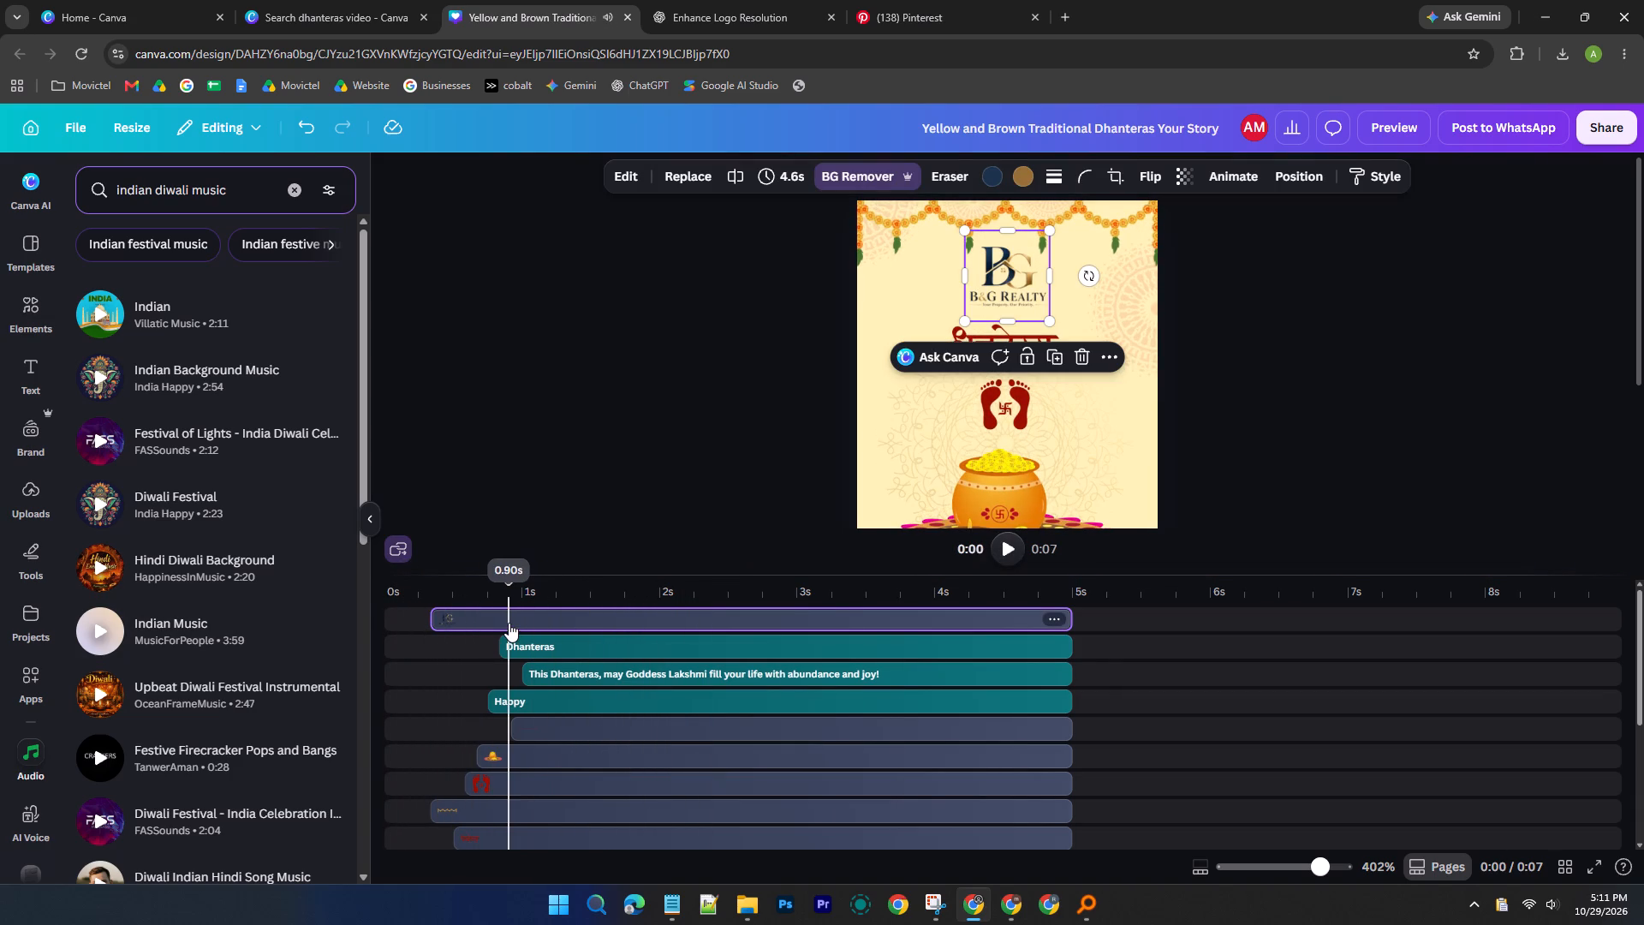
pyautogui.rightClick(508, 623)
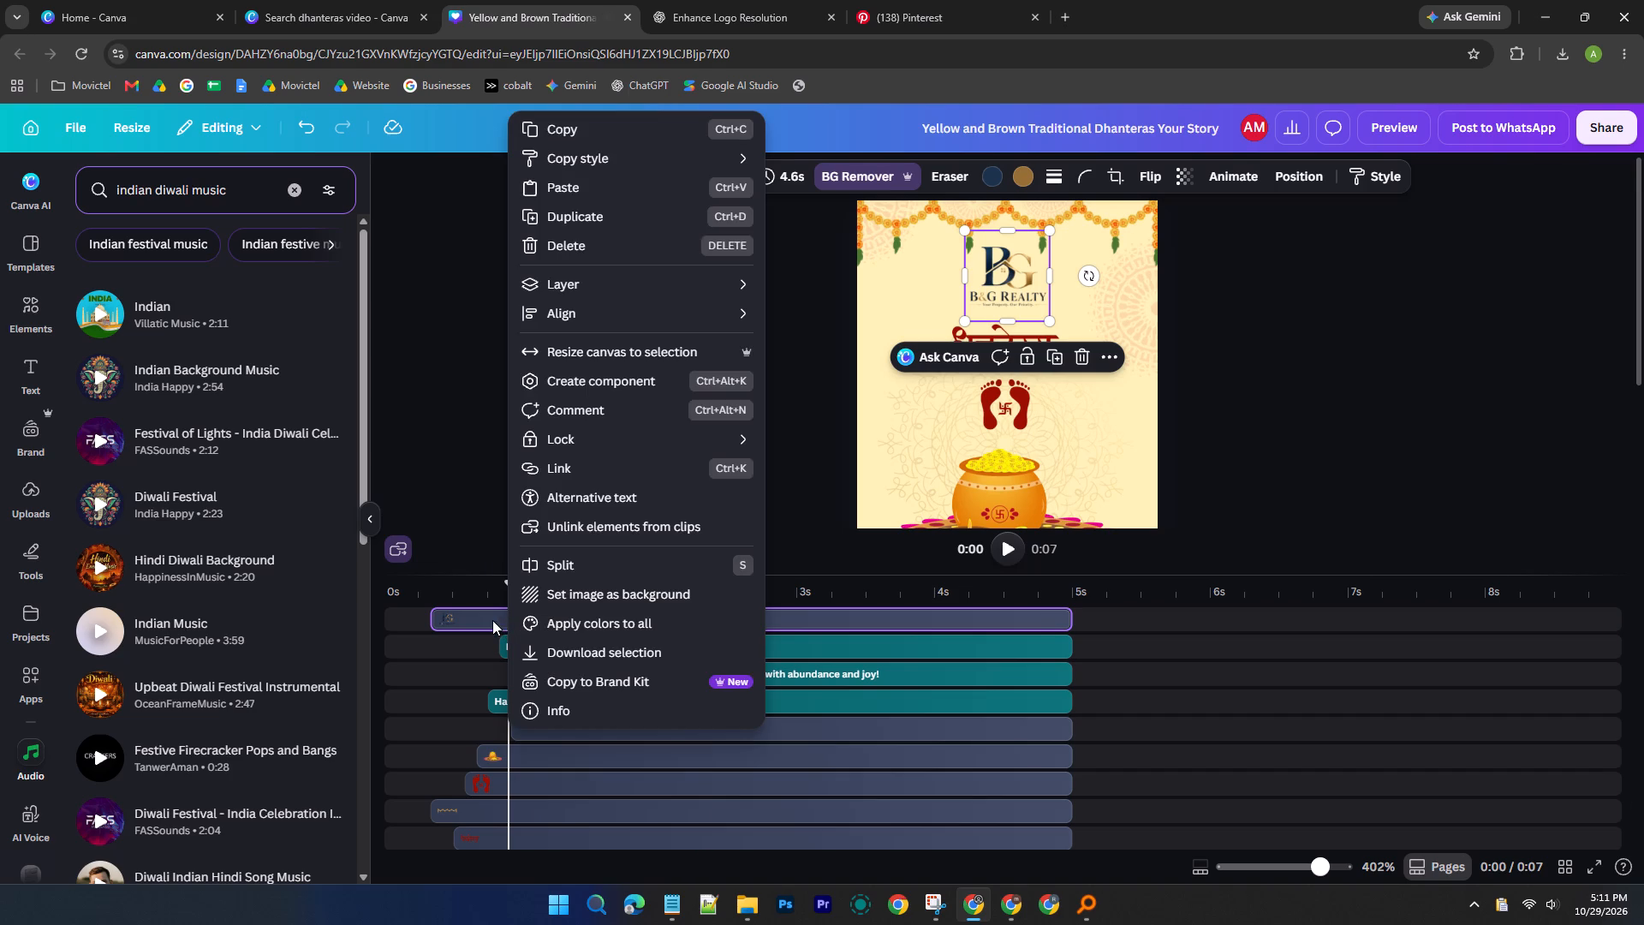
pyautogui.click(492, 620)
pyautogui.click(1244, 173)
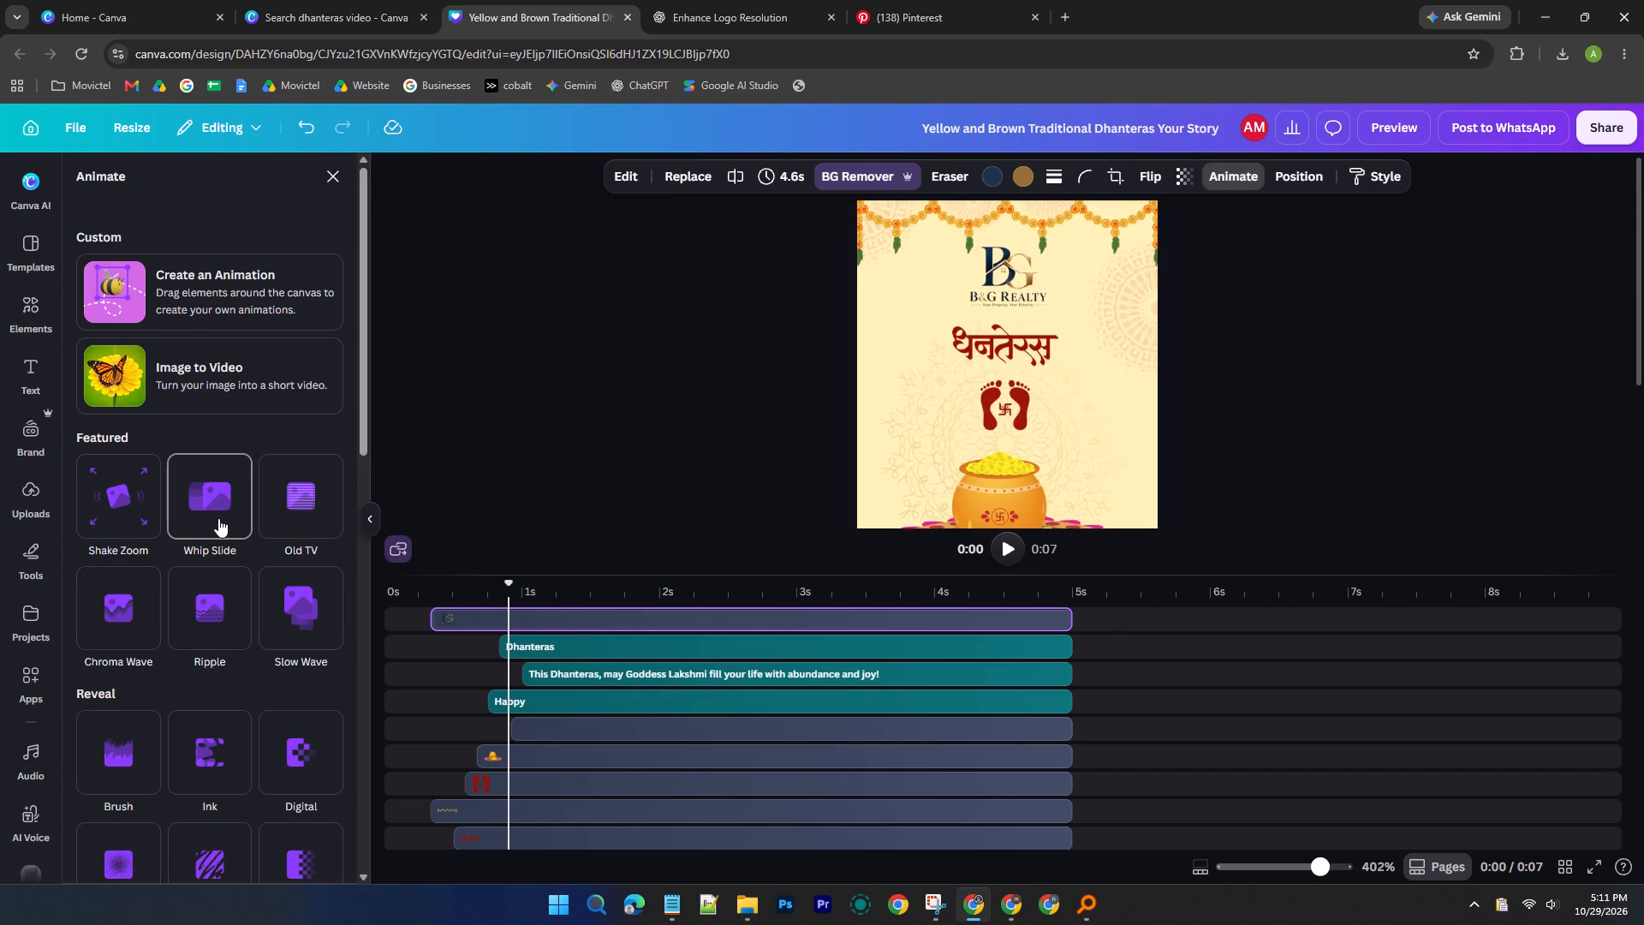
pyautogui.scroll(-2, 218, 518)
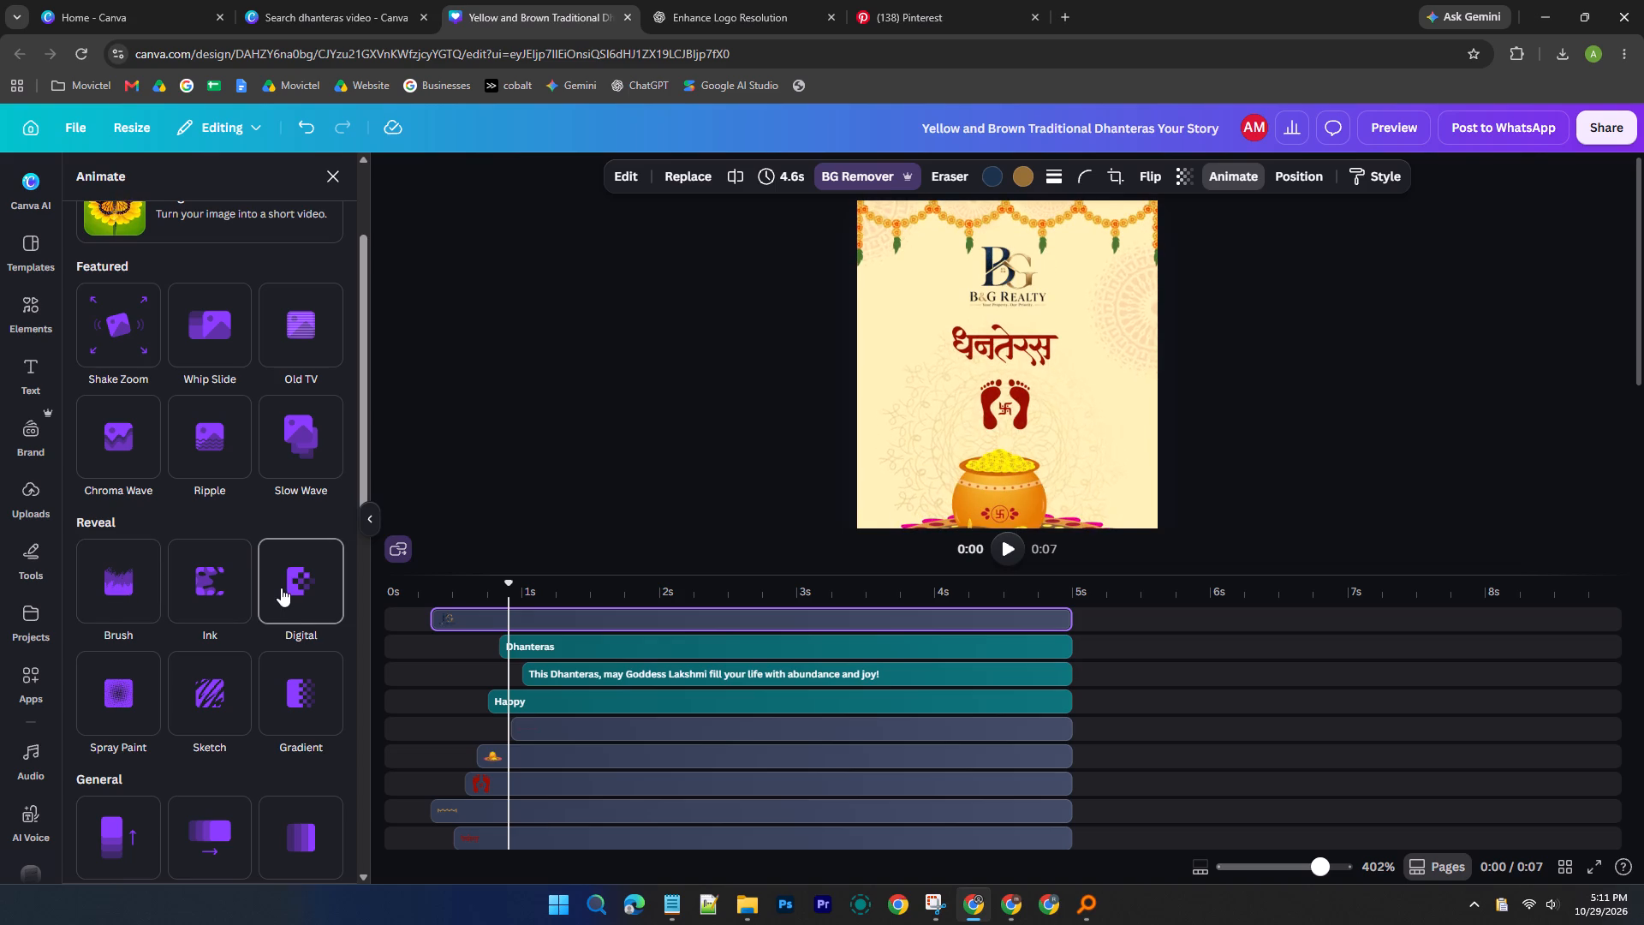
pyautogui.scroll(-3, 281, 588)
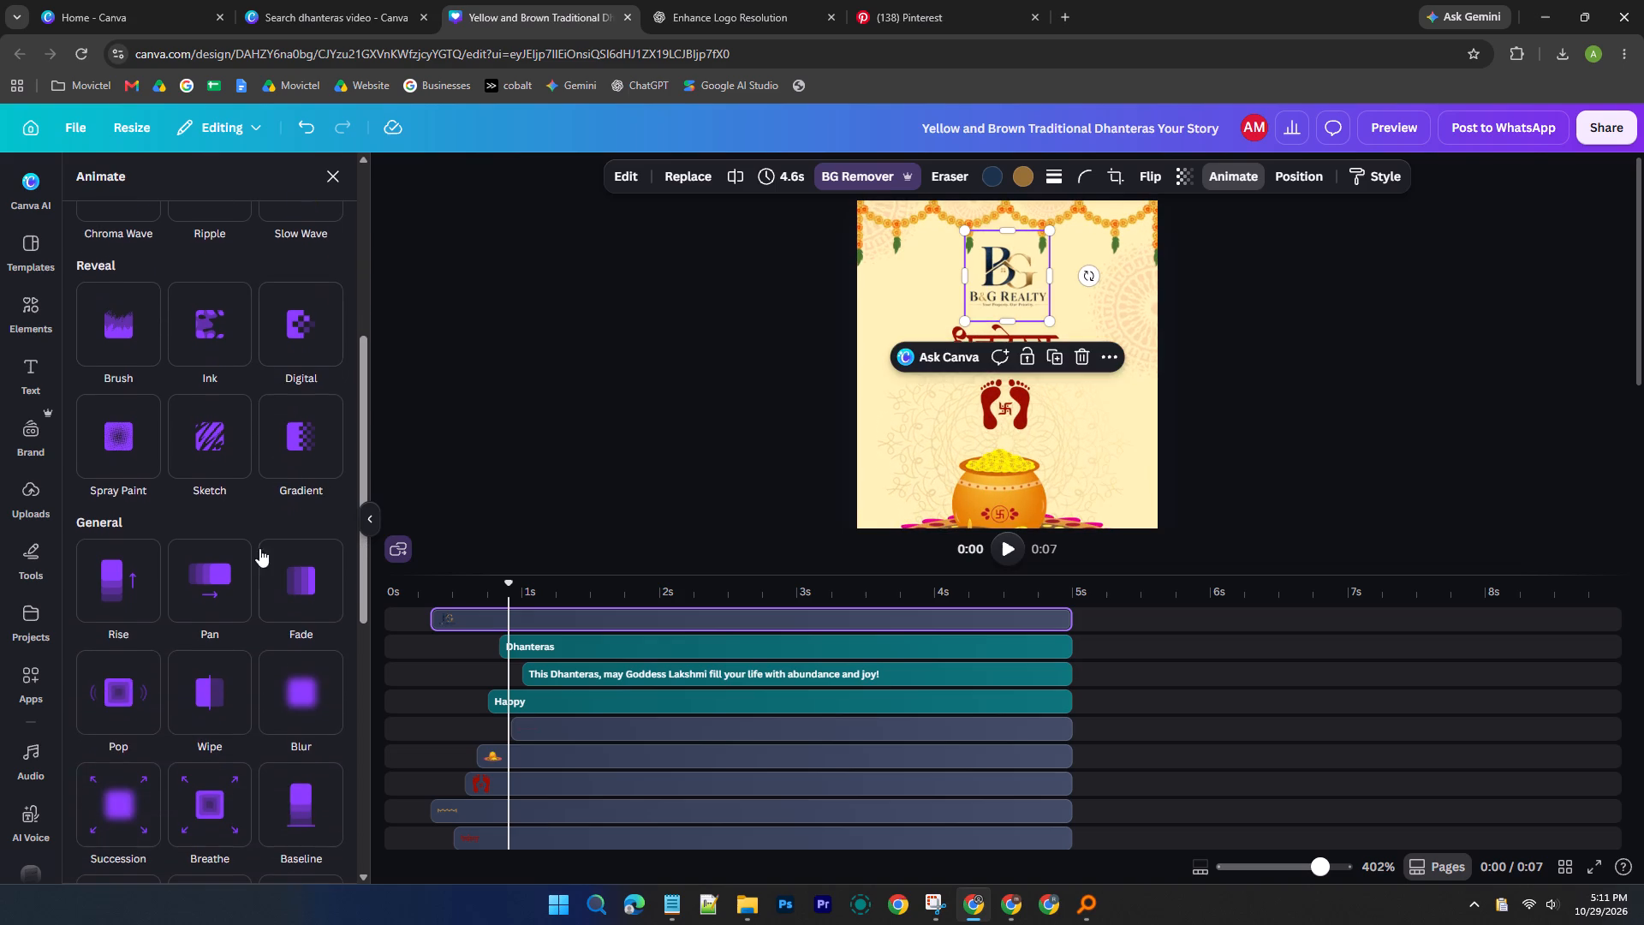
pyautogui.click(138, 554)
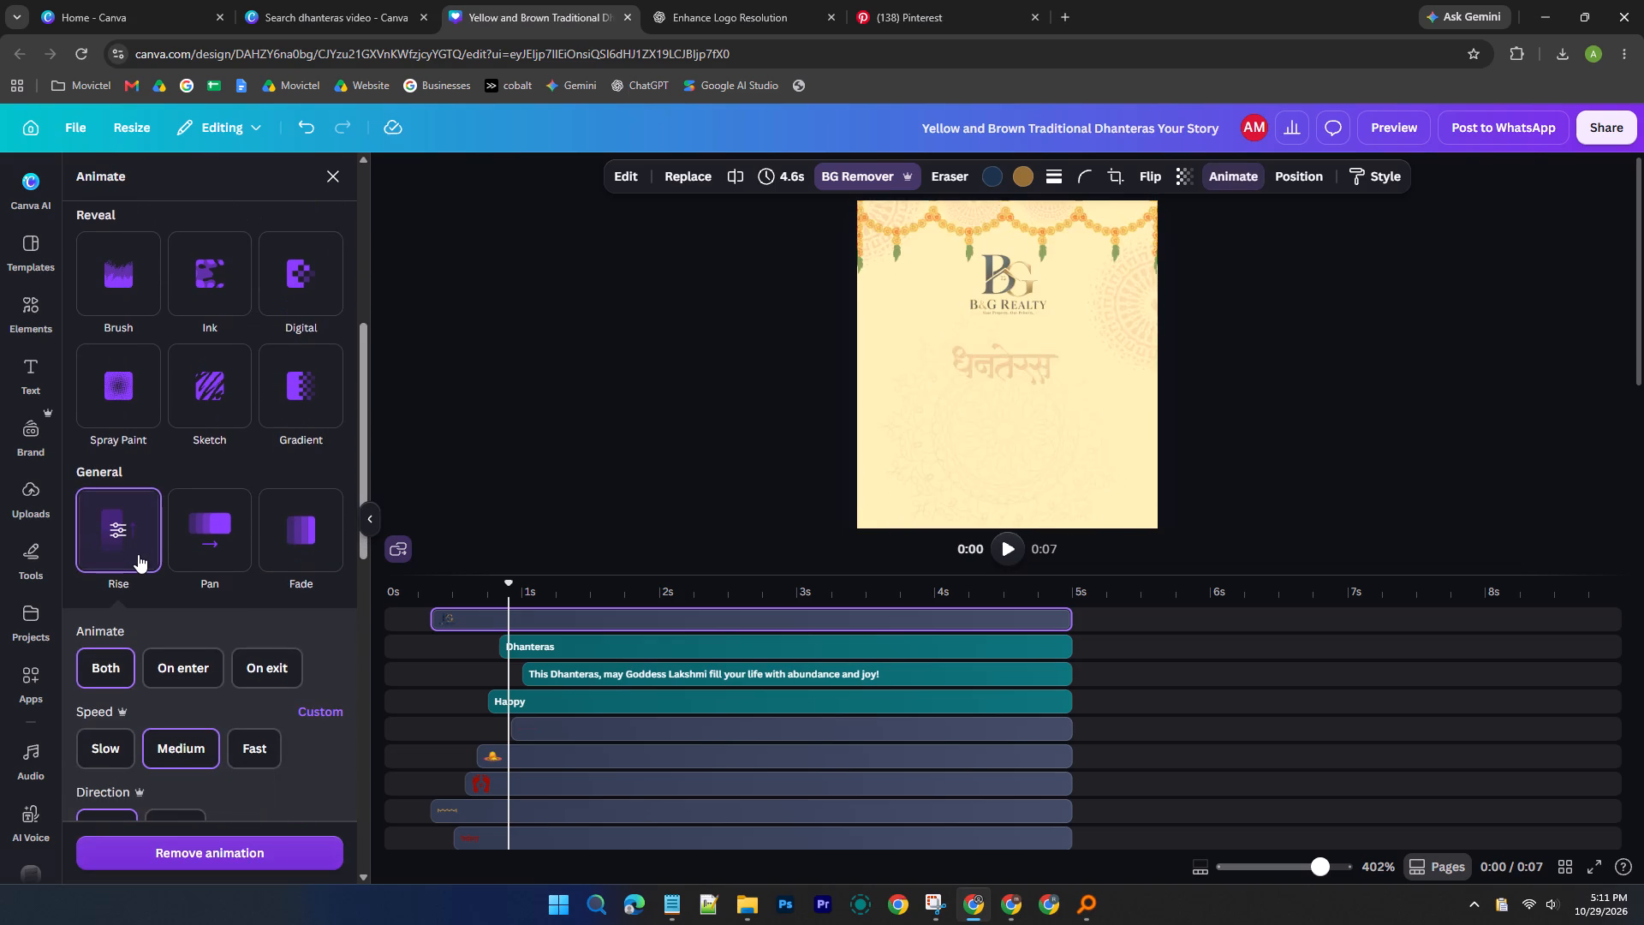
pyautogui.scroll(-1, 239, 726)
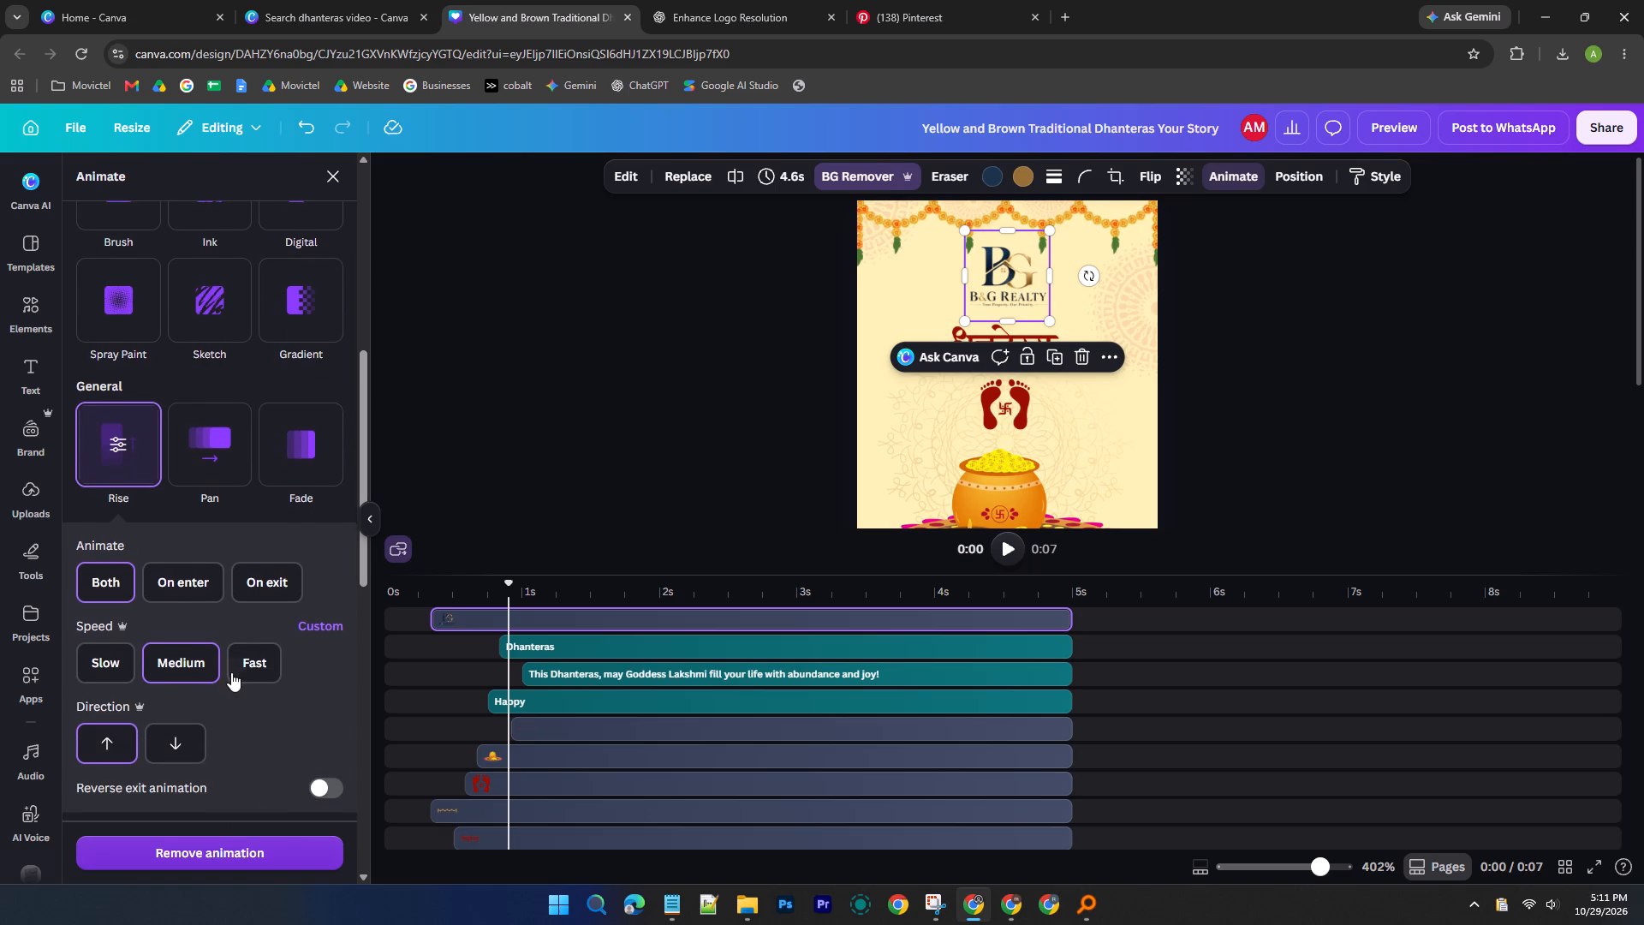
pyautogui.click(119, 674)
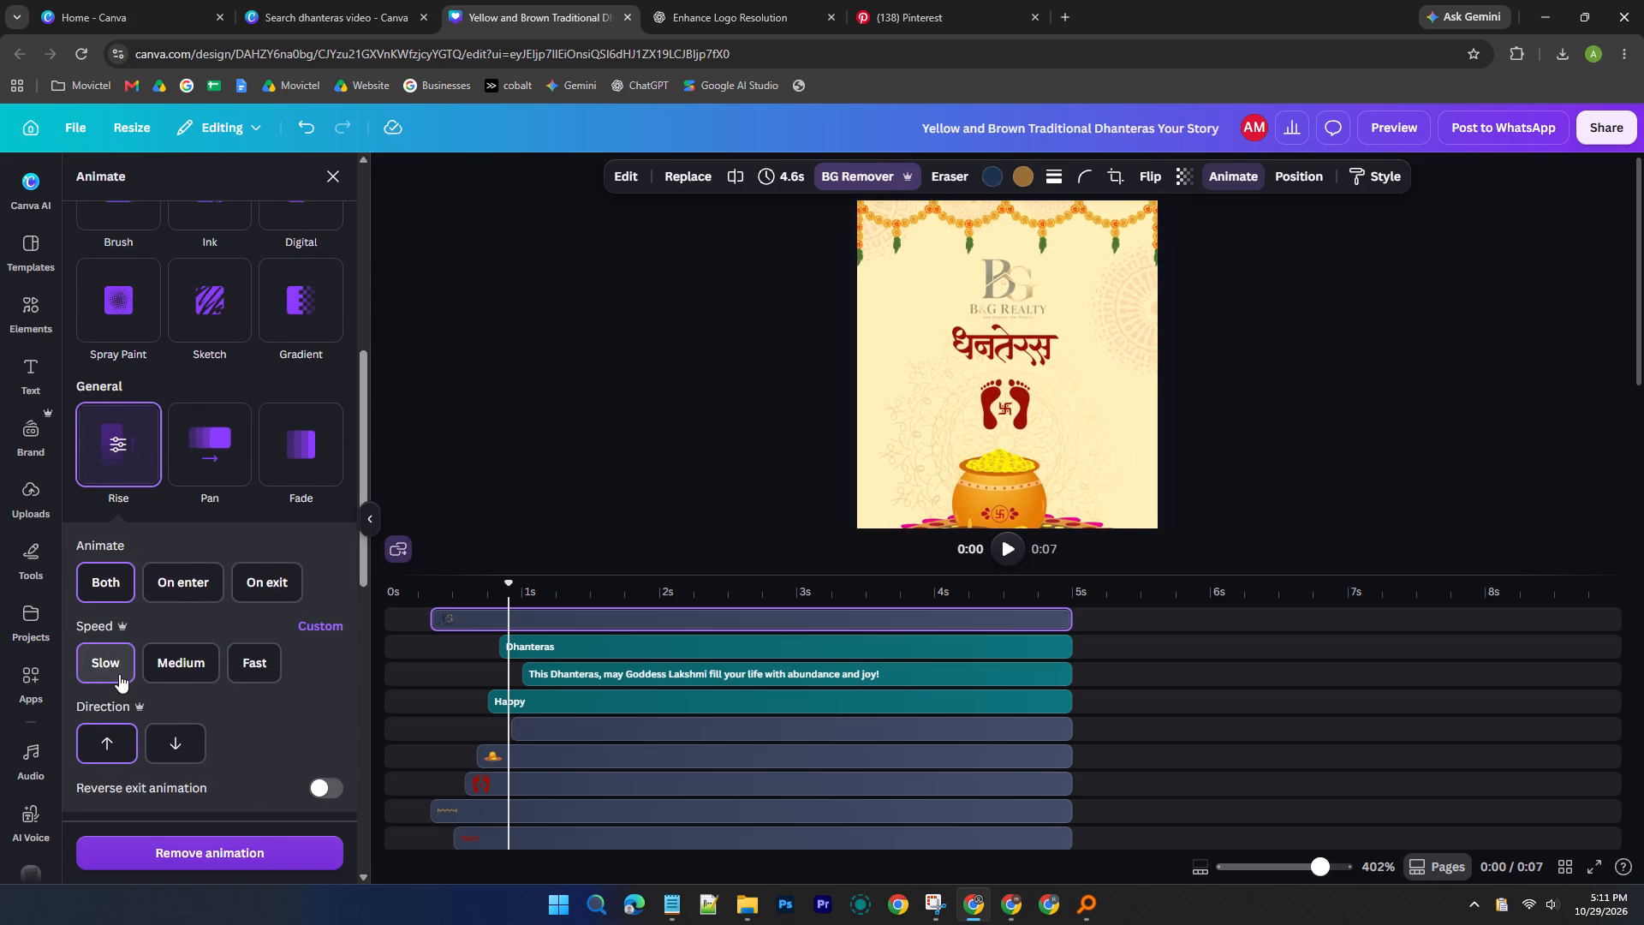
pyautogui.click(175, 672)
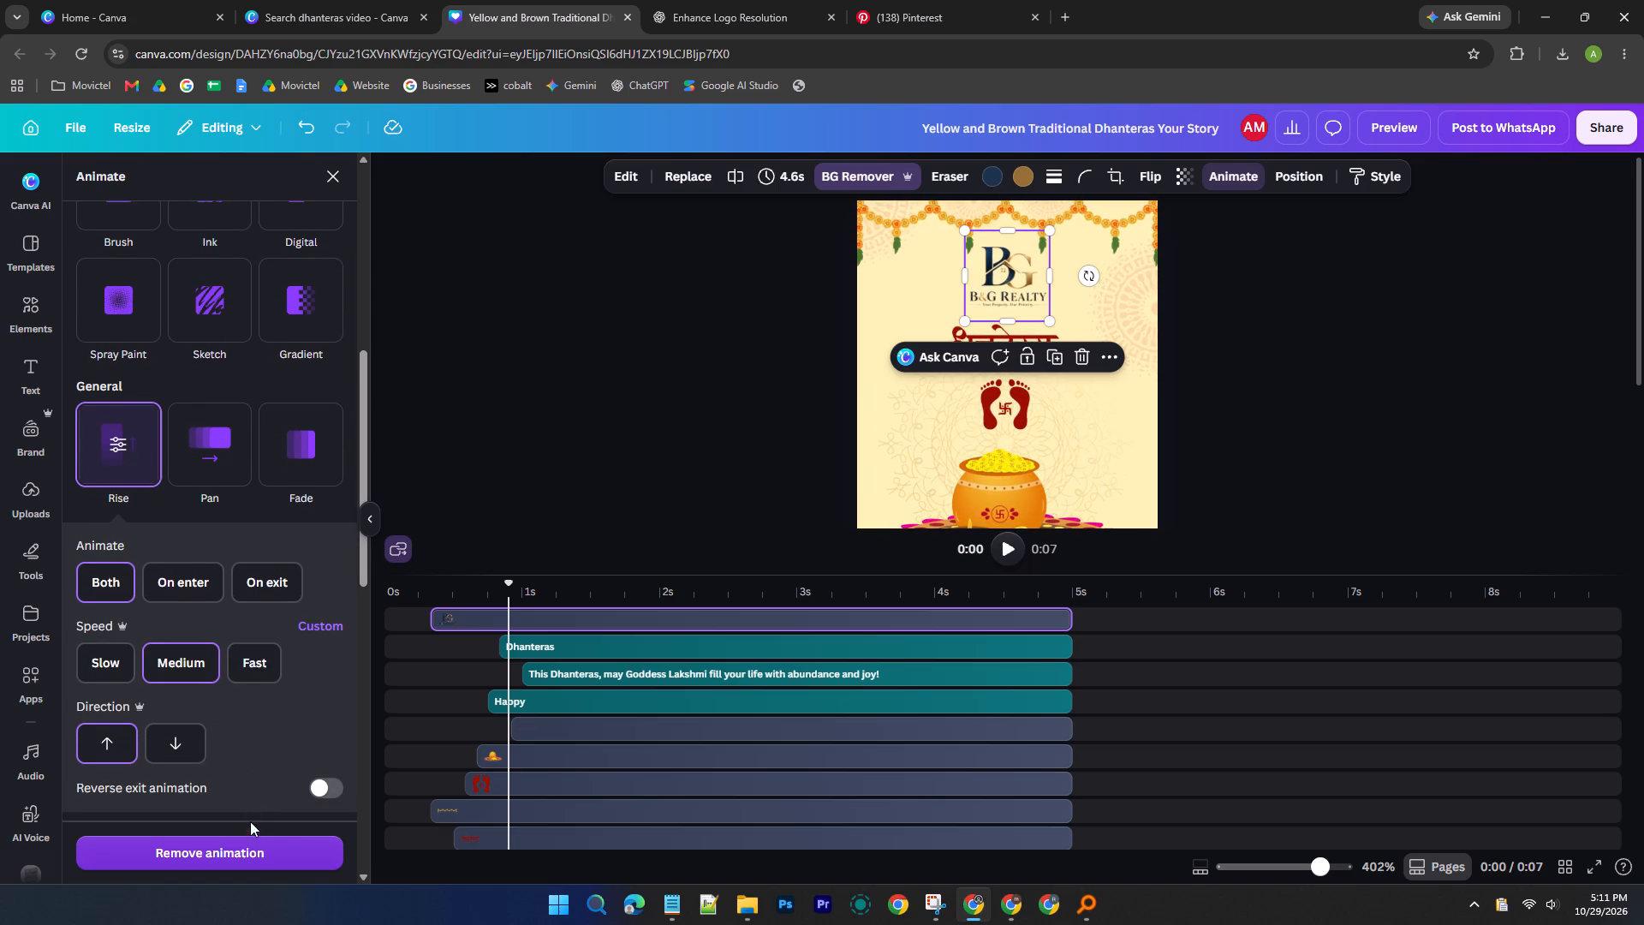
# Play the video from the start through the closing logo to check the greeting logo's Rise animation.
pyautogui.moveTo(514, 585); pyautogui.dragTo(366, 579)
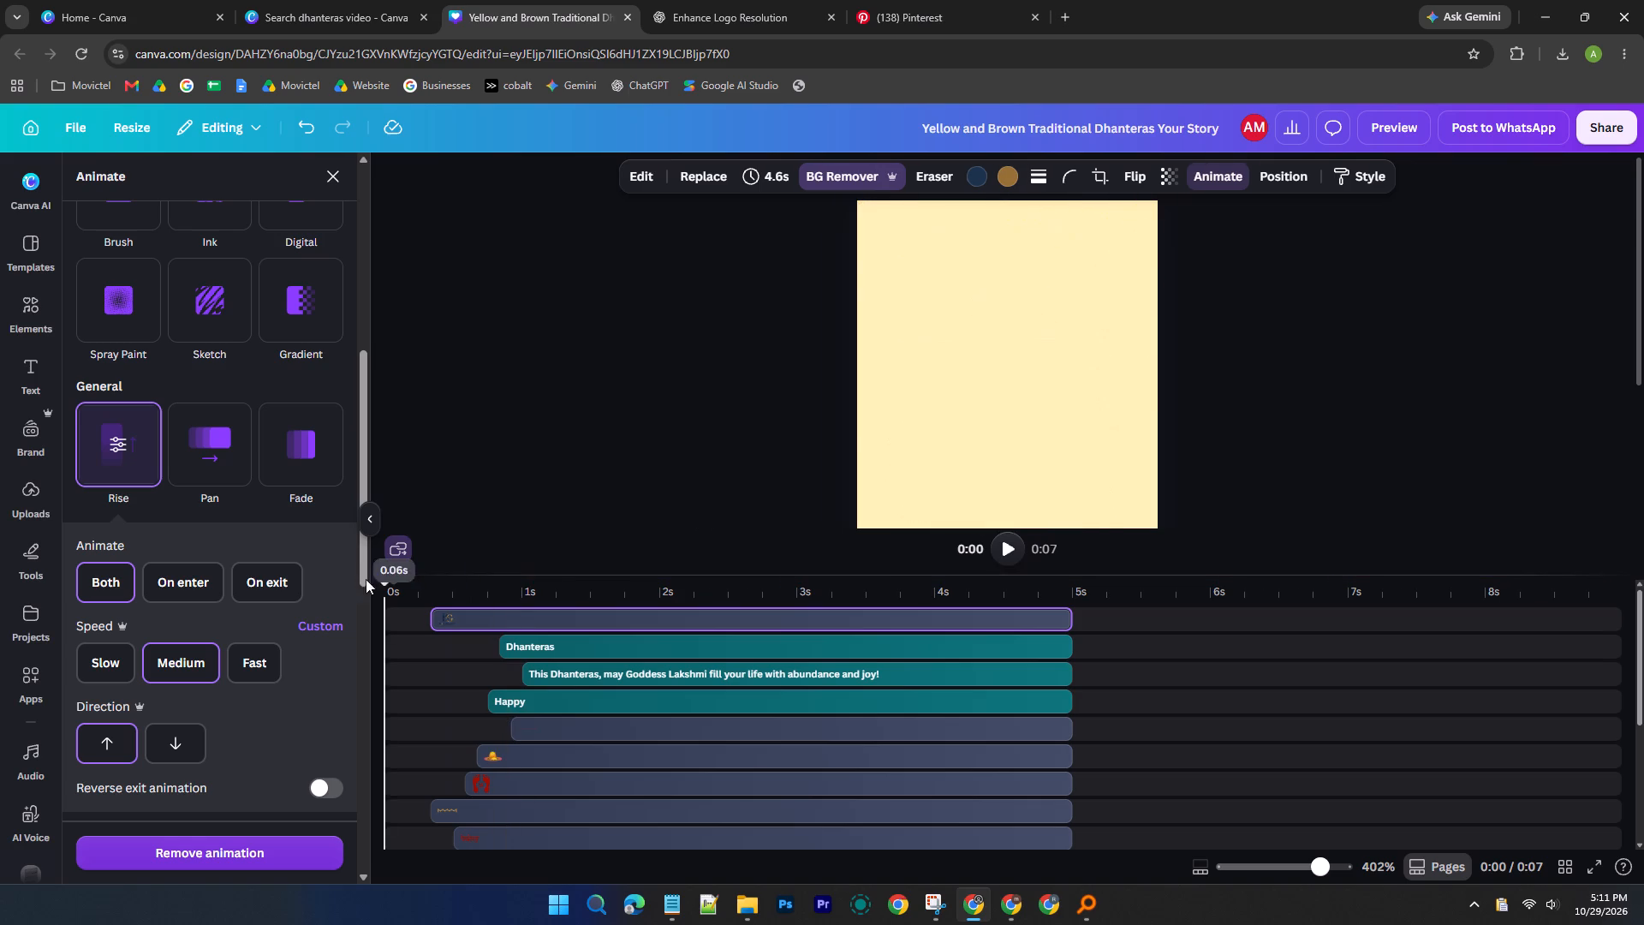
pyautogui.moveTo(366, 579); pyautogui.dragTo(355, 578)
pyautogui.click(1009, 550)
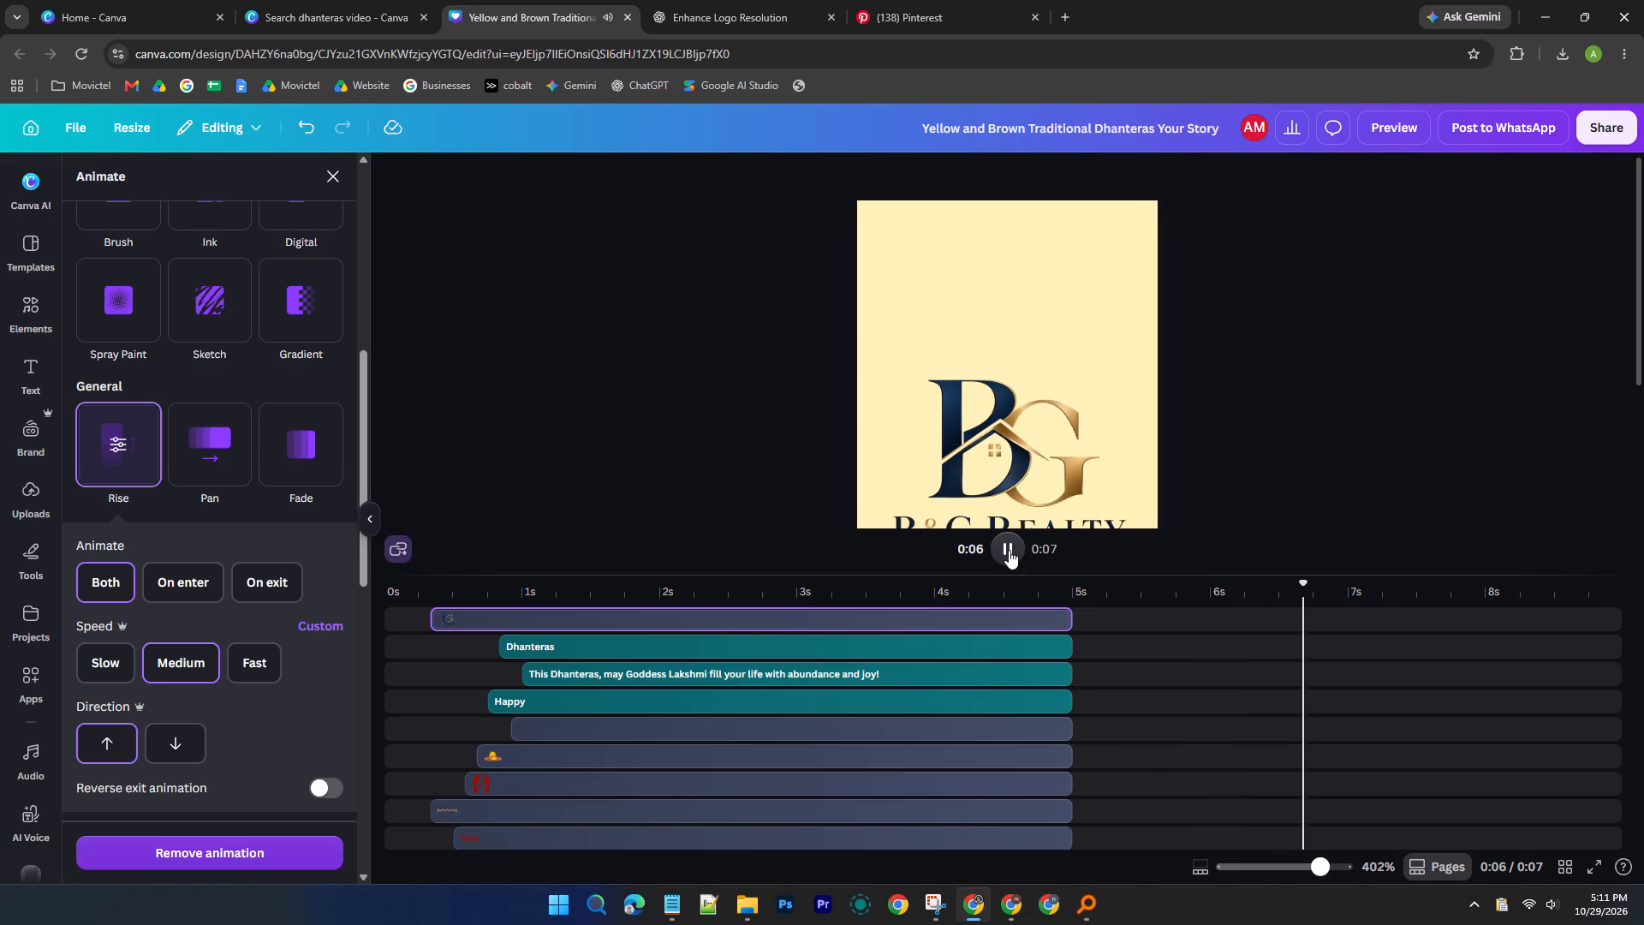
pyautogui.click(1009, 550)
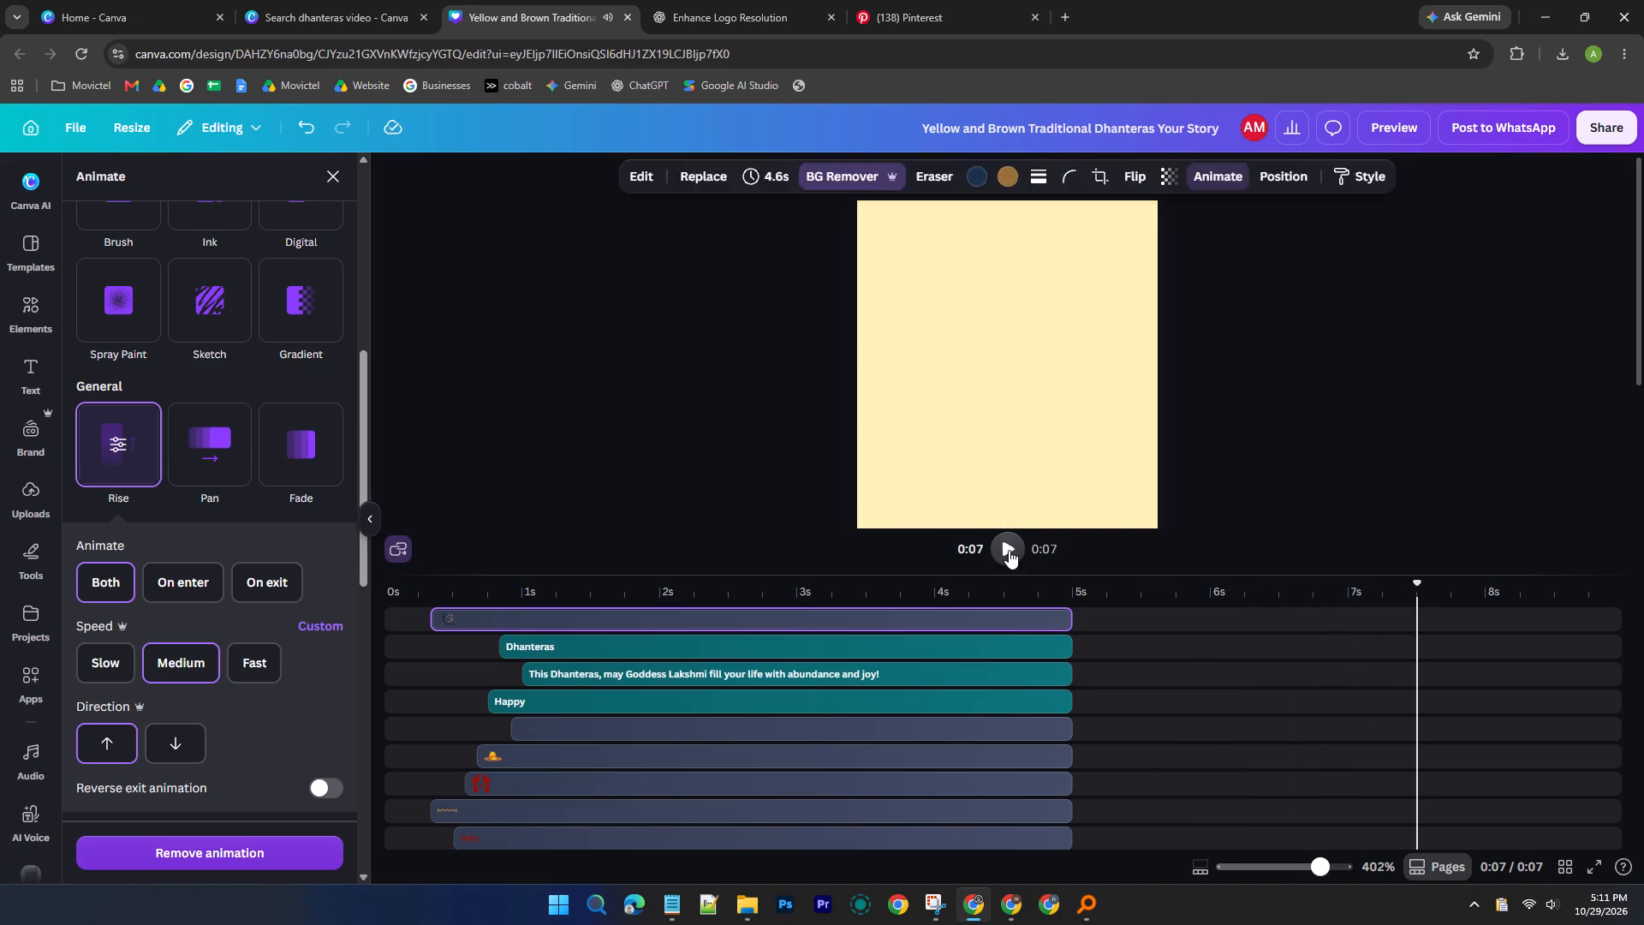
pyautogui.click(1009, 550)
# Make the "This Dhanteras, may Goddess Lakshmi fill your life with abundance and joy!" message bold.
pyautogui.scroll(-3, 1022, 452)
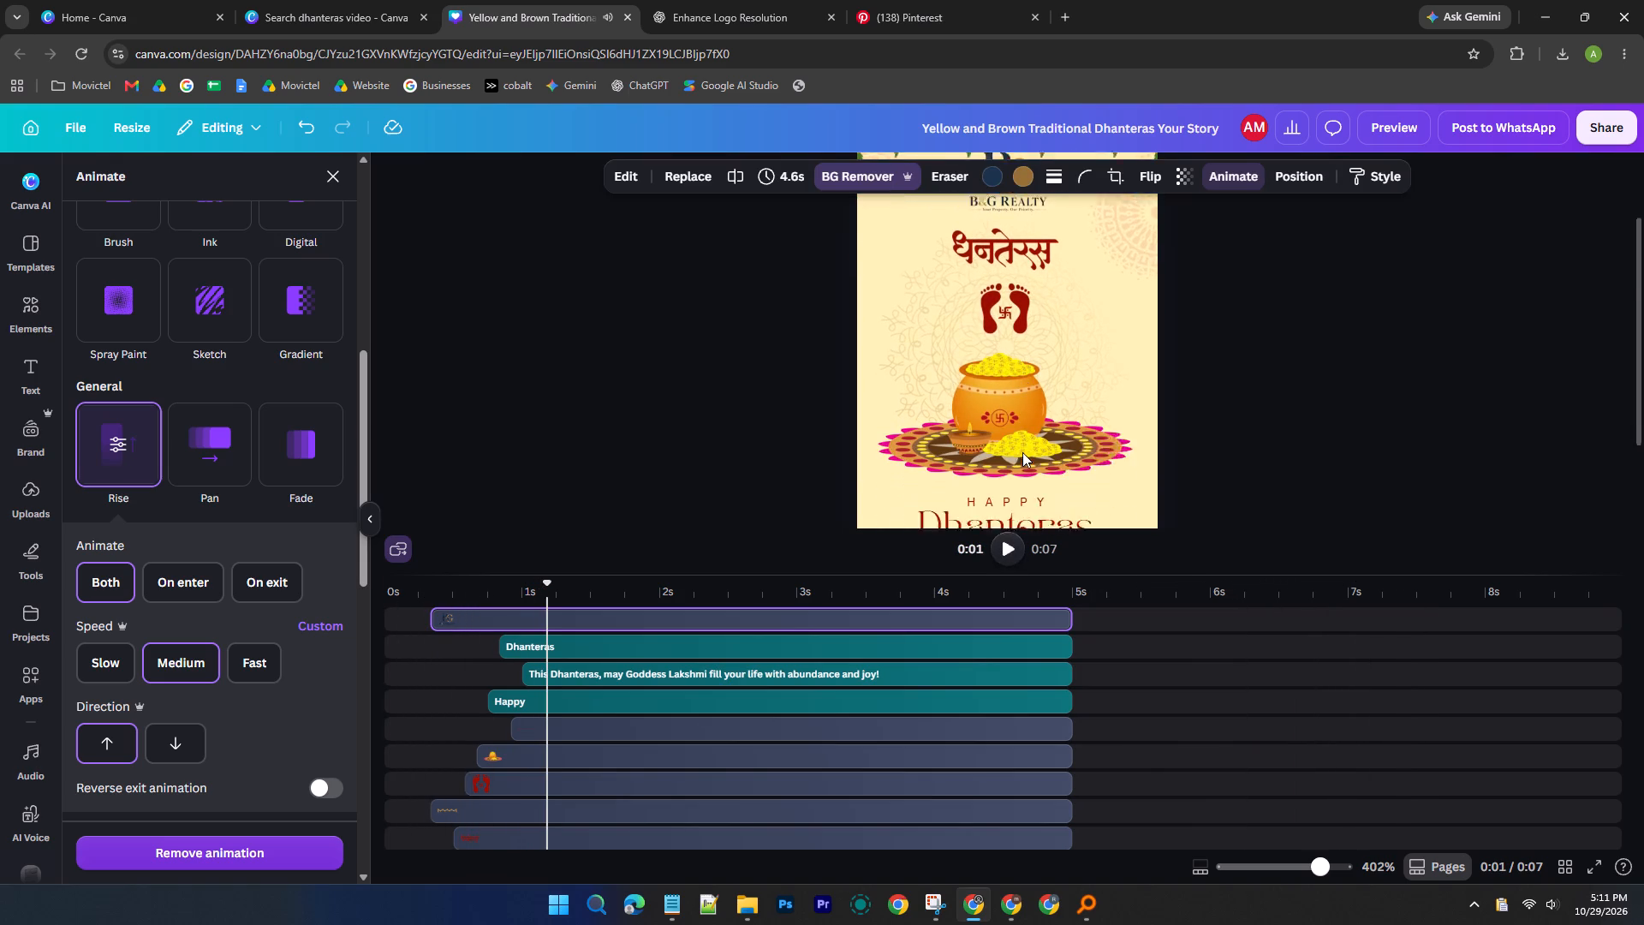
pyautogui.keyDown('ctrl'); pyautogui.scroll(-3, 1022, 452); pyautogui.keyUp('ctrl')
pyautogui.click(1021, 486)
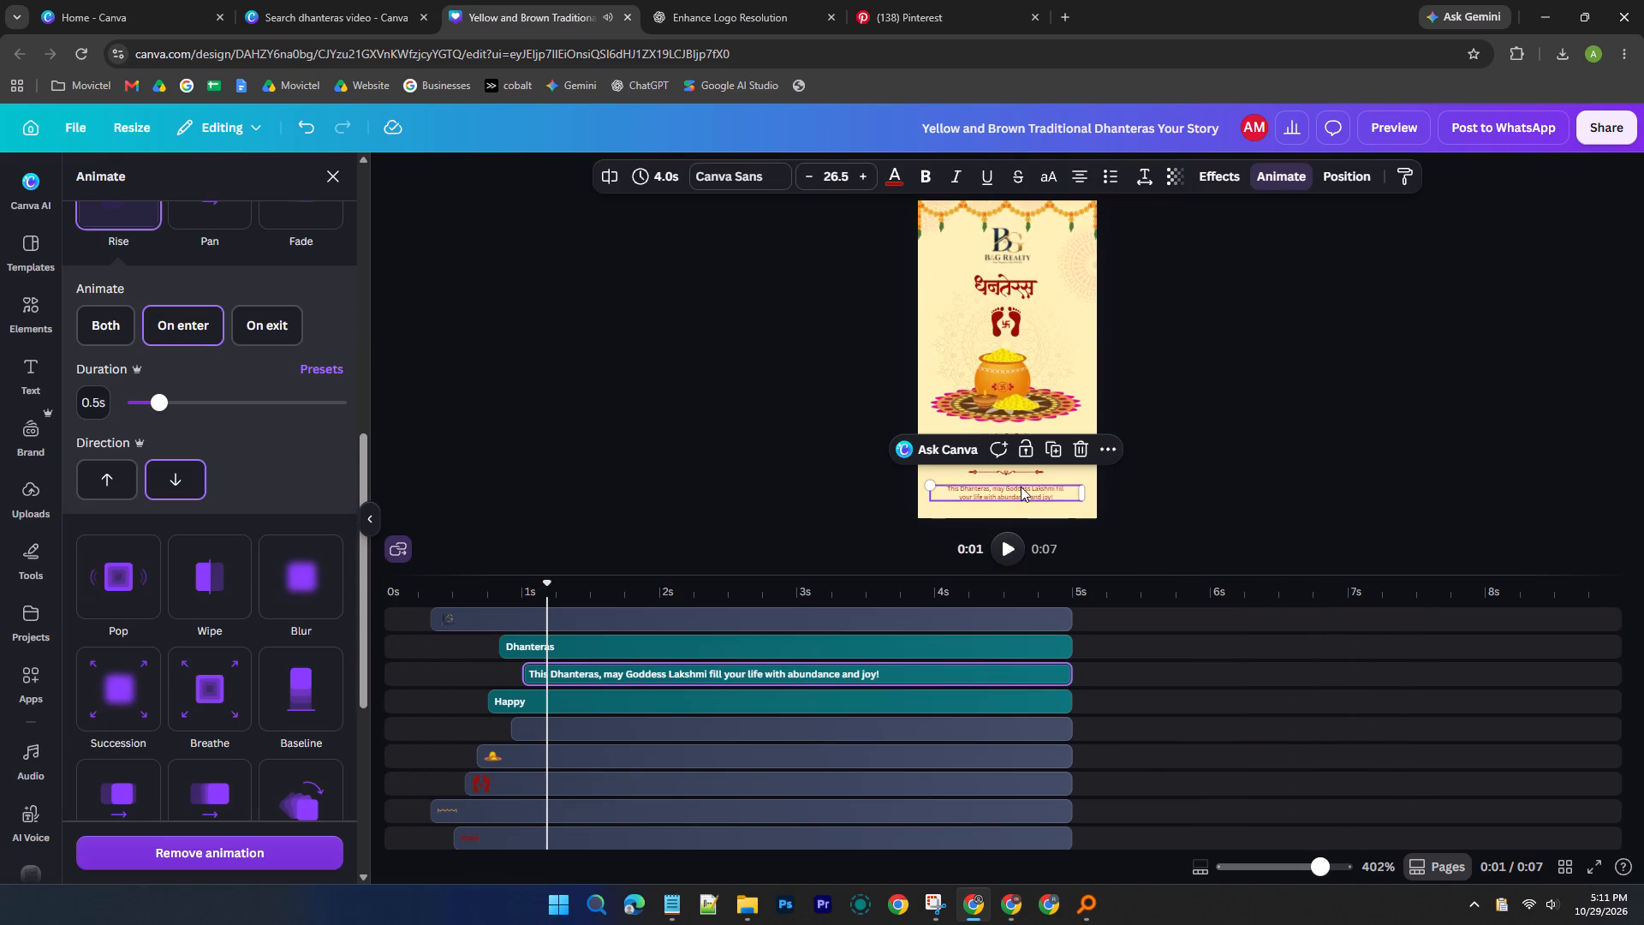
pyautogui.hotkey('ctrl', 'b')
pyautogui.click(1190, 468)
pyautogui.click(1190, 468)
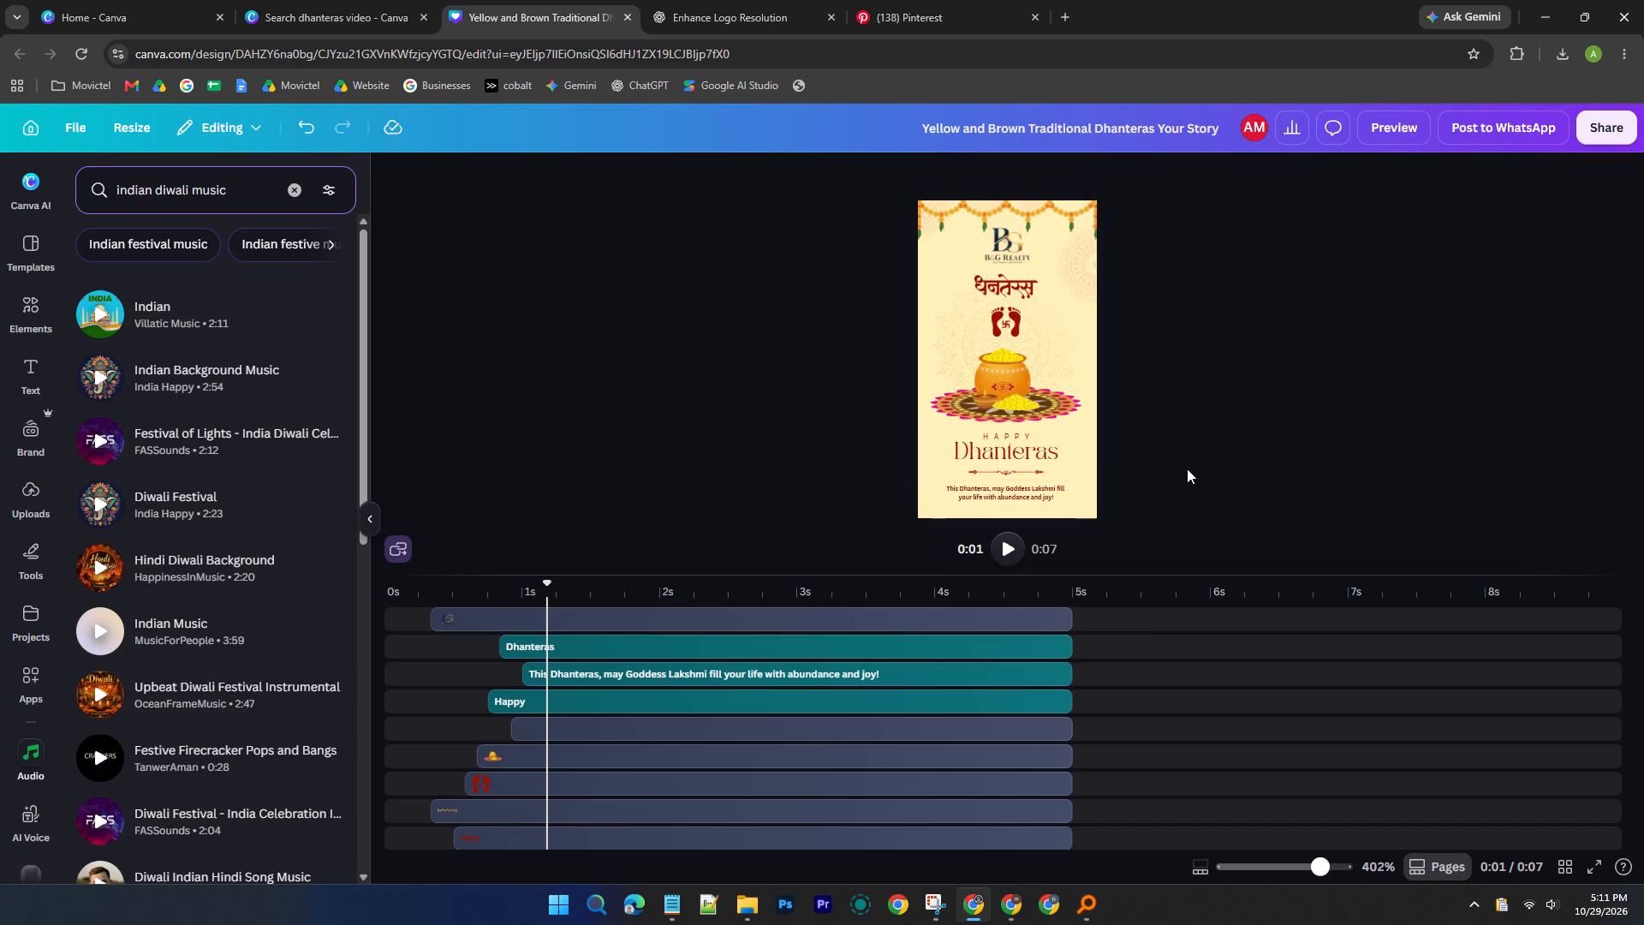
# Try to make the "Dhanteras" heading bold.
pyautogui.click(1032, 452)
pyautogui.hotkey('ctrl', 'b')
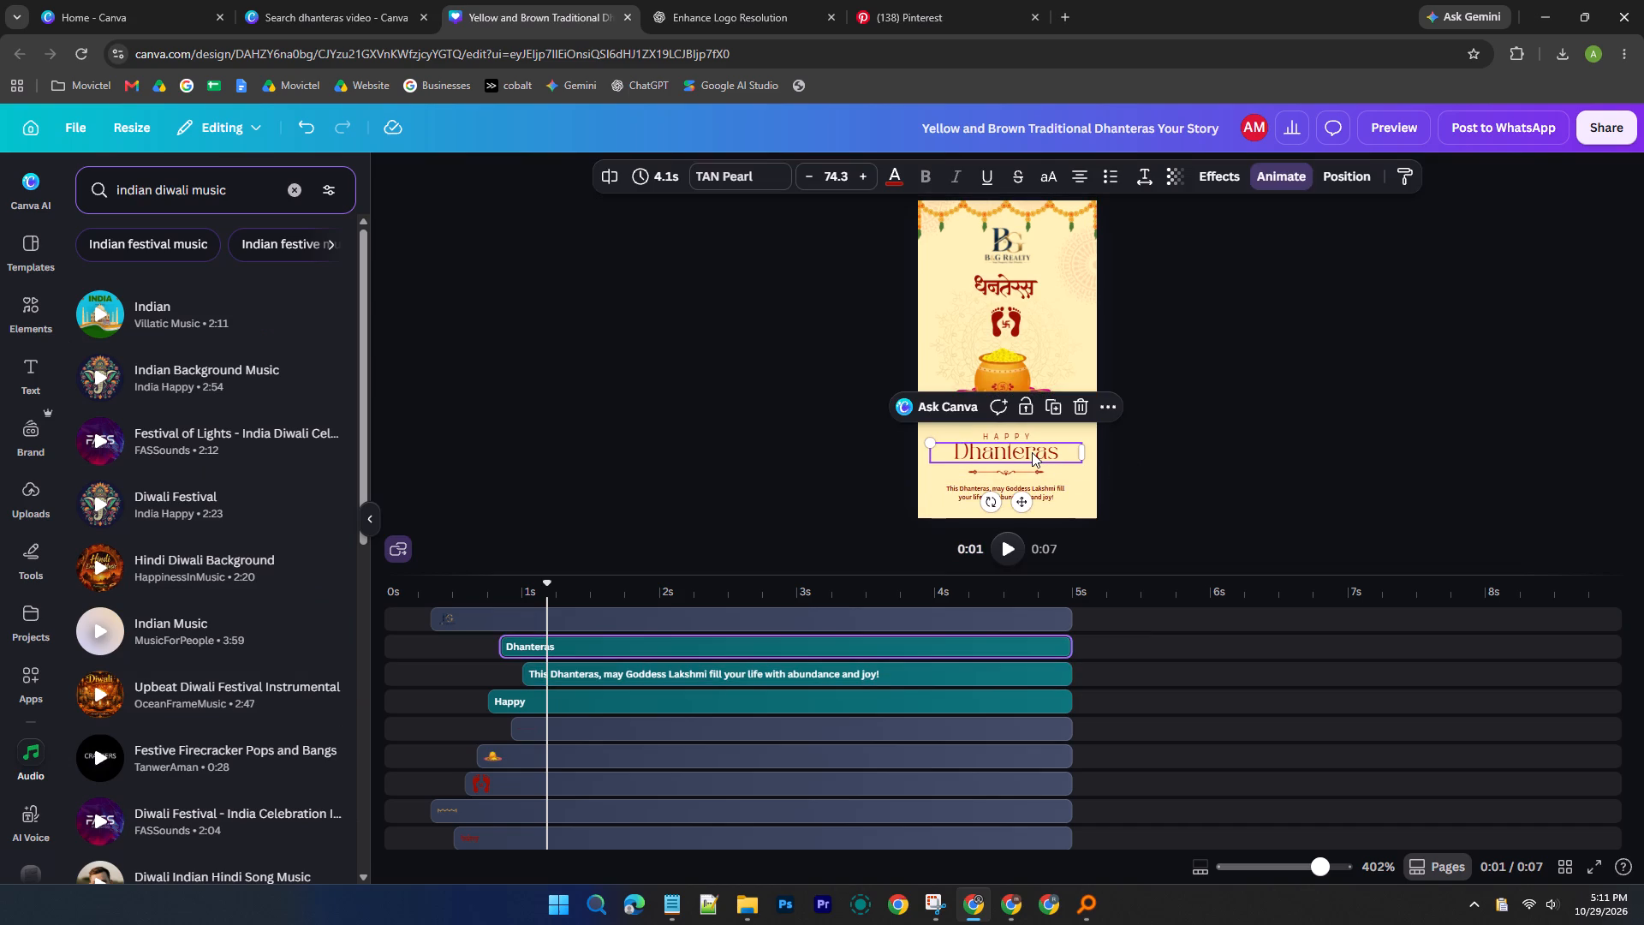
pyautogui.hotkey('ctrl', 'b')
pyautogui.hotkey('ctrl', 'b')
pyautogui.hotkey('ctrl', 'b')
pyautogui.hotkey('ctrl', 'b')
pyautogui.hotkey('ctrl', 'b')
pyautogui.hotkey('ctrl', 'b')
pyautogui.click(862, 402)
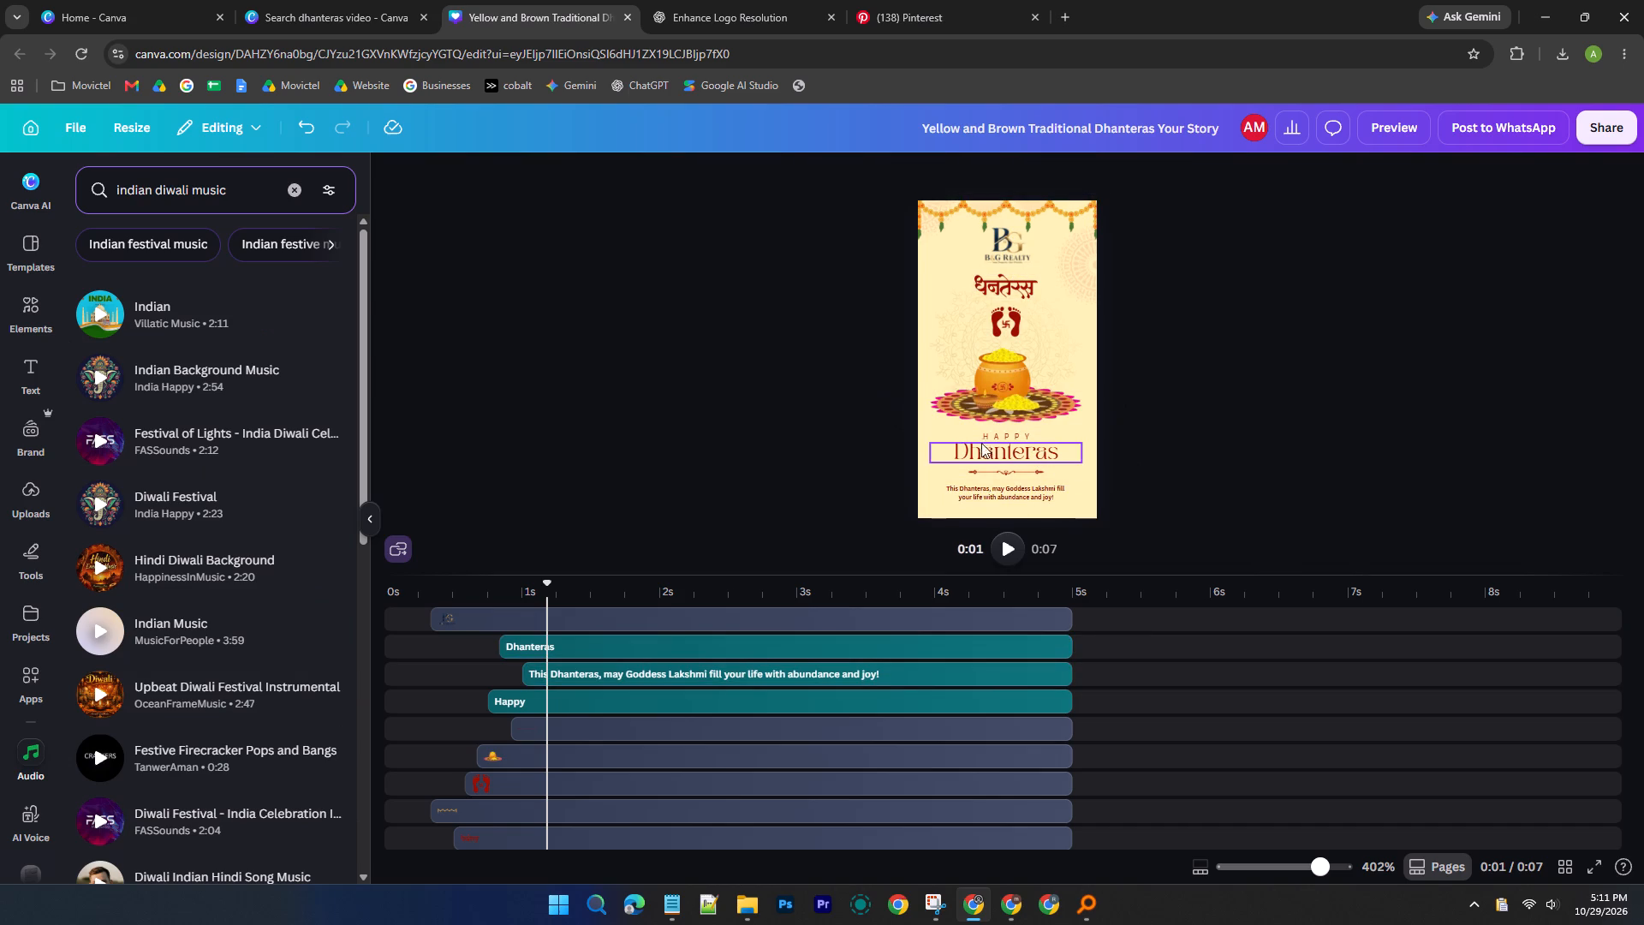
# Make the "HAPPY" text above the Dhanteras heading bold.
pyautogui.click(1002, 435)
pyautogui.hotkey('ctrl', 'b')
pyautogui.click(1231, 444)
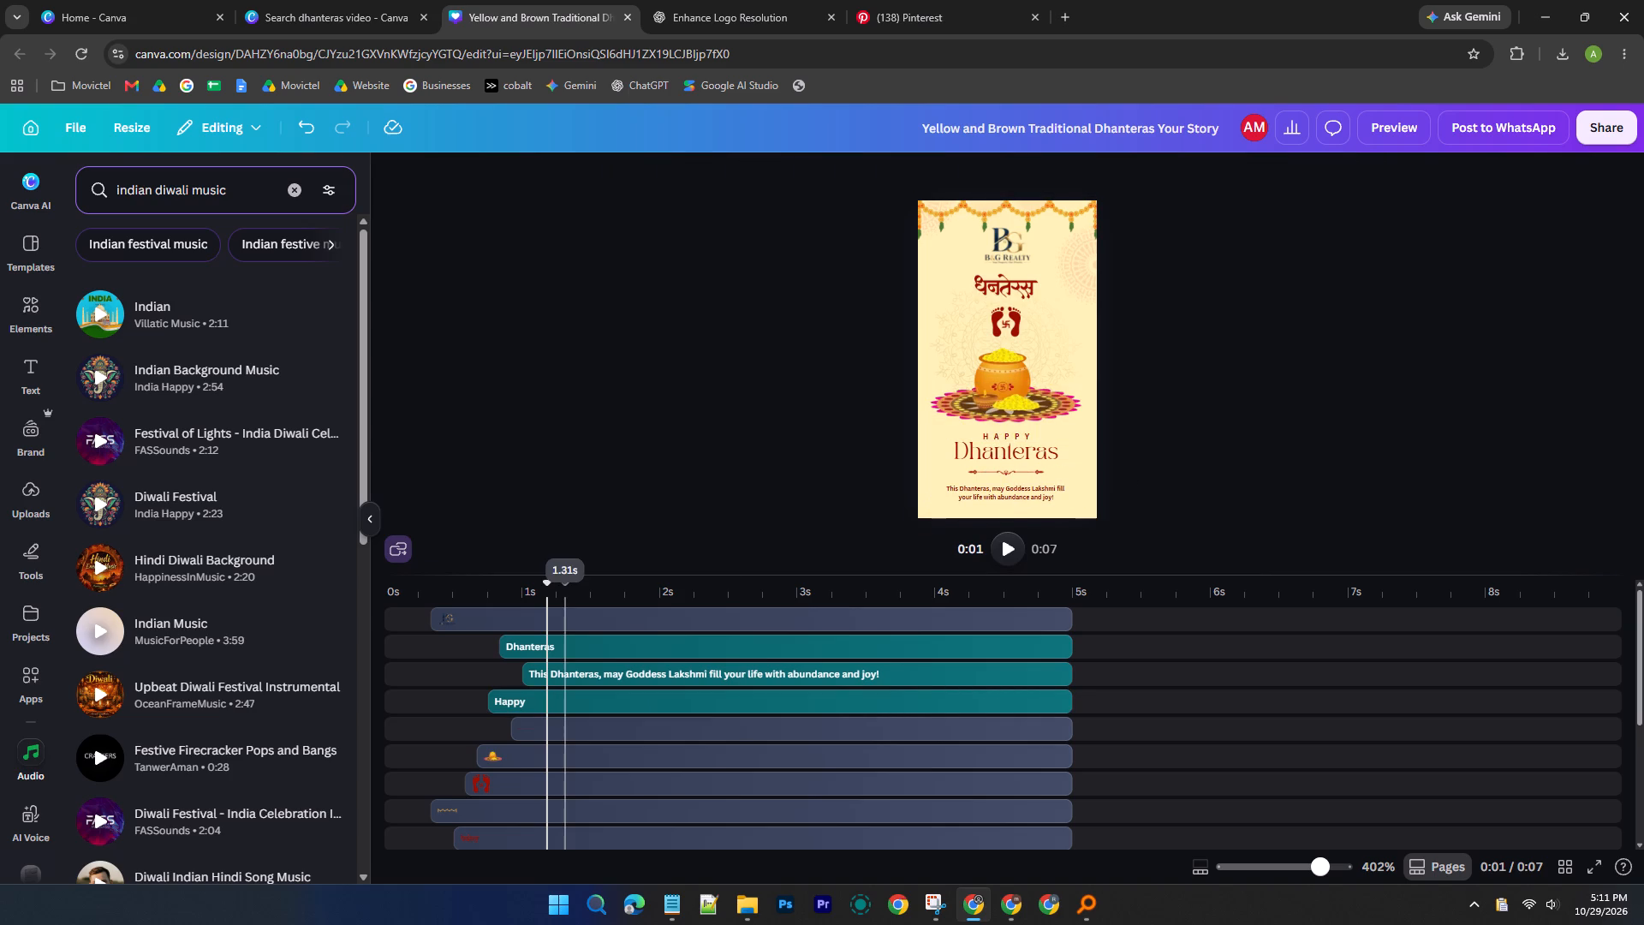
# Play the whole video from 0 s to review the bolder text and the closing logo.
pyautogui.moveTo(546, 591); pyautogui.dragTo(348, 586)
pyautogui.click(1010, 544)
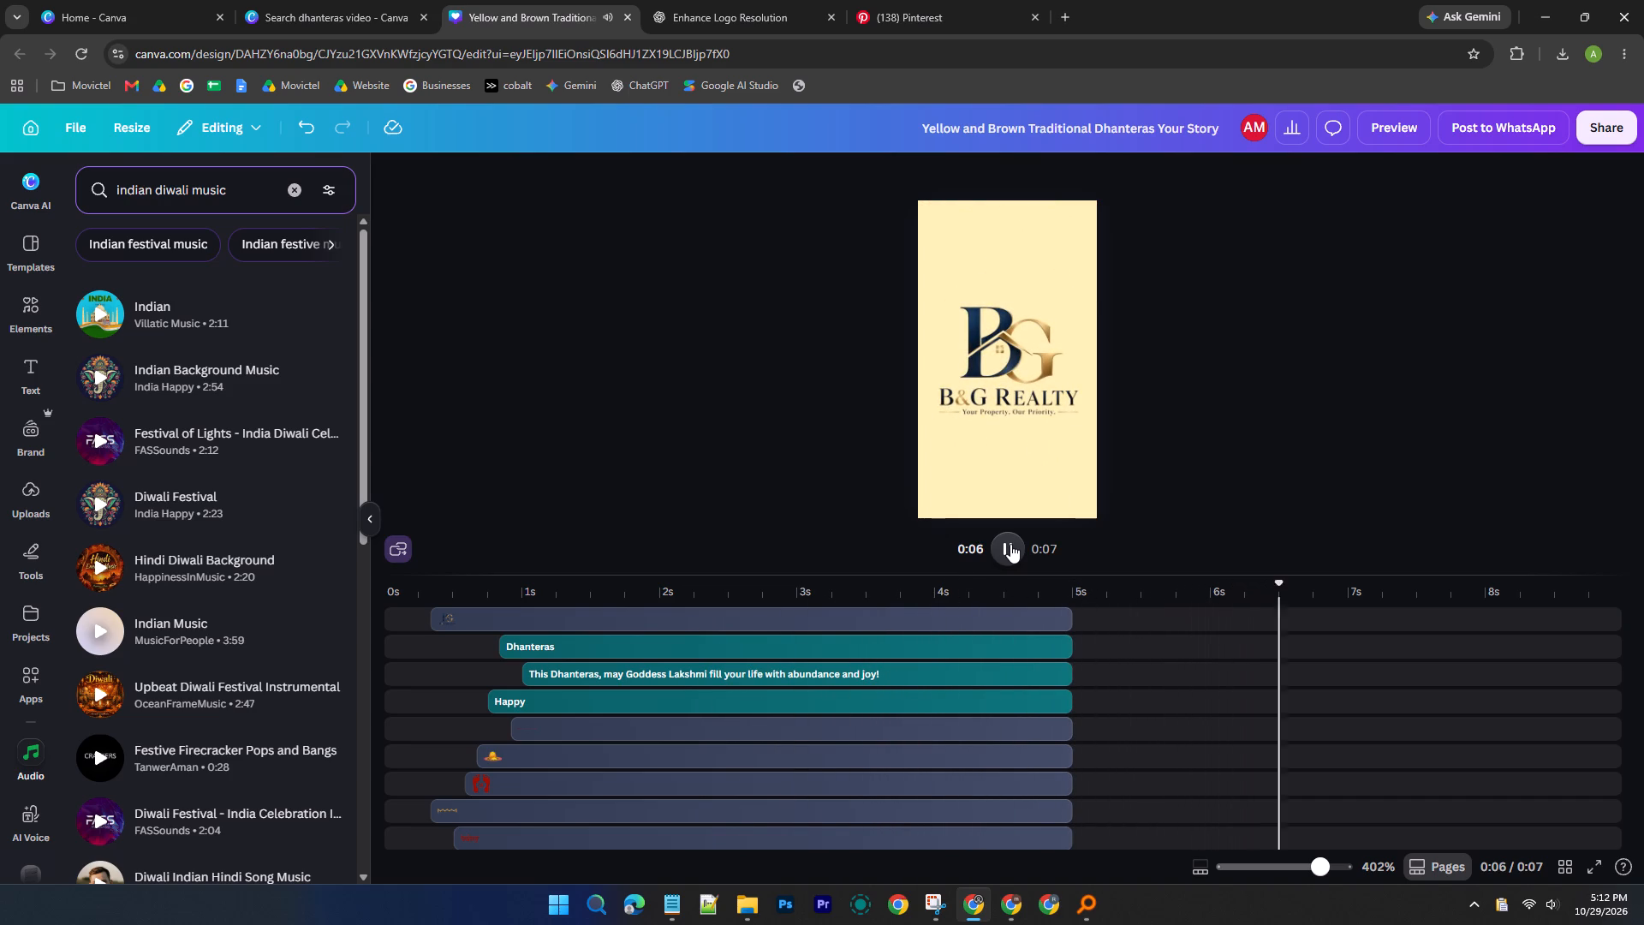
pyautogui.click(1010, 544)
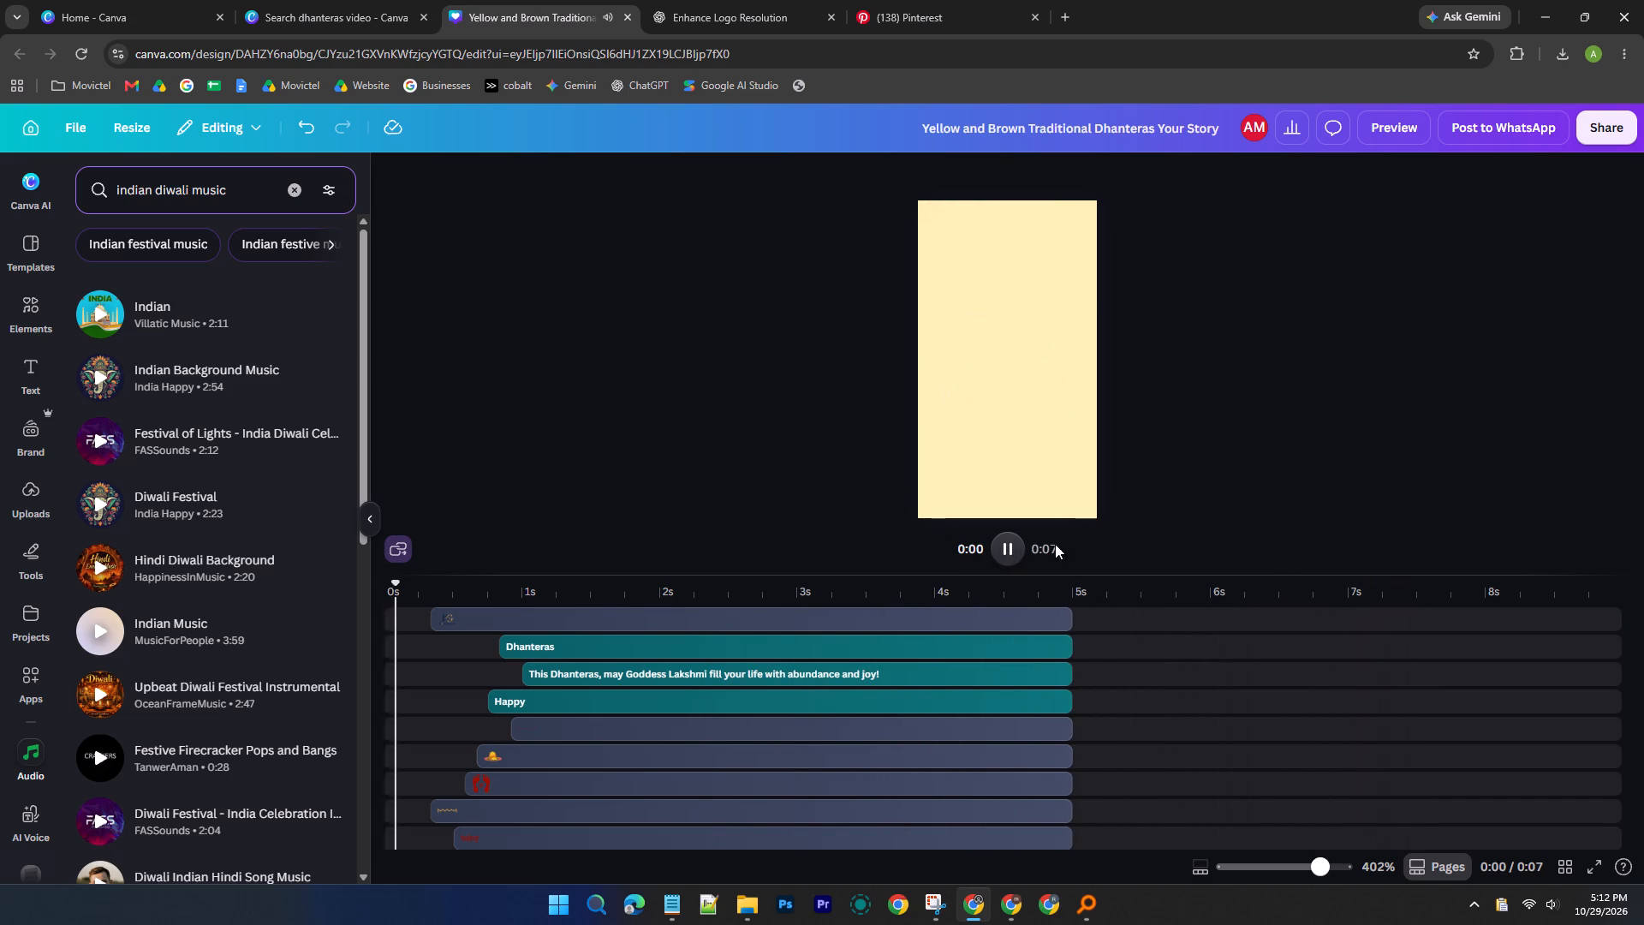
pyautogui.click(1012, 552)
# Set the closing page logo's Succession animation to run on enter only.
pyautogui.scroll(-5, 1433, 546)
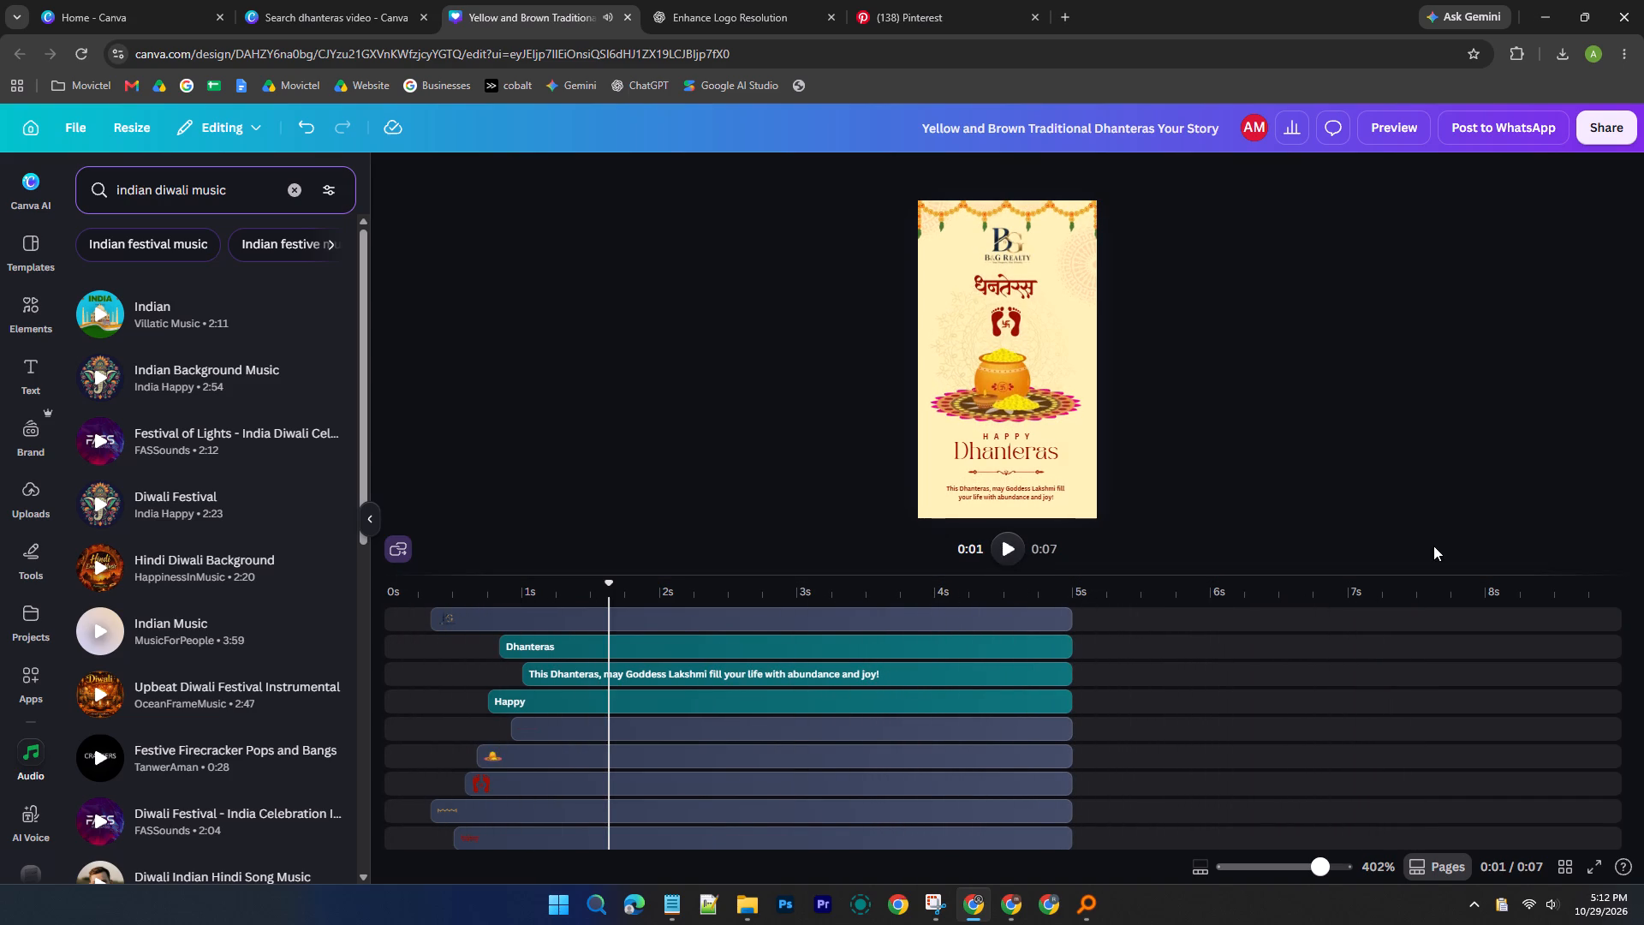
pyautogui.scroll(-4, 1348, 600)
pyautogui.scroll(-3, 1242, 681)
pyautogui.click(1169, 739)
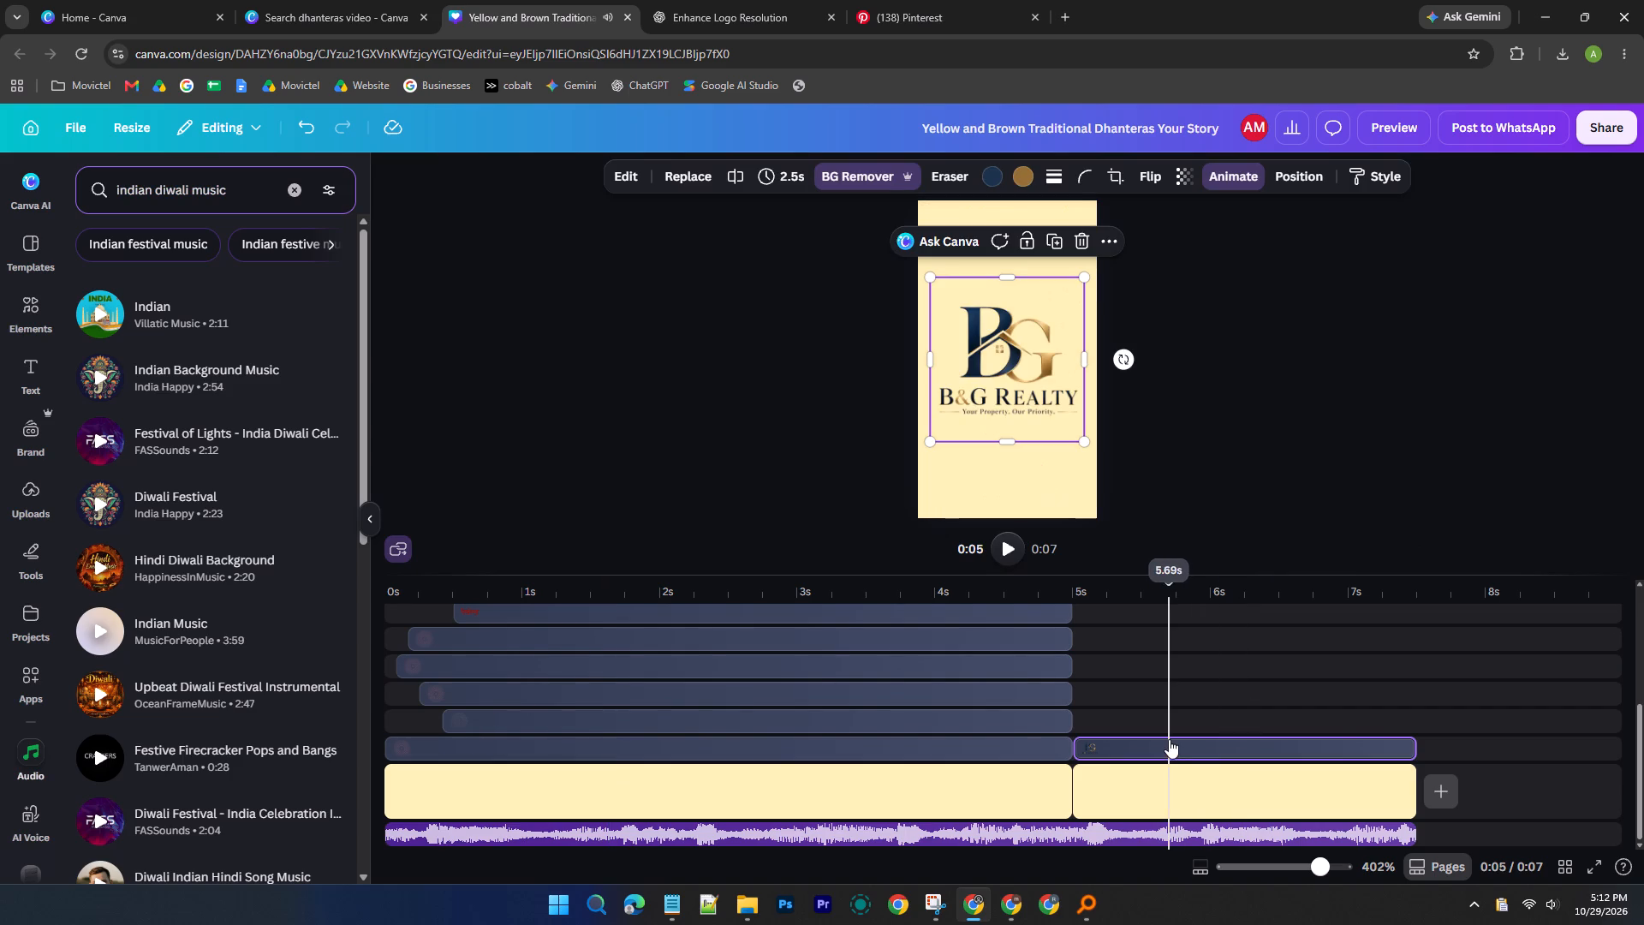
pyautogui.click(1231, 176)
pyautogui.scroll(-1, 243, 664)
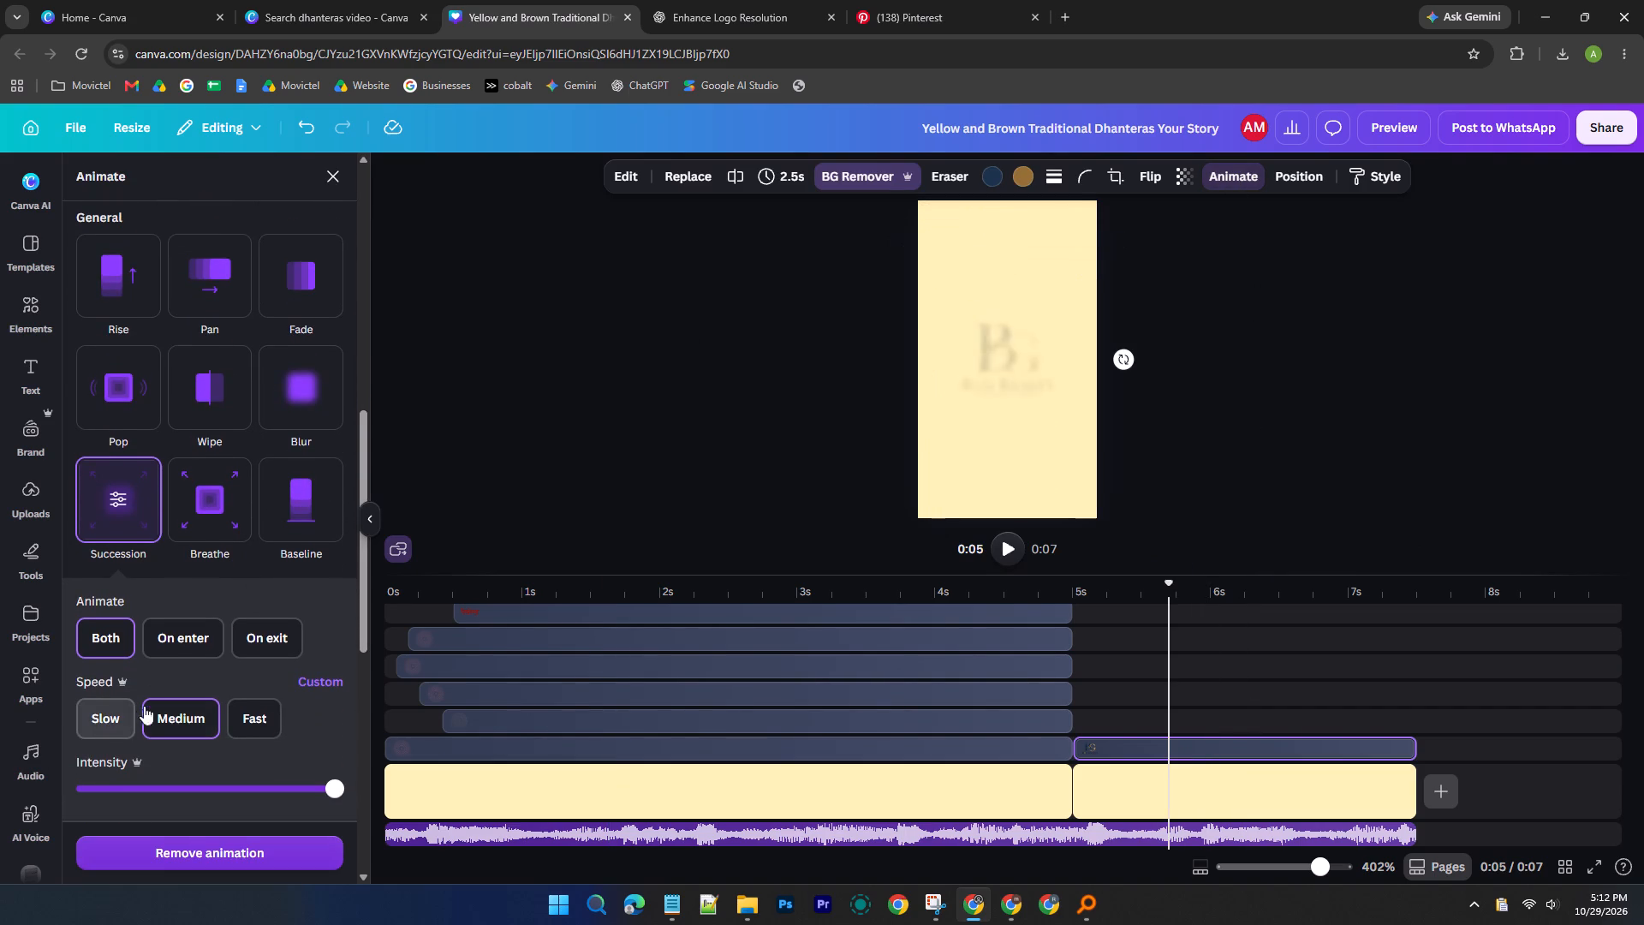
pyautogui.scroll(-2, 143, 685)
pyautogui.click(183, 457)
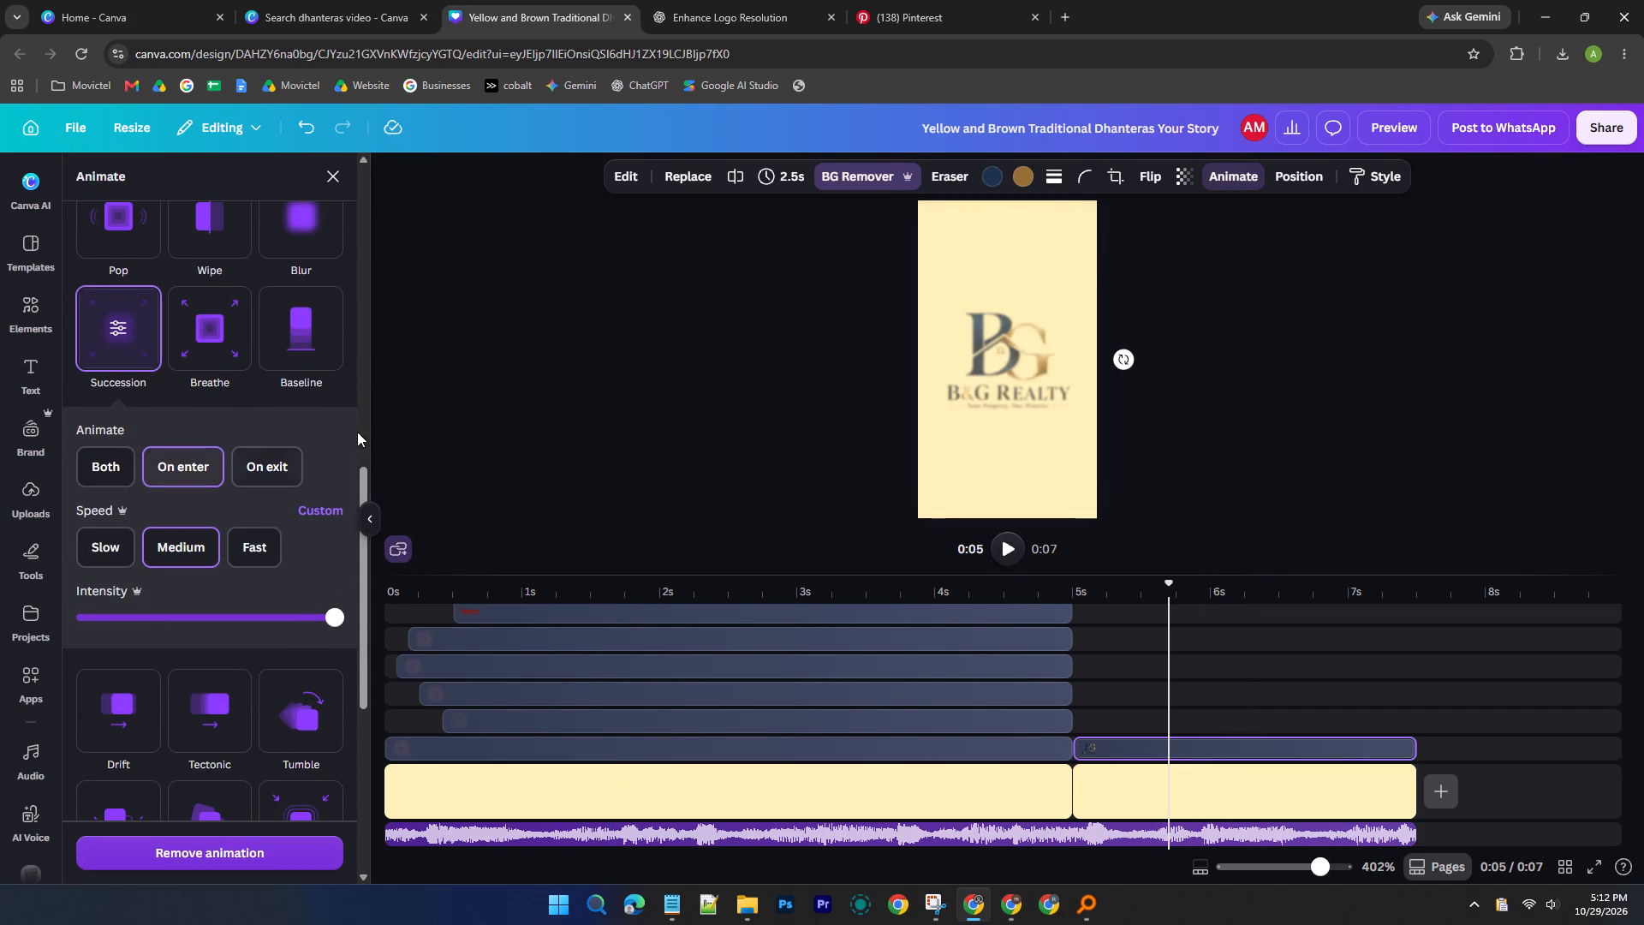
# Play the video from about 1 s to the end to check the closing logo's animation.
pyautogui.click(569, 596)
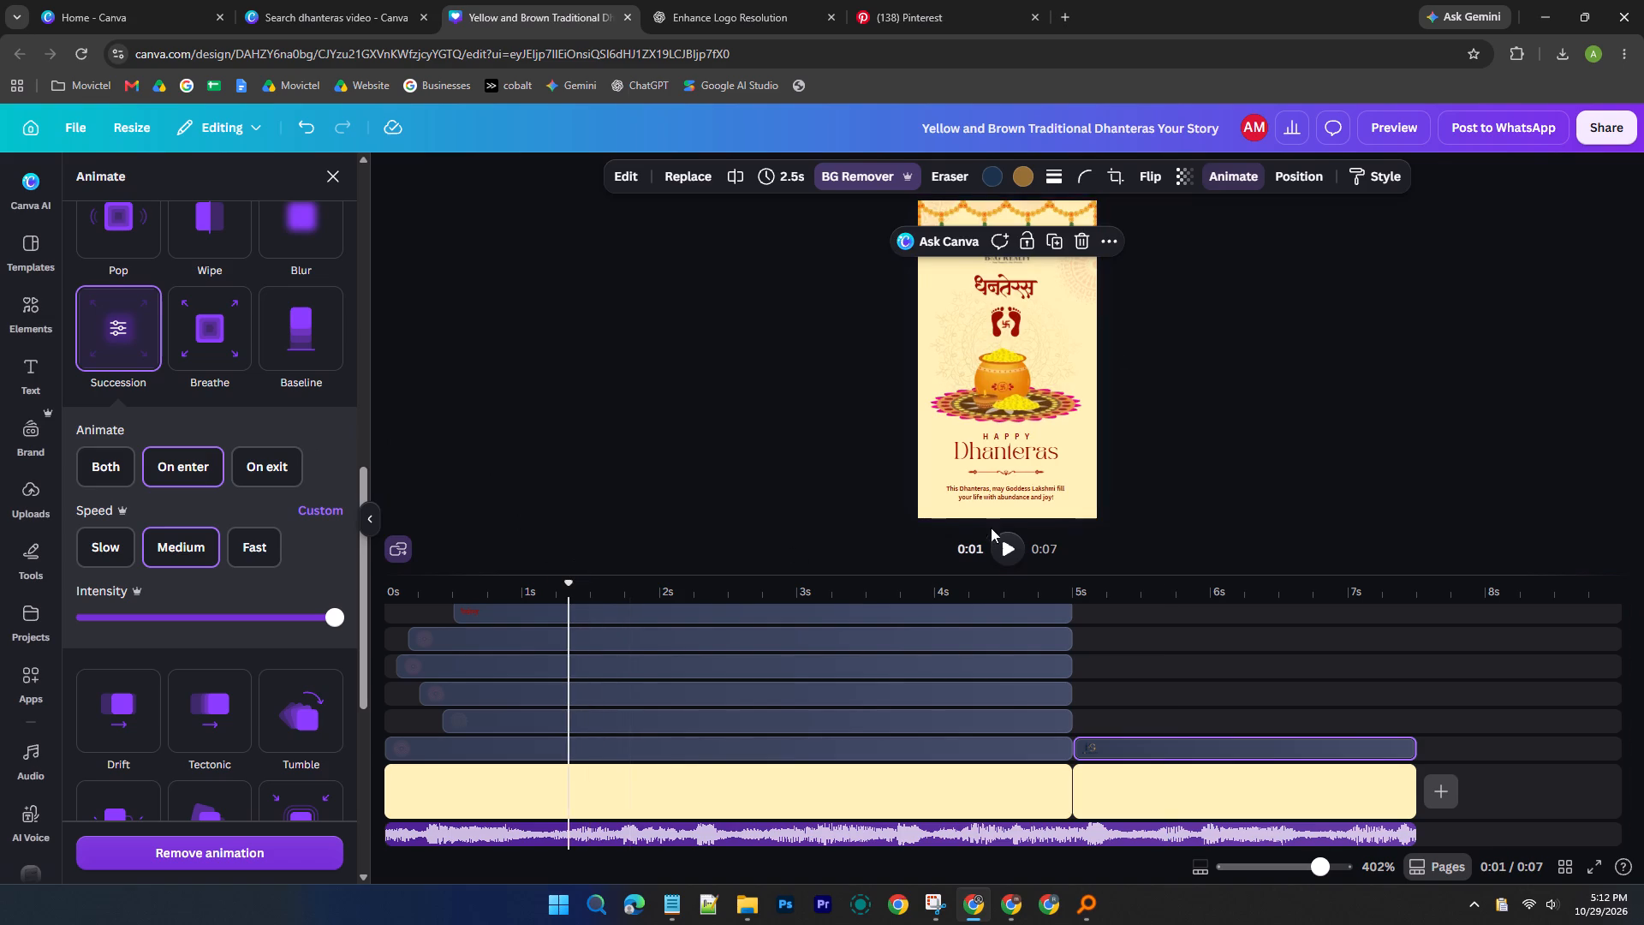
pyautogui.click(1004, 556)
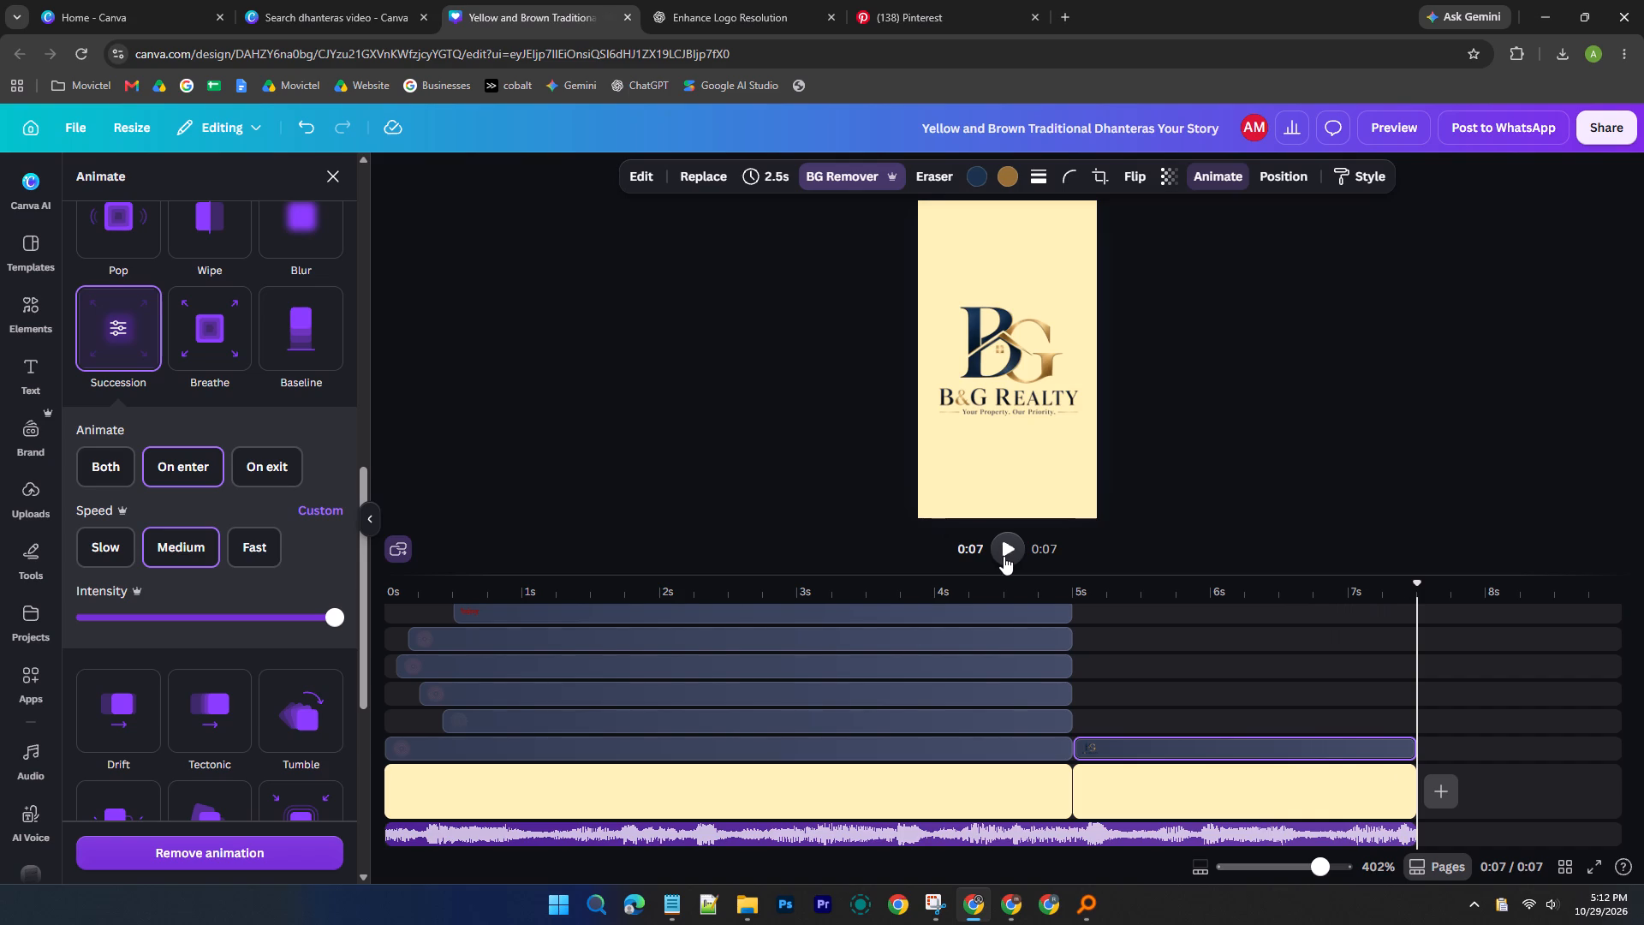
# Rename the design as "B&G - 5 Oct".
pyautogui.click(1075, 119)
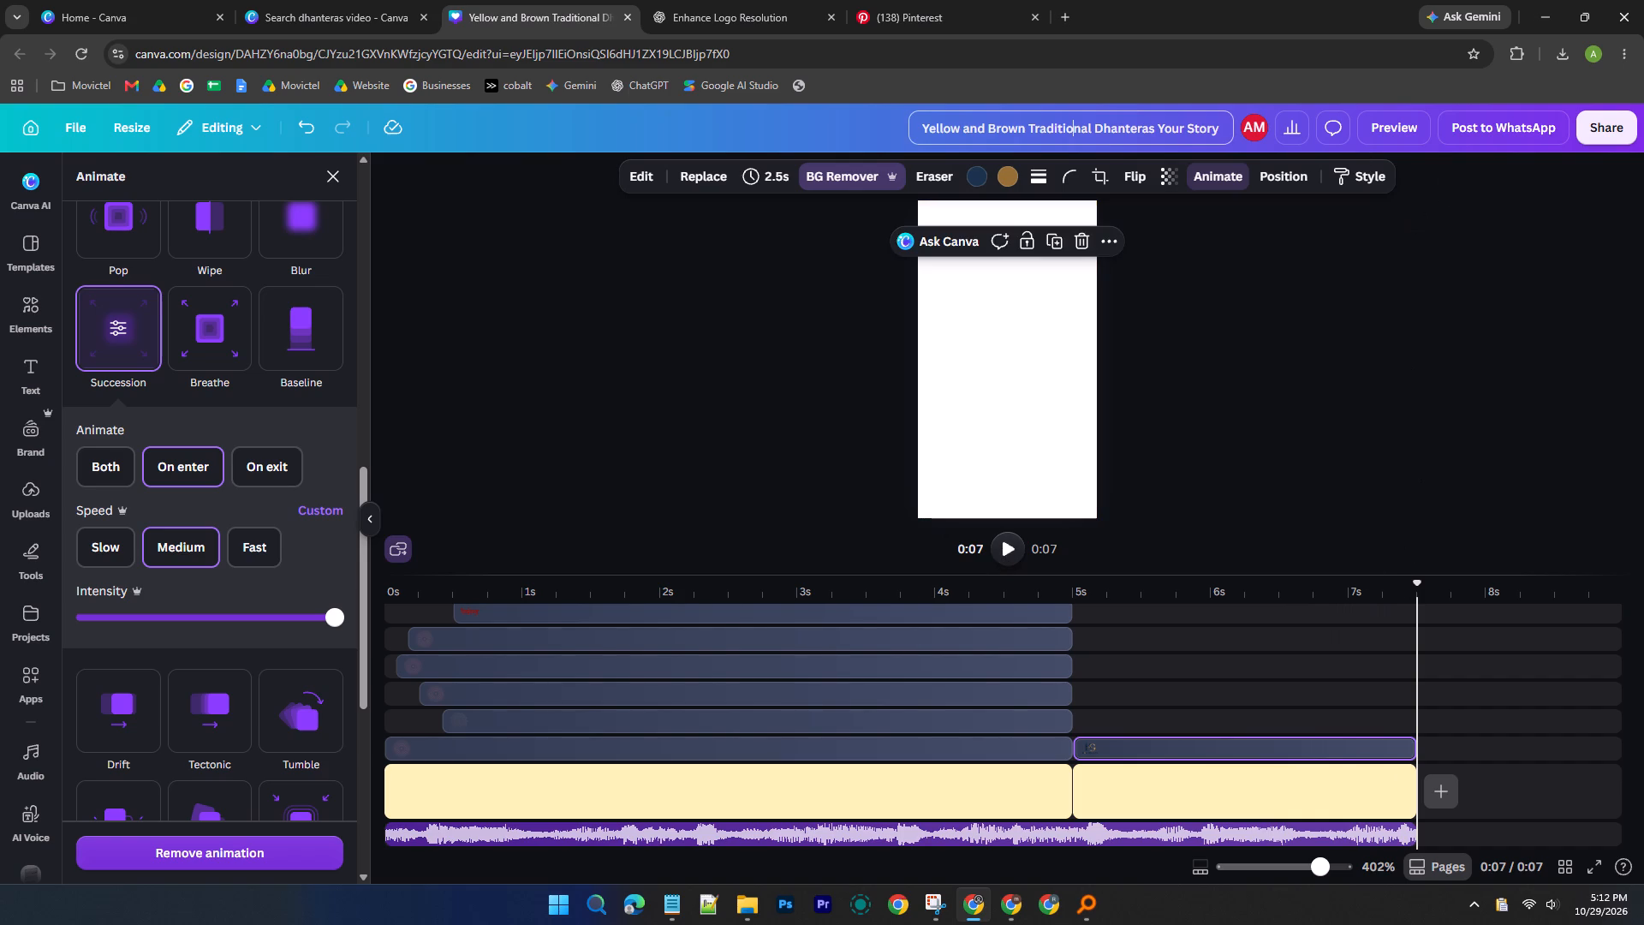
pyautogui.write('aB&G')
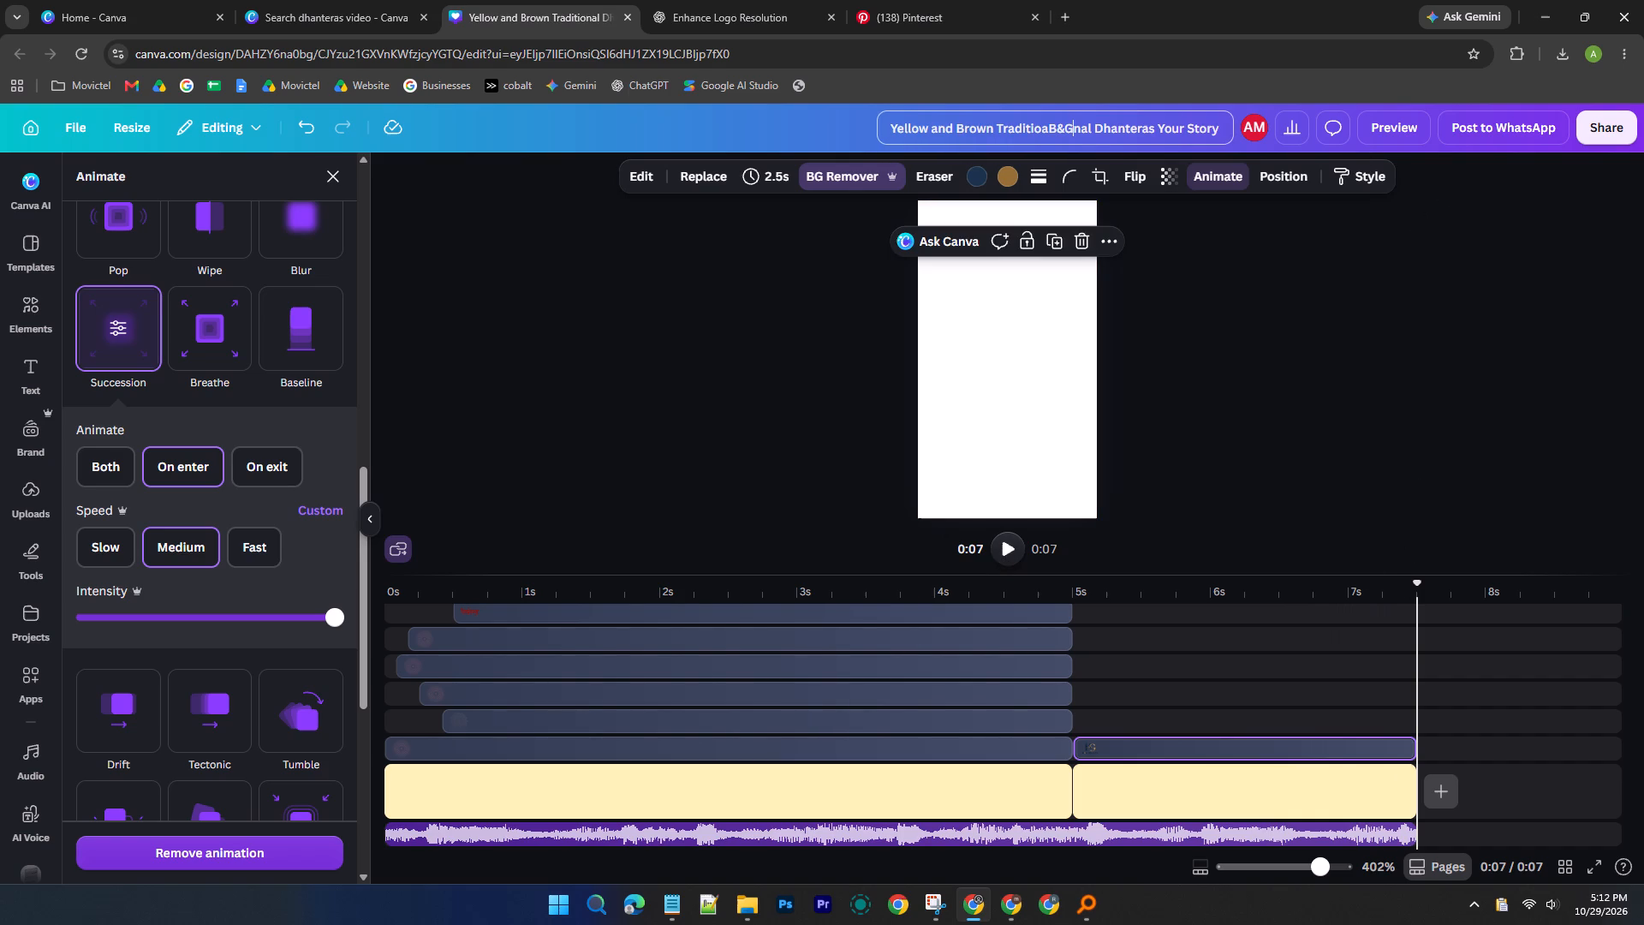
pyautogui.hotkey('ctrl', 'a')
pyautogui.hotkey('shift', 'b')
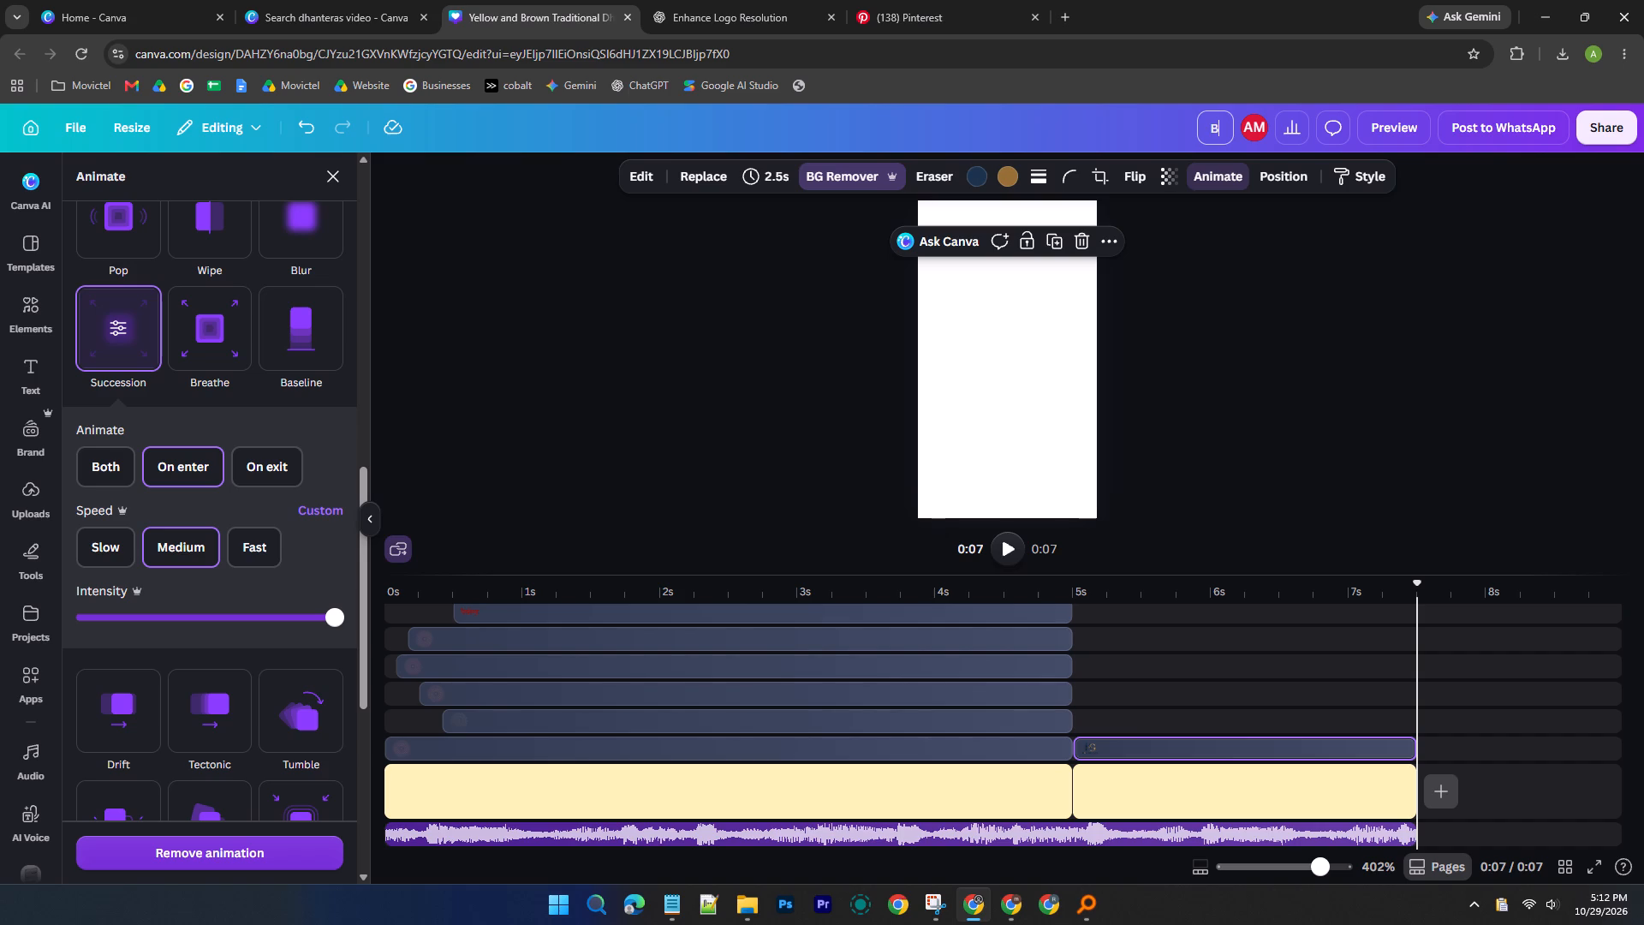
pyautogui.write('&G')
pyautogui.press('space')
pyautogui.write('- 5 Oct')
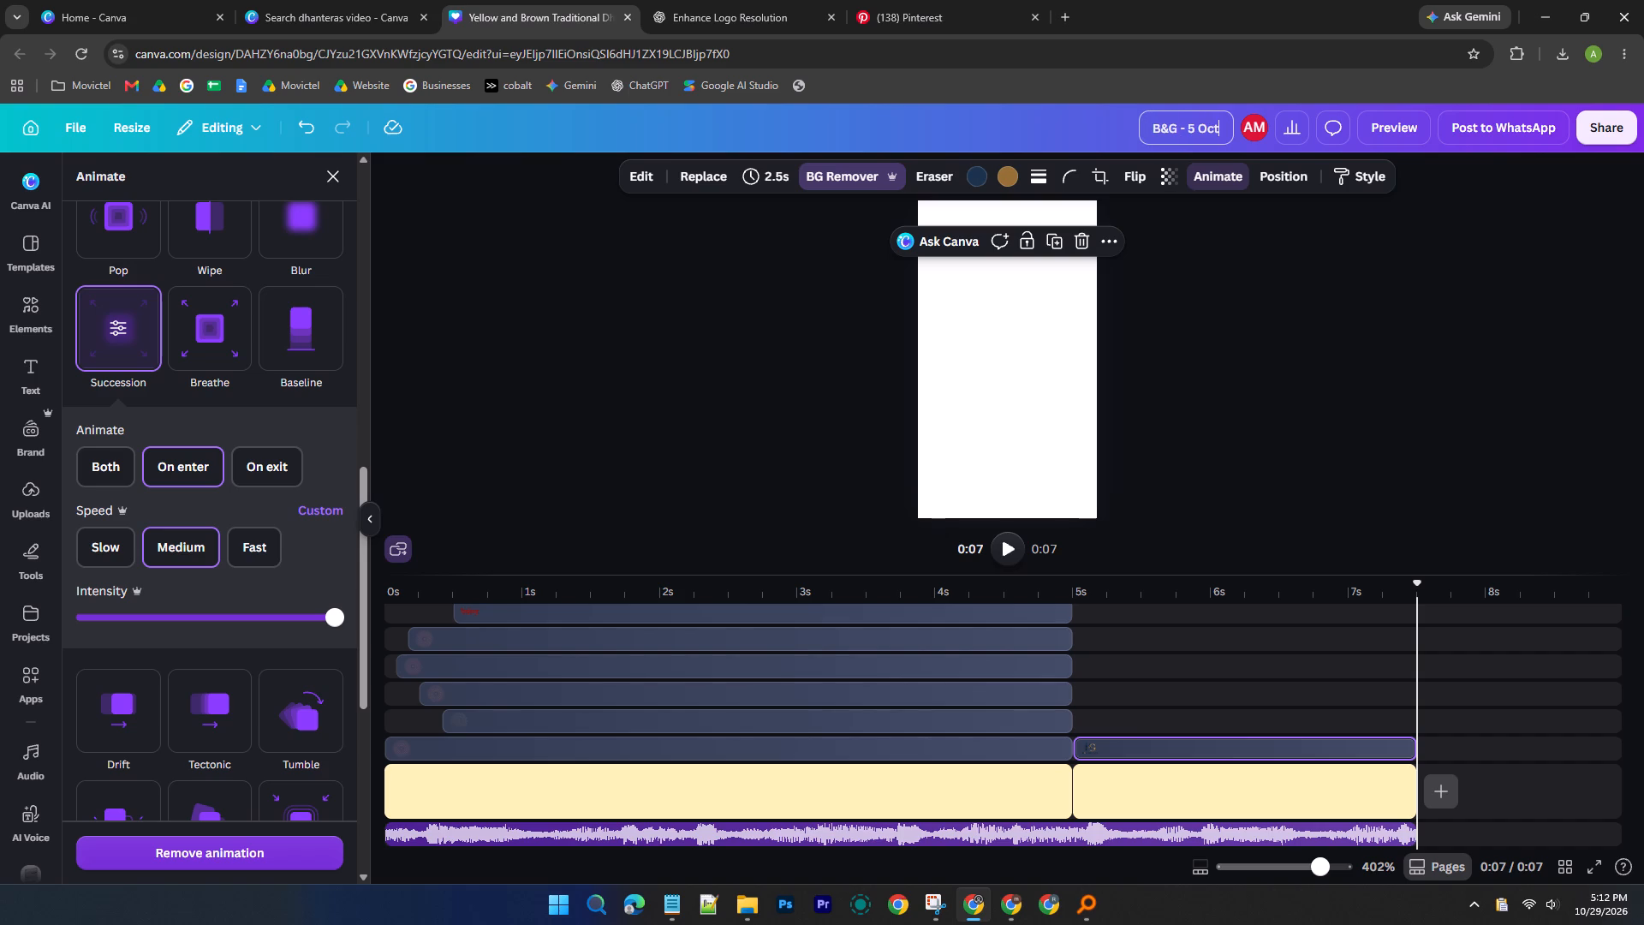
pyautogui.press('Return')
pyautogui.click(1402, 252)
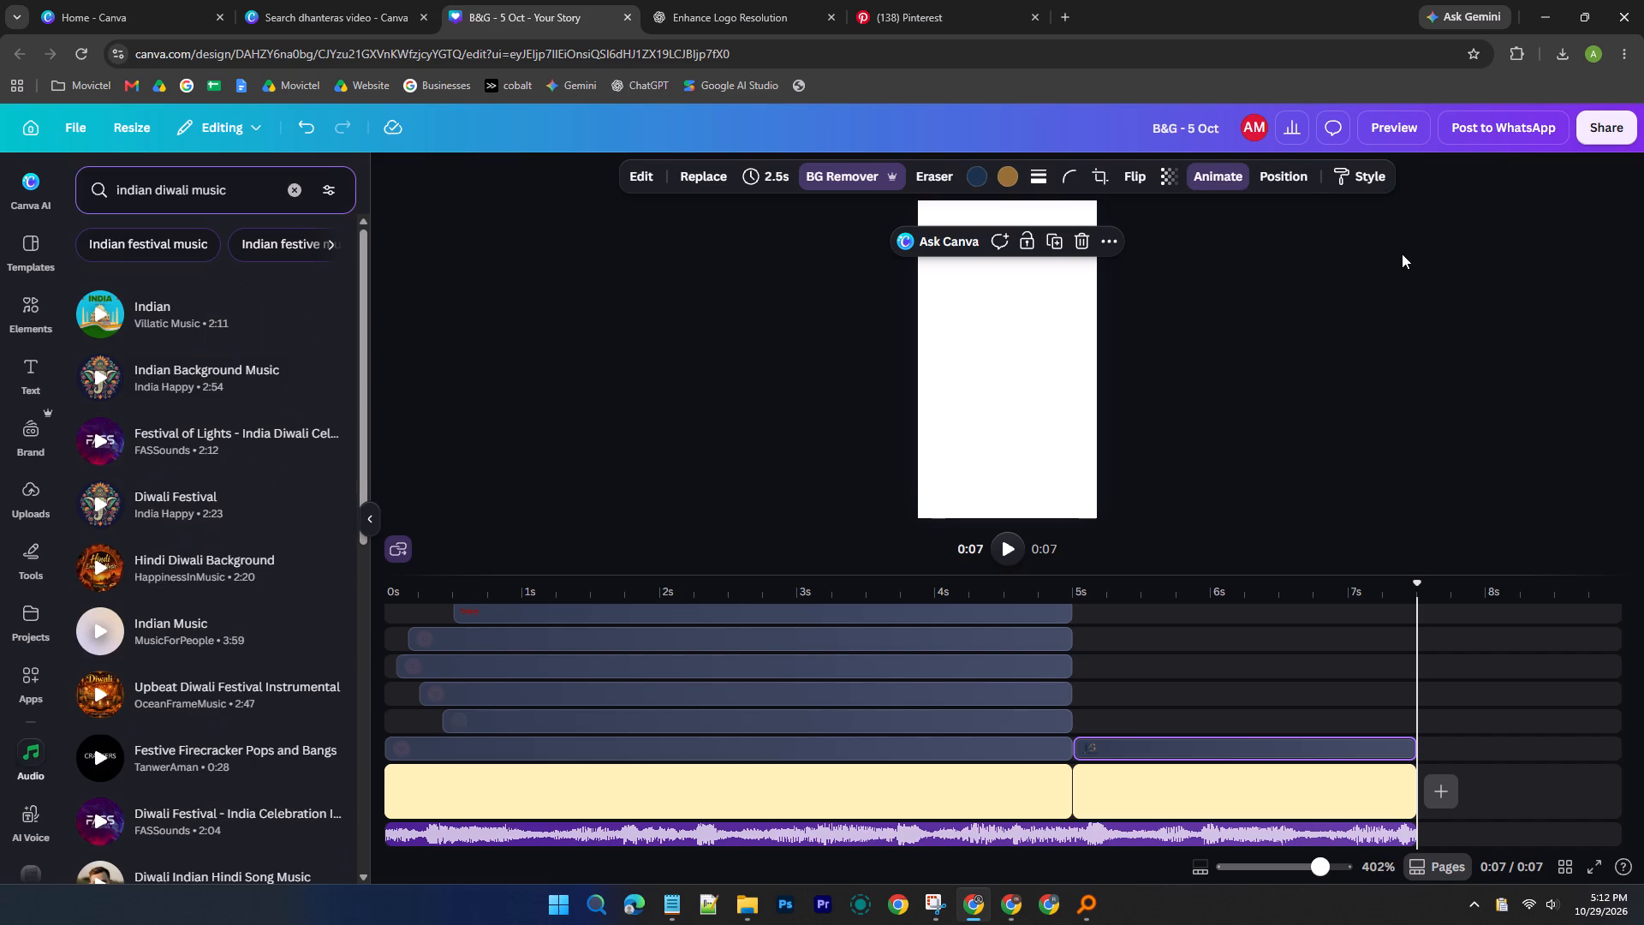
# Download the design as an MP4 video in 4K quality.
pyautogui.click(1608, 118)
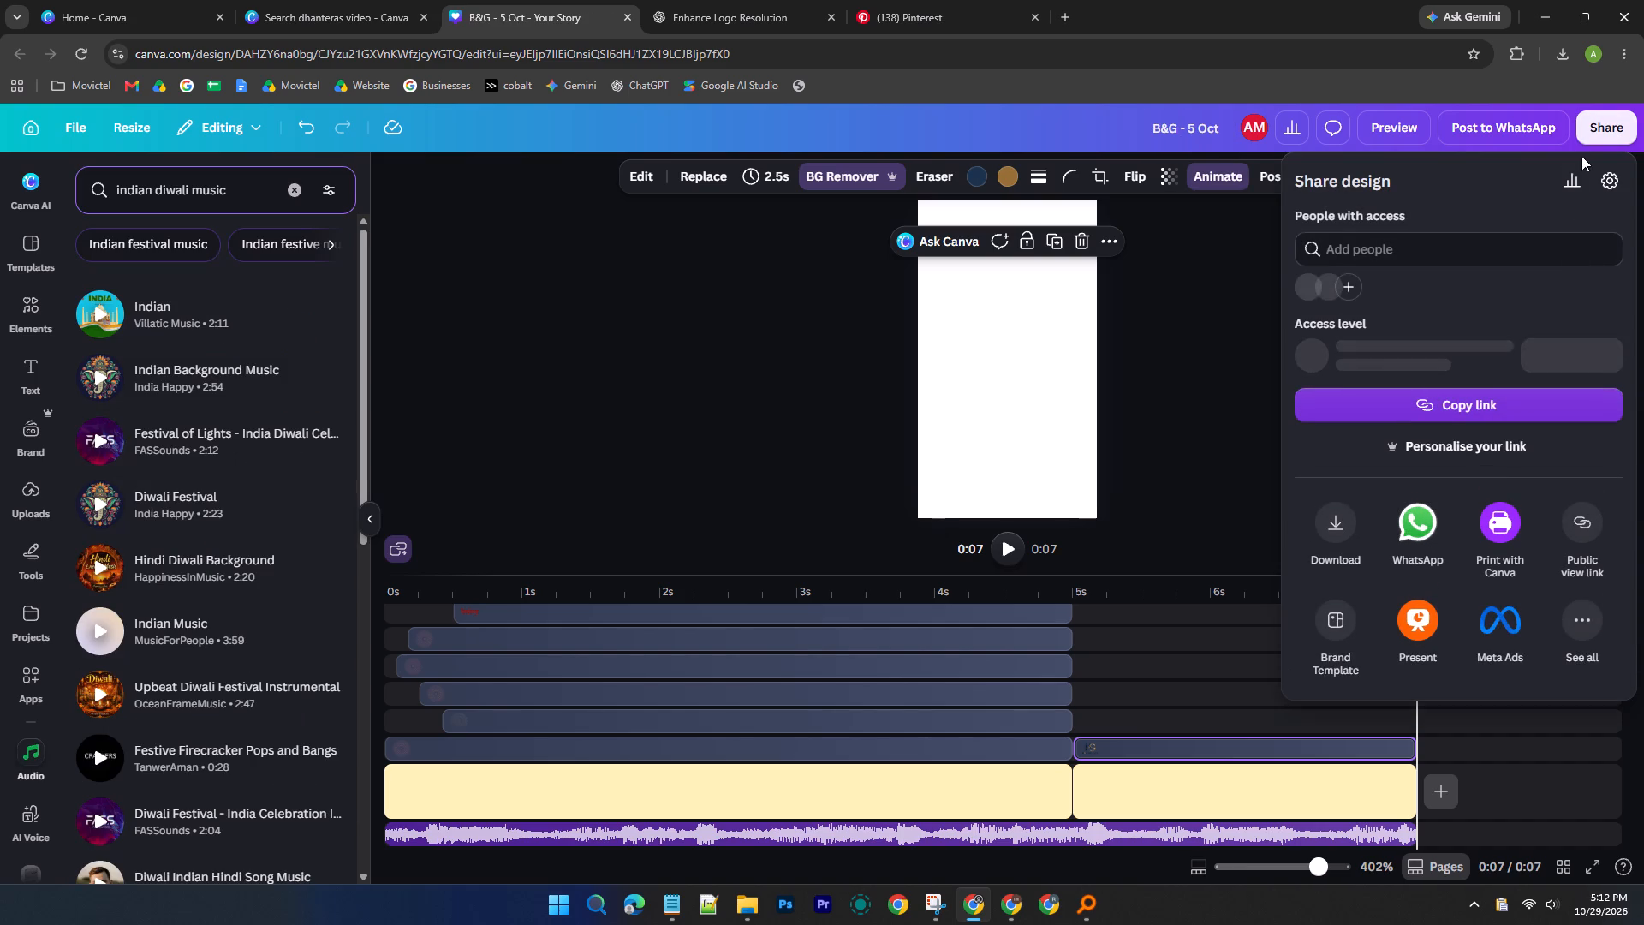
pyautogui.click(1326, 526)
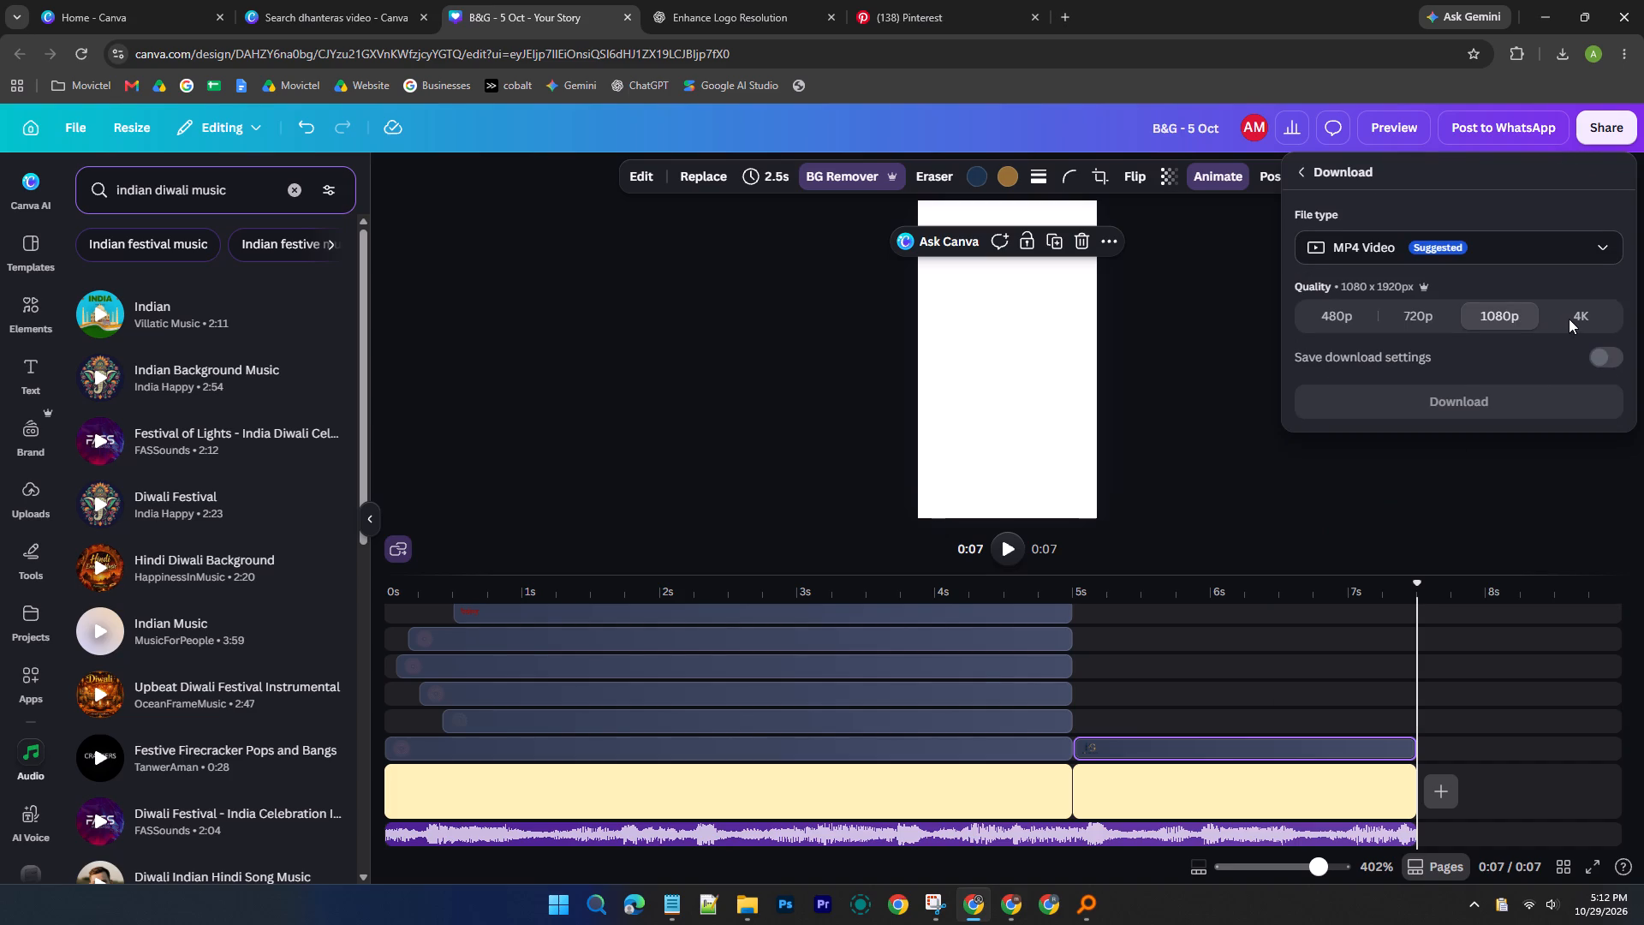
pyautogui.click(1569, 319)
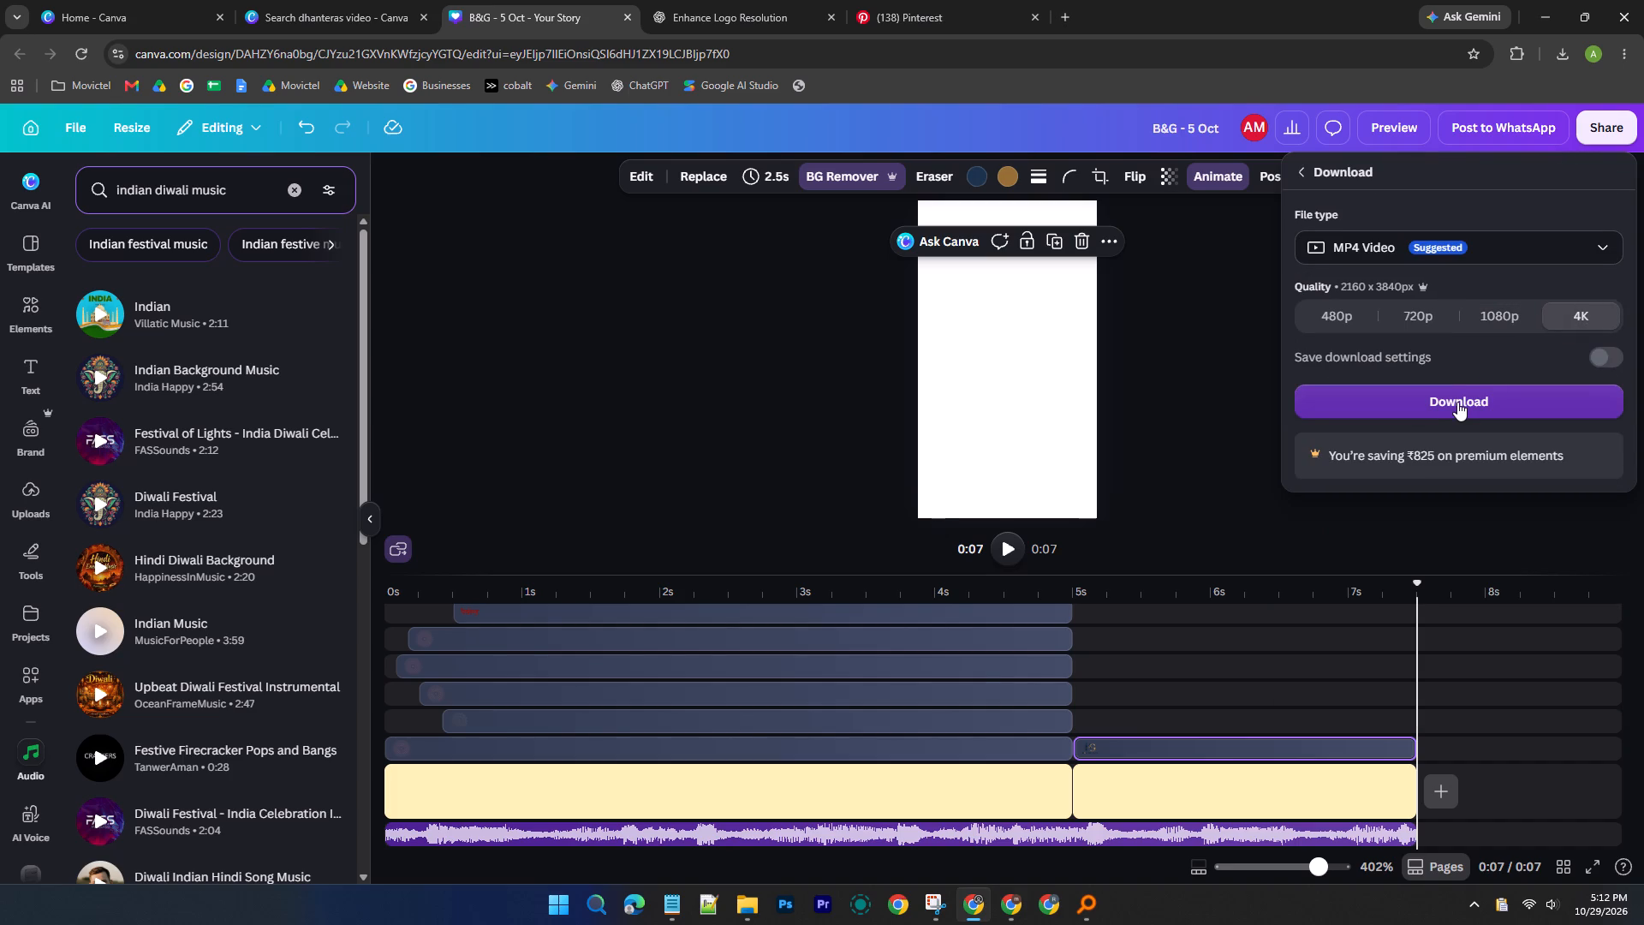
pyautogui.click(1457, 402)
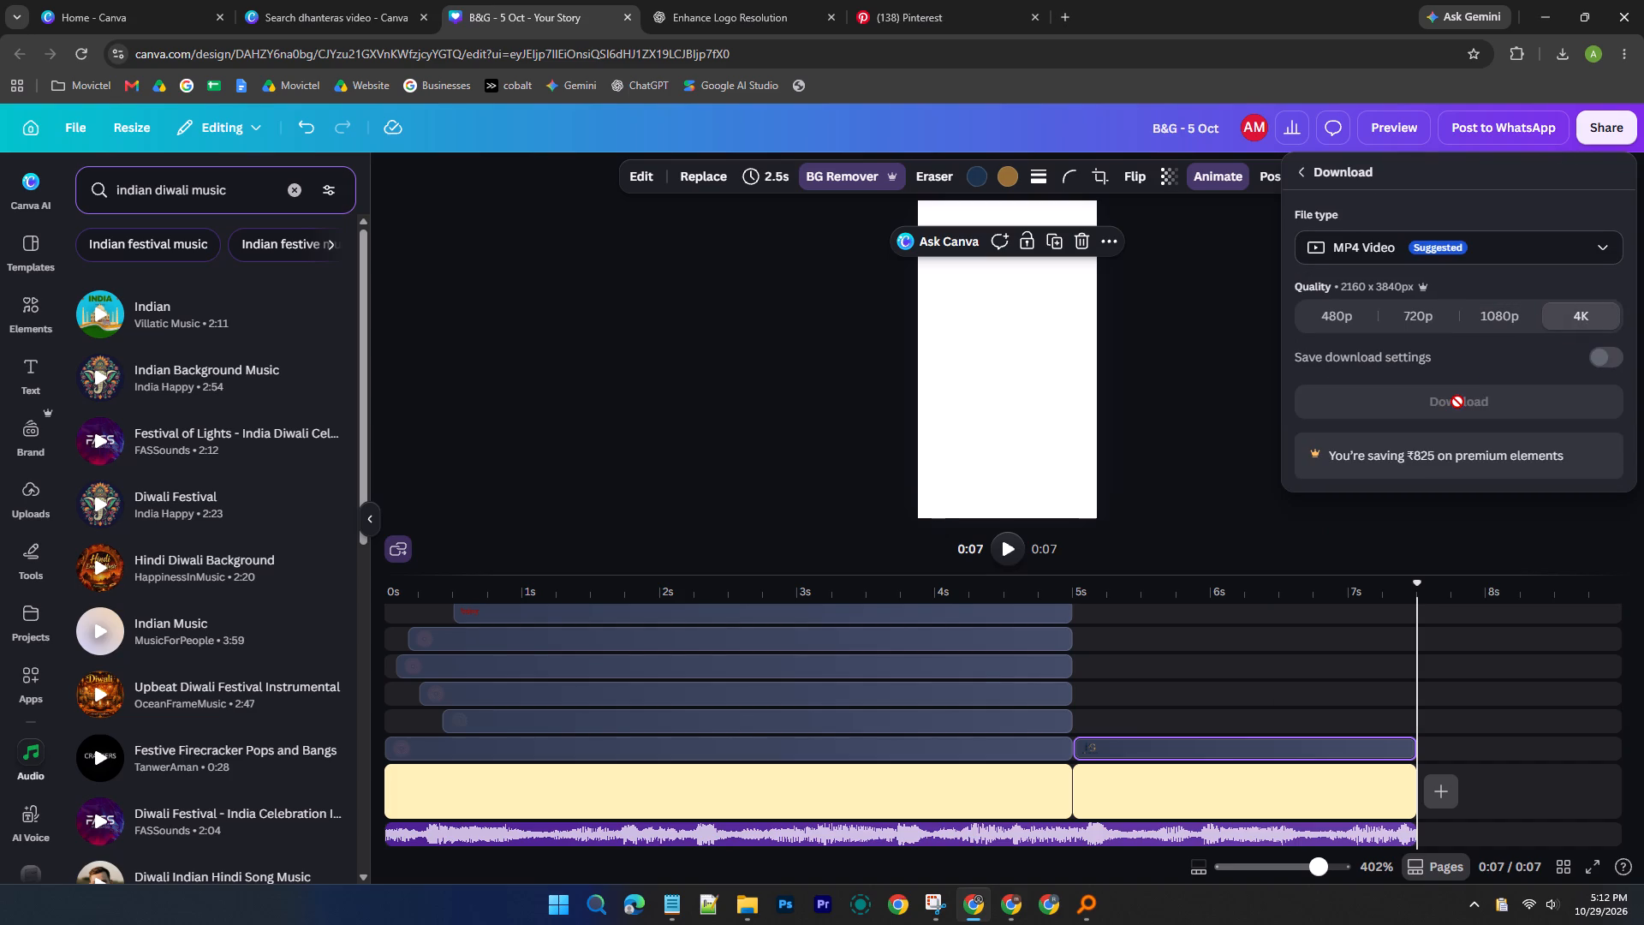